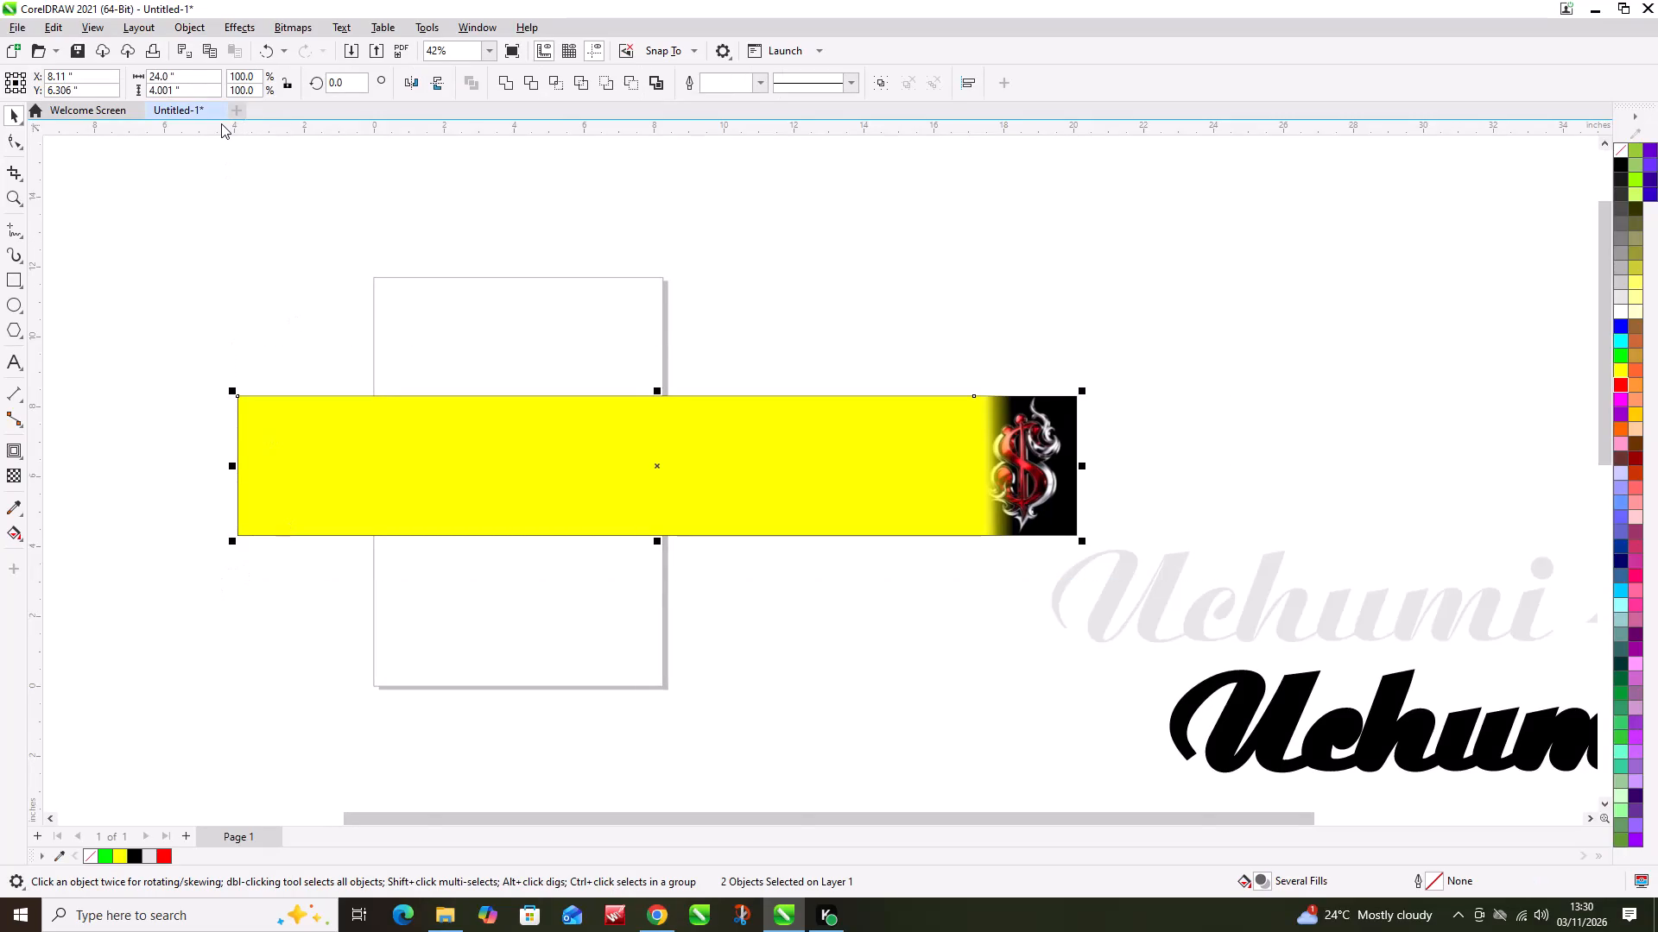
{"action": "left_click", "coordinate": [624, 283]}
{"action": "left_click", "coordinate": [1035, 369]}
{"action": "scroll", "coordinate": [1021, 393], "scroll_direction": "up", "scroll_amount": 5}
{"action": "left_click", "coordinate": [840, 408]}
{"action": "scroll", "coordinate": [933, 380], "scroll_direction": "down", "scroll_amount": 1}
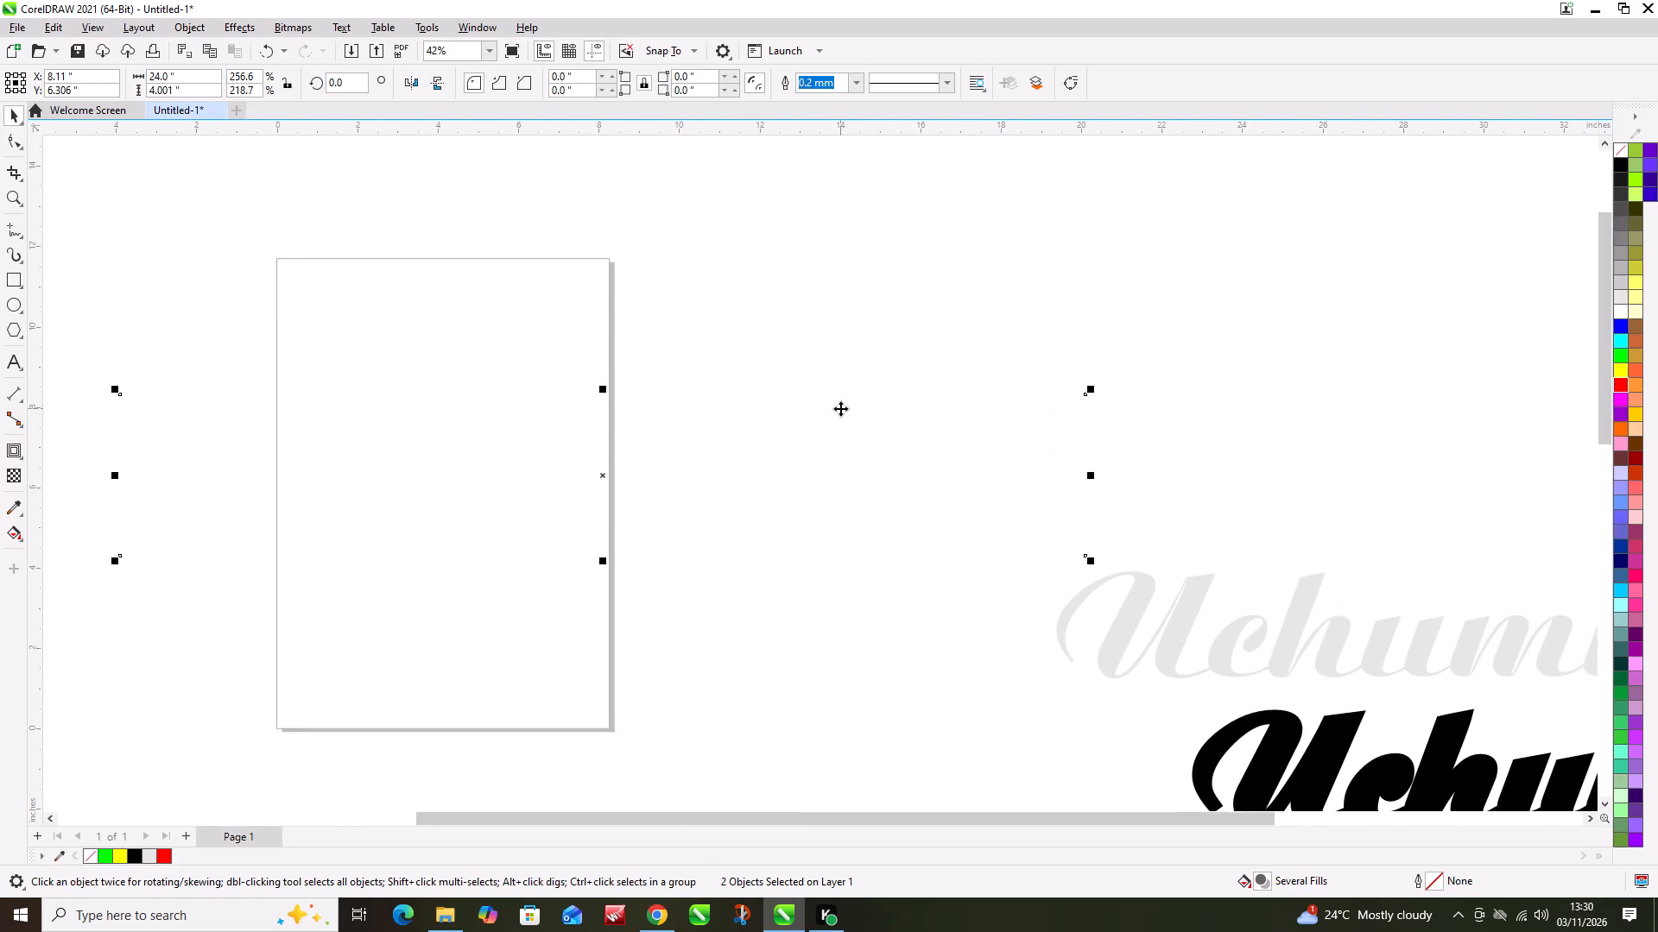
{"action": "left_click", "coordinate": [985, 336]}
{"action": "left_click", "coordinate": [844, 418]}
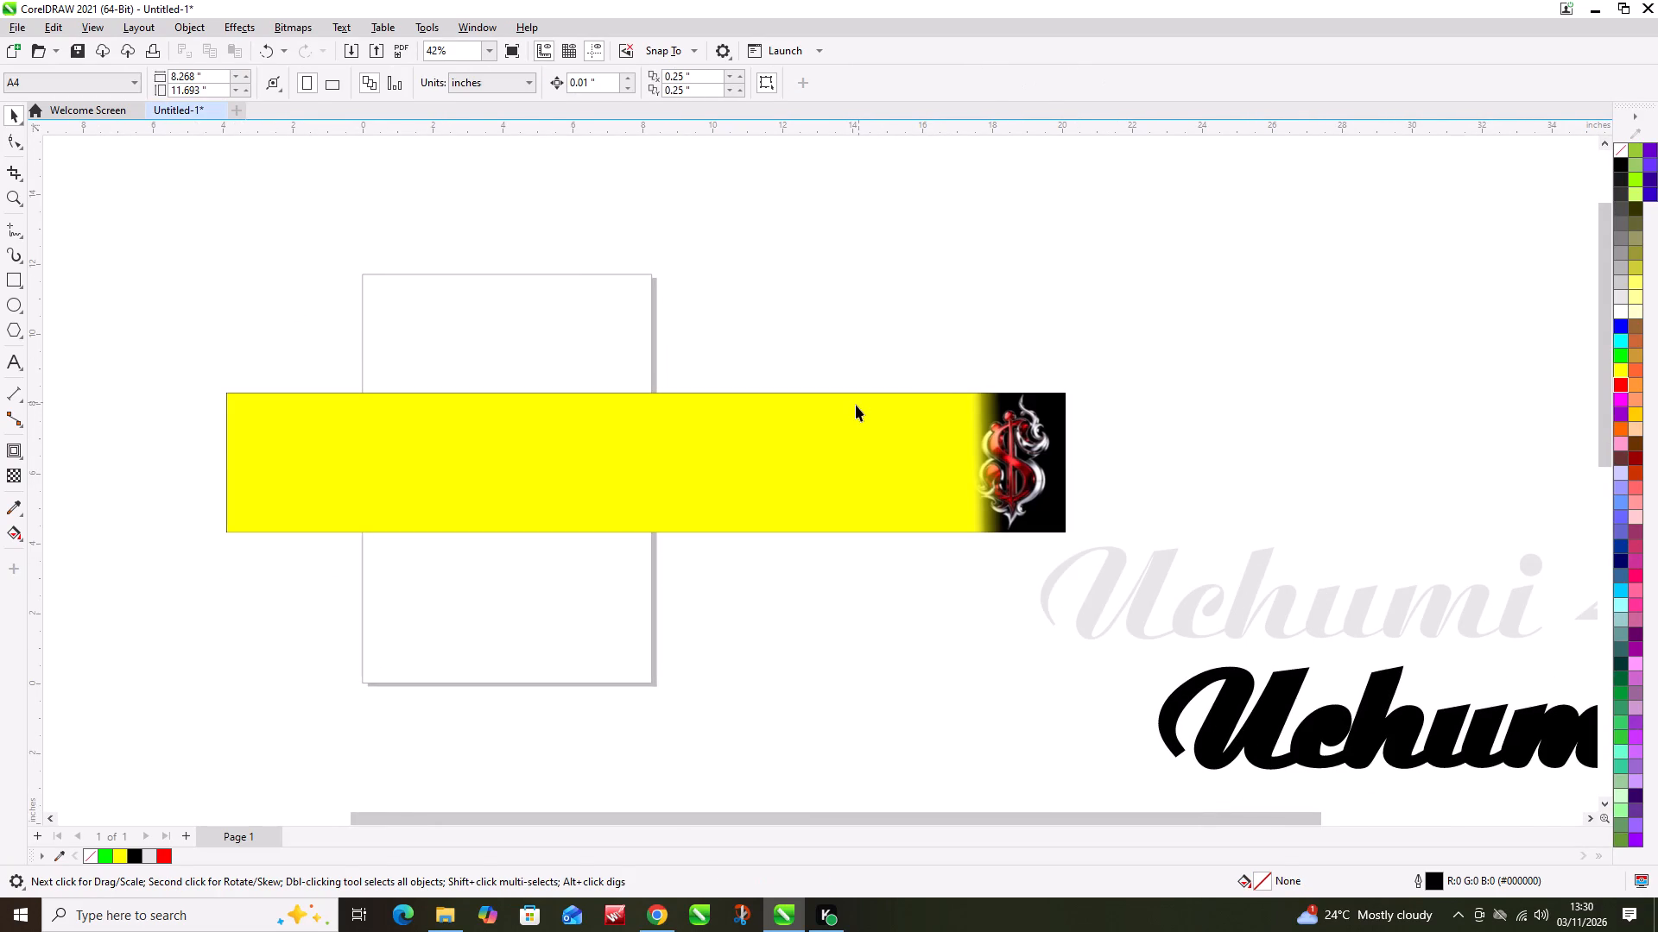
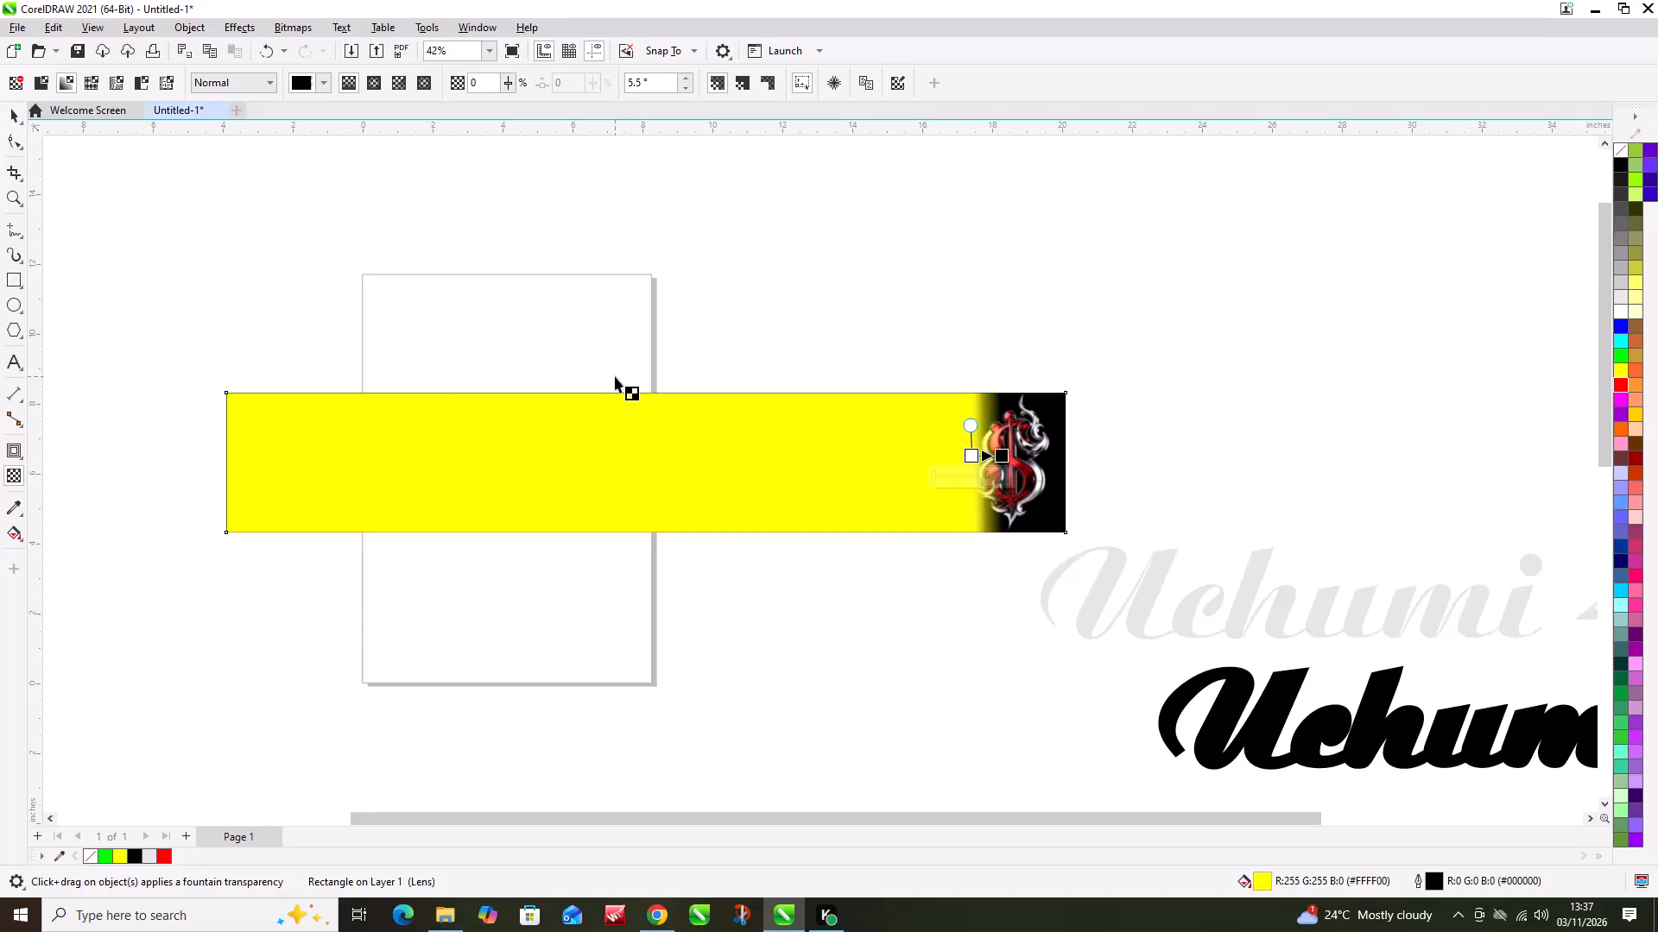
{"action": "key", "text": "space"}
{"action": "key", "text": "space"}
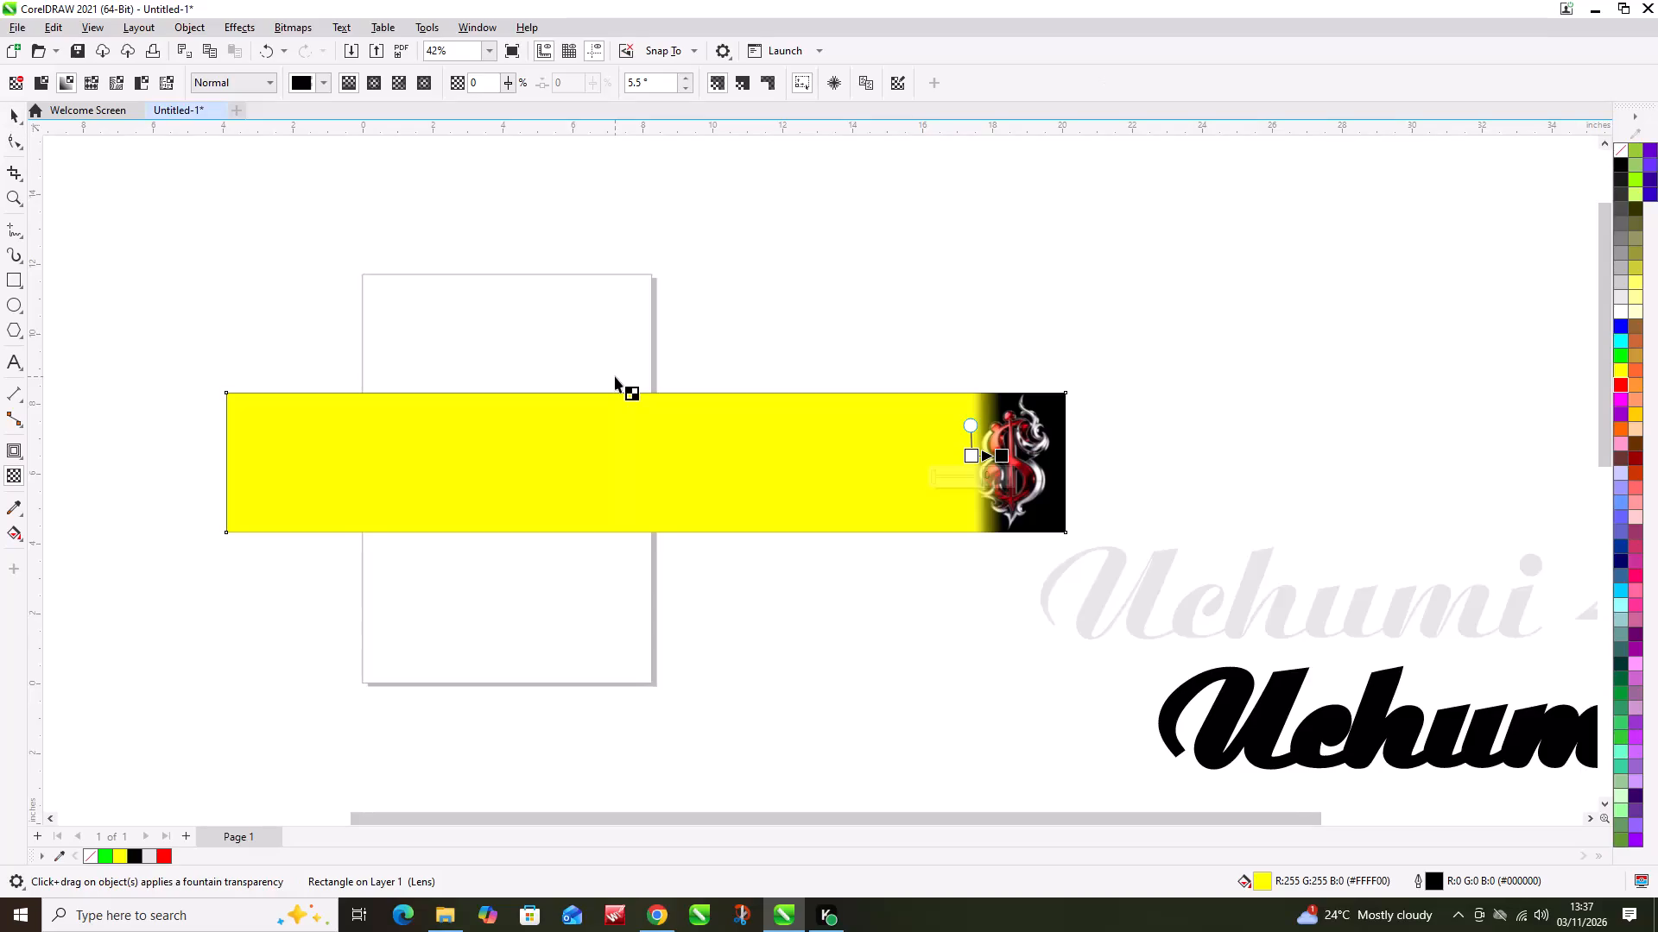
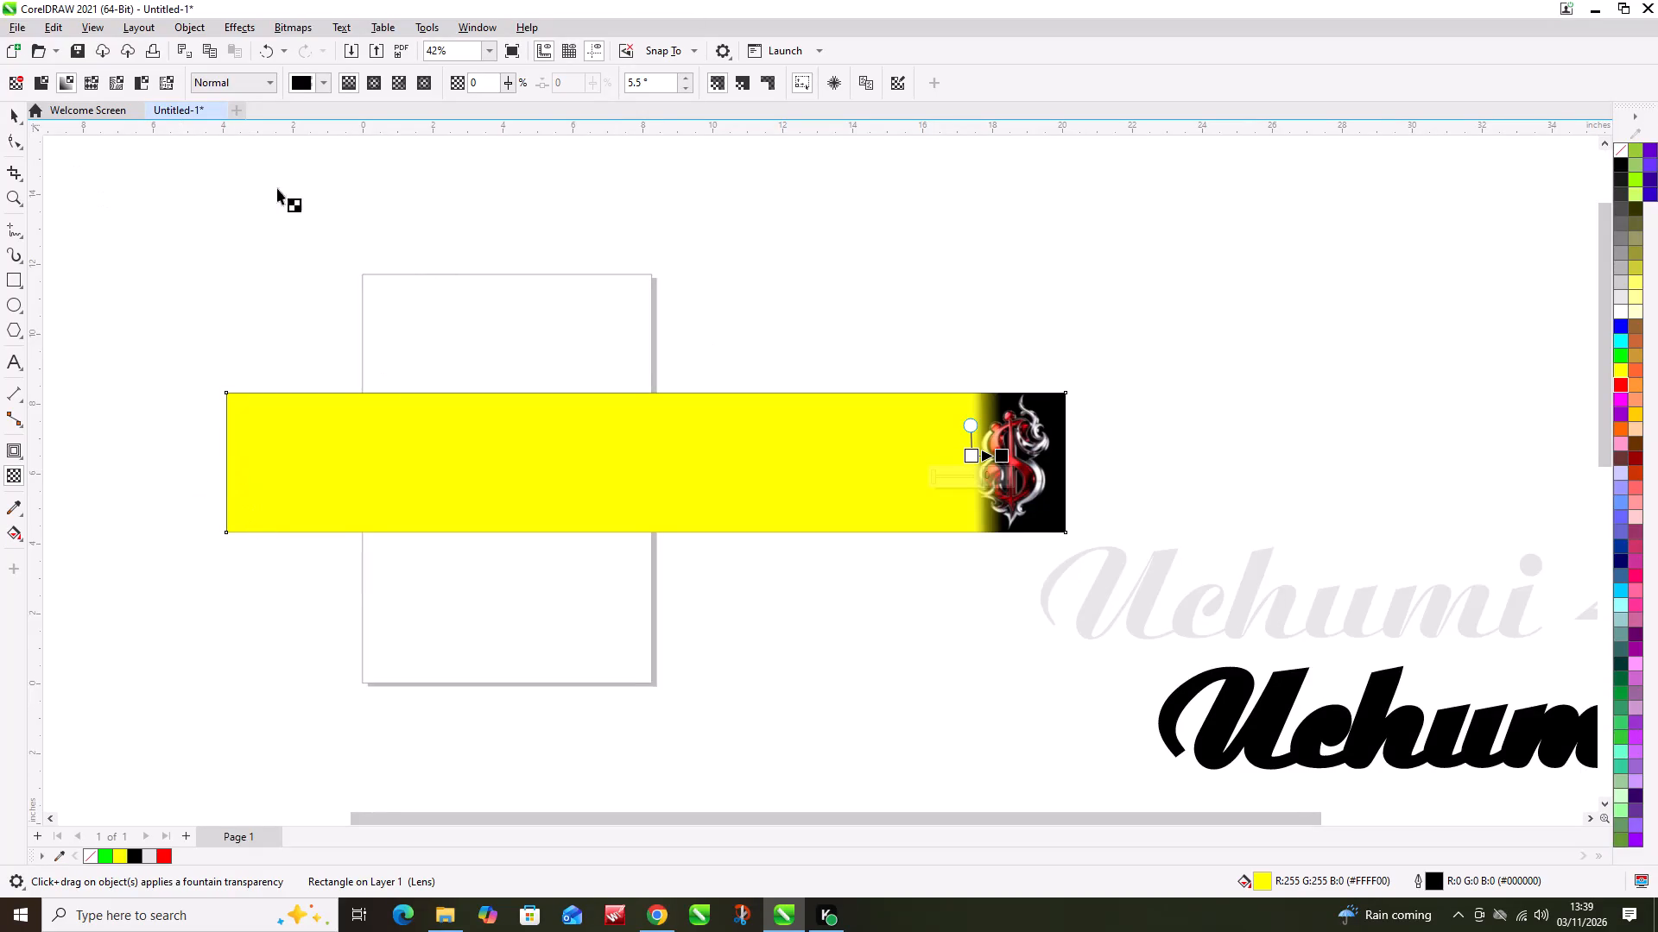
Bring the yellow banner rectangle forward repeatedly in the stacking order.
{"action": "left_click", "coordinate": [6, 108]}
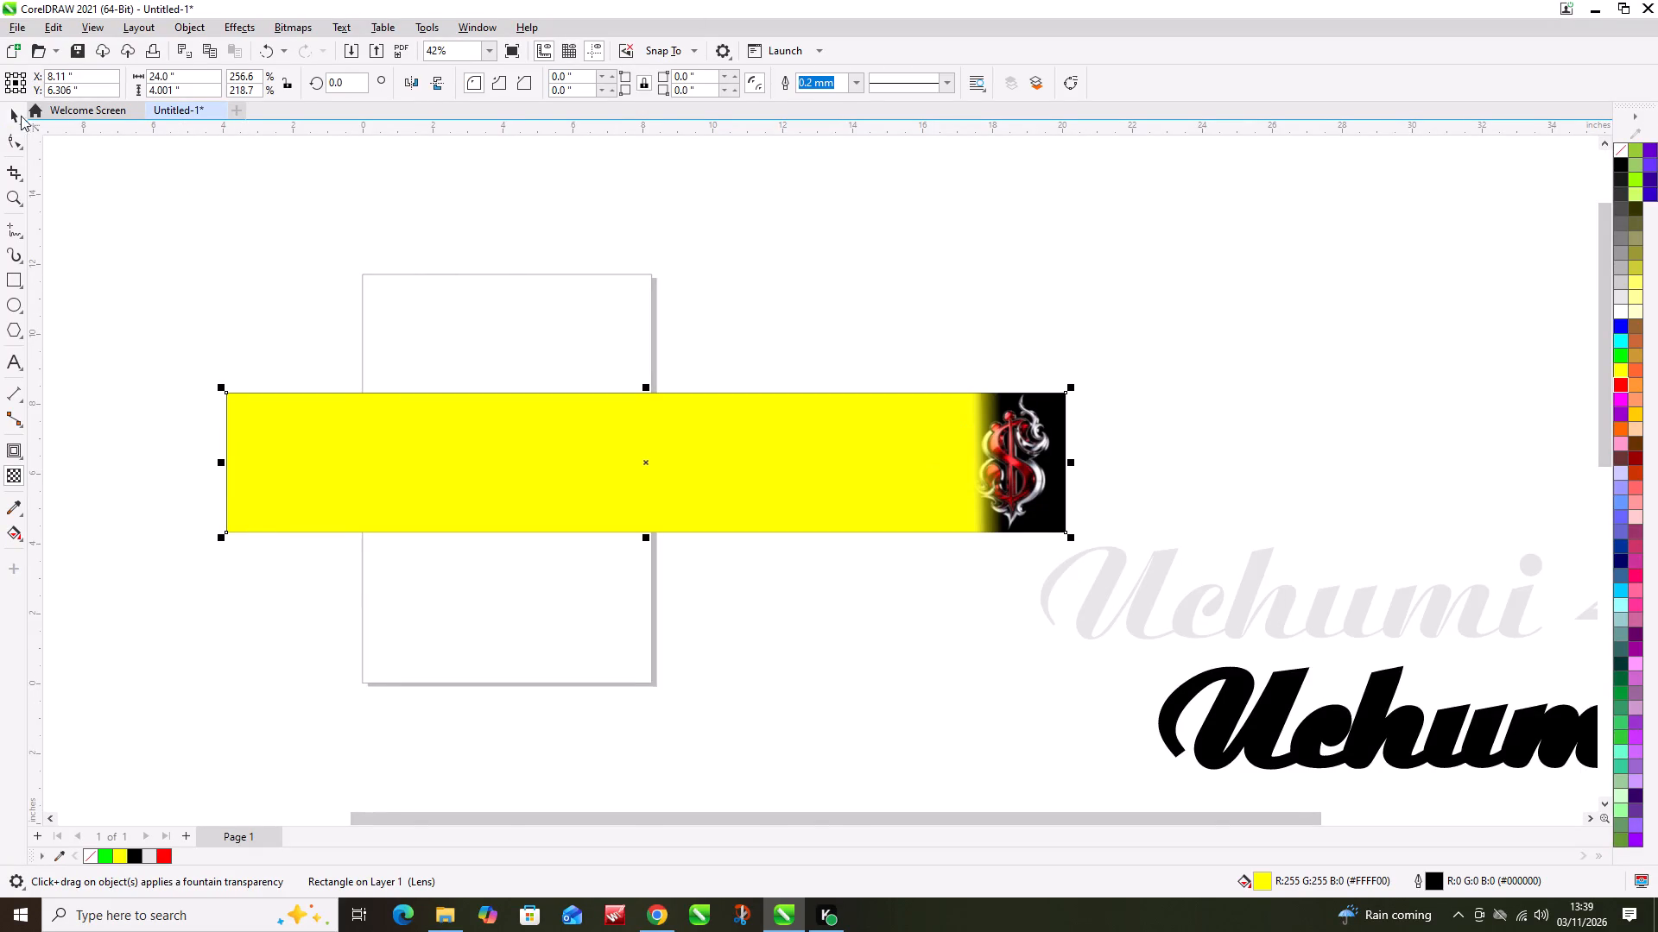
{"action": "left_click", "coordinate": [1086, 369]}
{"action": "left_click_drag", "start_coordinate": [1135, 335], "coordinate": [933, 580]}
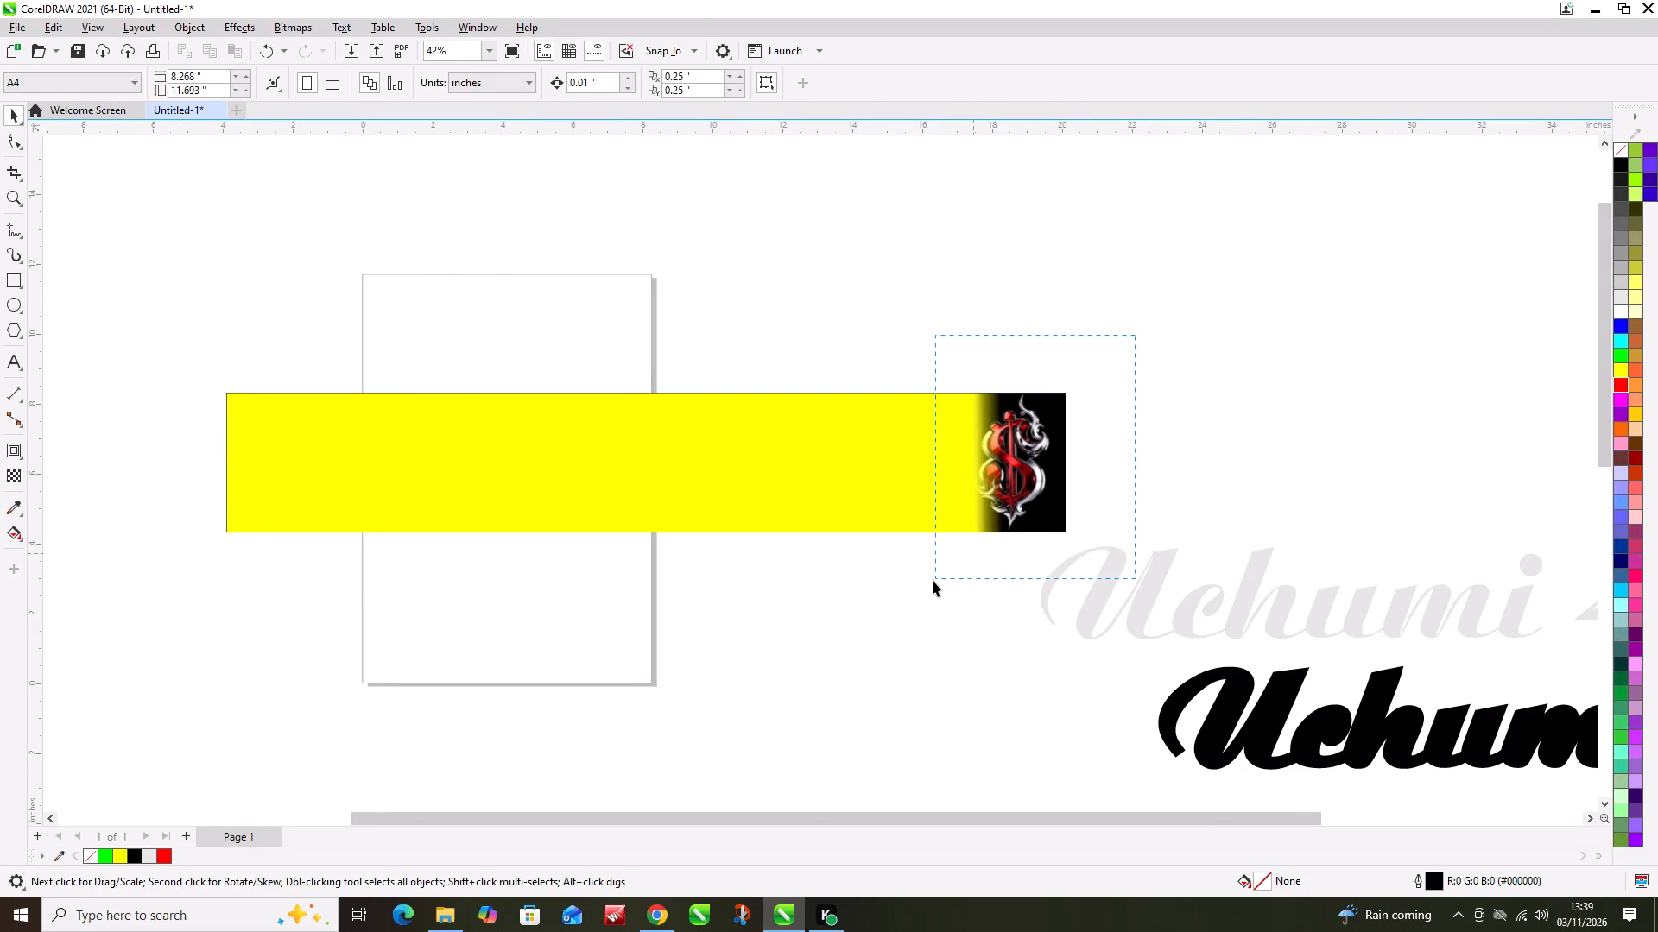
{"action": "left_click", "coordinate": [881, 513]}
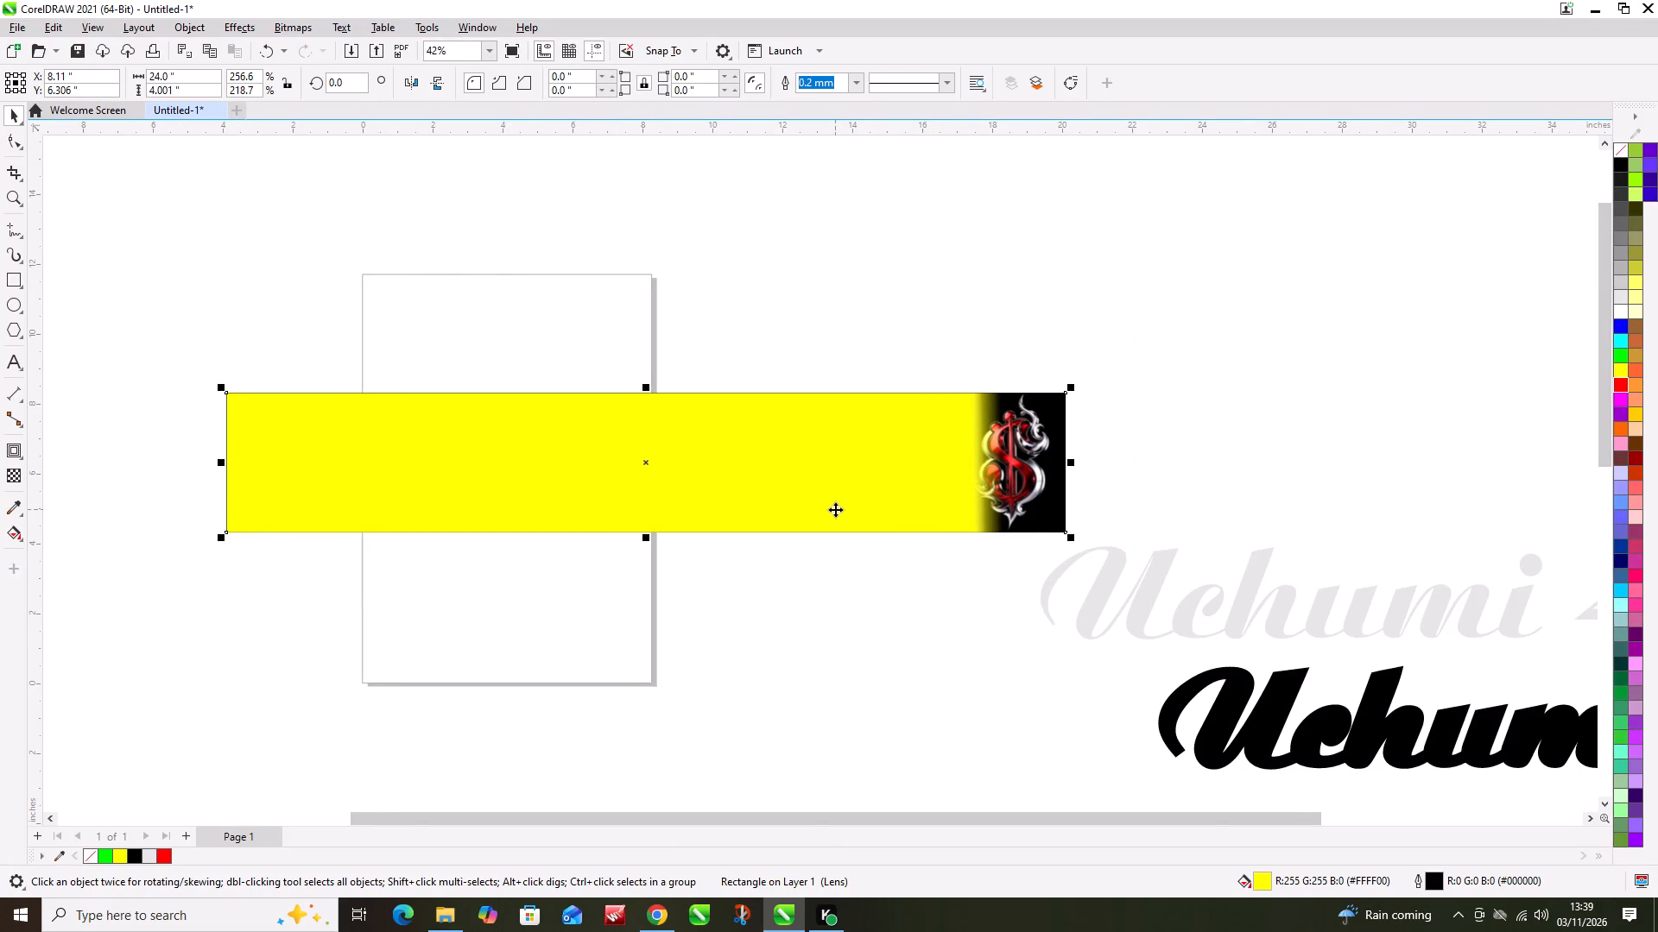
{"action": "key", "text": "ctrl+Page_Up"}
{"action": "key", "text": "ctrl+Page_Up"}
{"action": "key", "text": "ctrl+Page_Up"}
{"action": "key", "text": "ctrl+Page_Up"}
{"action": "key", "text": "ctrl+Page_Up"}
{"action": "key", "text": "ctrl+Page_Up"}
{"action": "key", "text": "ctrl+Page_Up"}
{"action": "key", "text": "ctrl+Page_Up"}
{"action": "key", "text": "ctrl+Page_Up"}
{"action": "key", "text": "ctrl+Page_Up"}
{"action": "key", "text": "ctrl+Page_Up"}
{"action": "key", "text": "ctrl+Page_Up"}
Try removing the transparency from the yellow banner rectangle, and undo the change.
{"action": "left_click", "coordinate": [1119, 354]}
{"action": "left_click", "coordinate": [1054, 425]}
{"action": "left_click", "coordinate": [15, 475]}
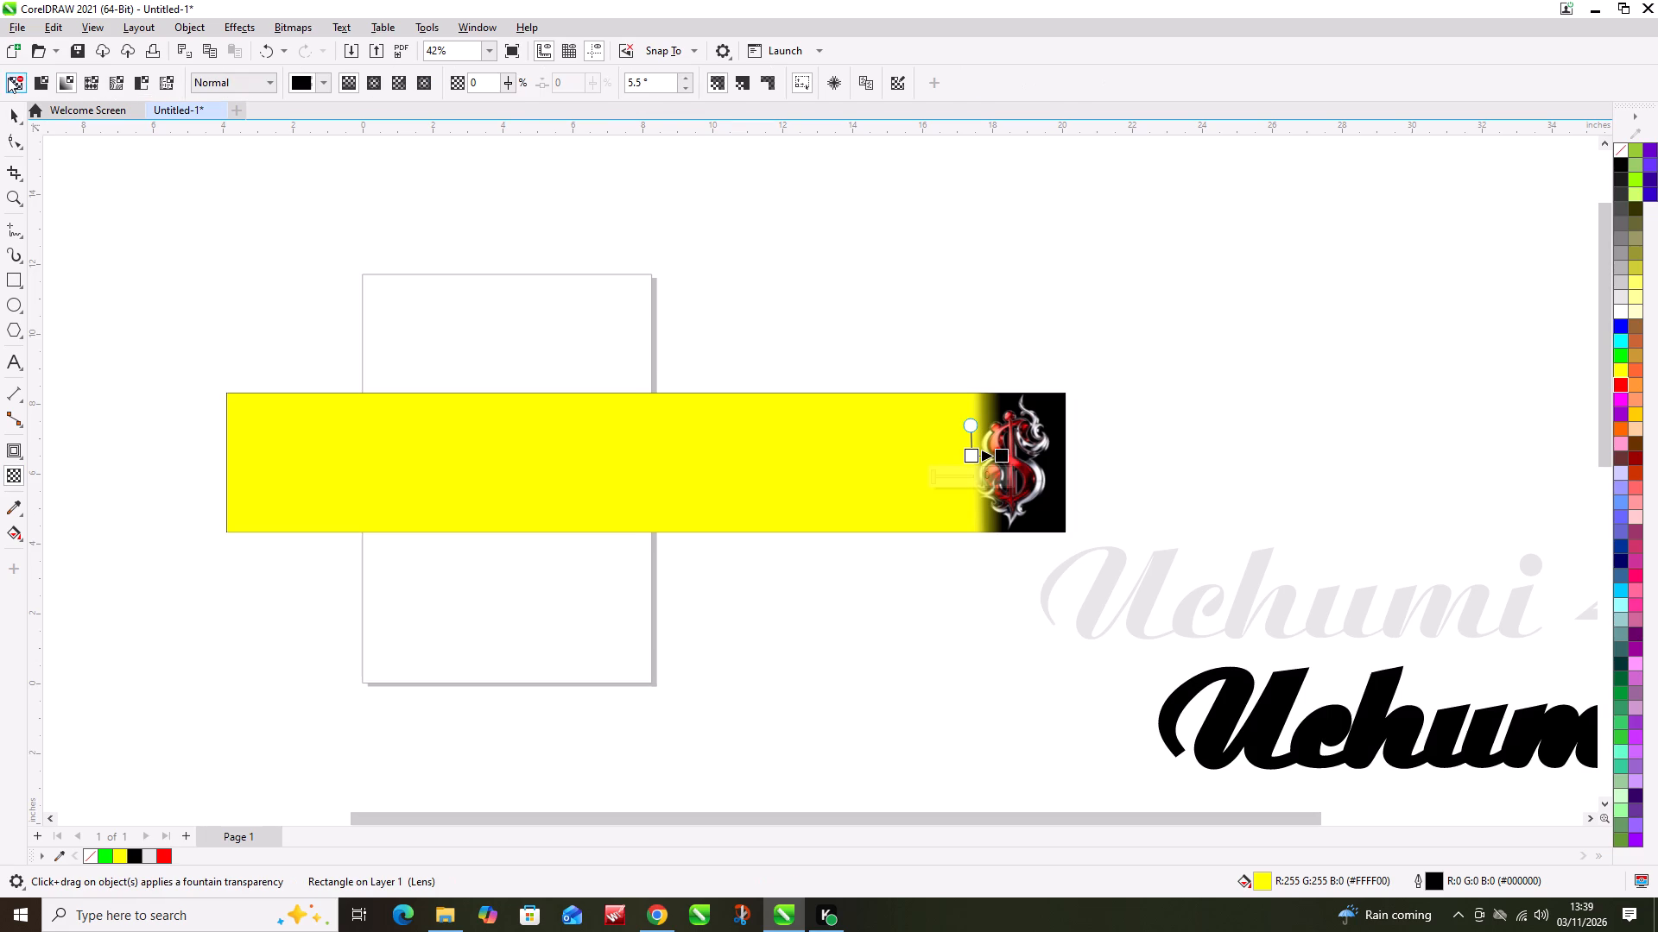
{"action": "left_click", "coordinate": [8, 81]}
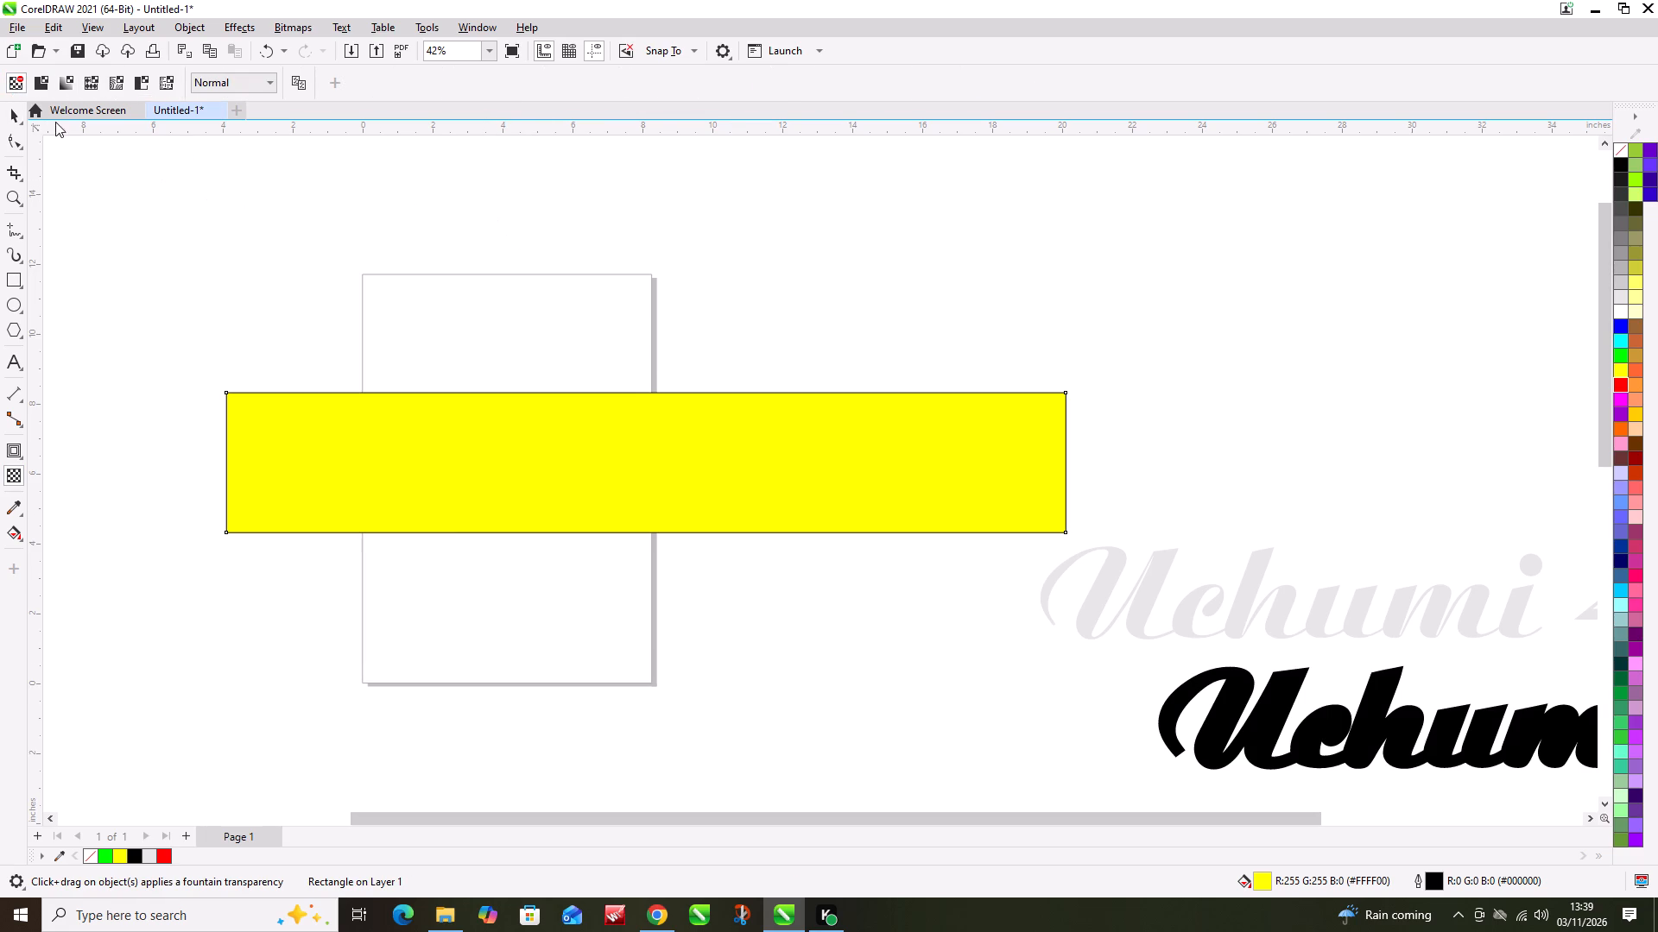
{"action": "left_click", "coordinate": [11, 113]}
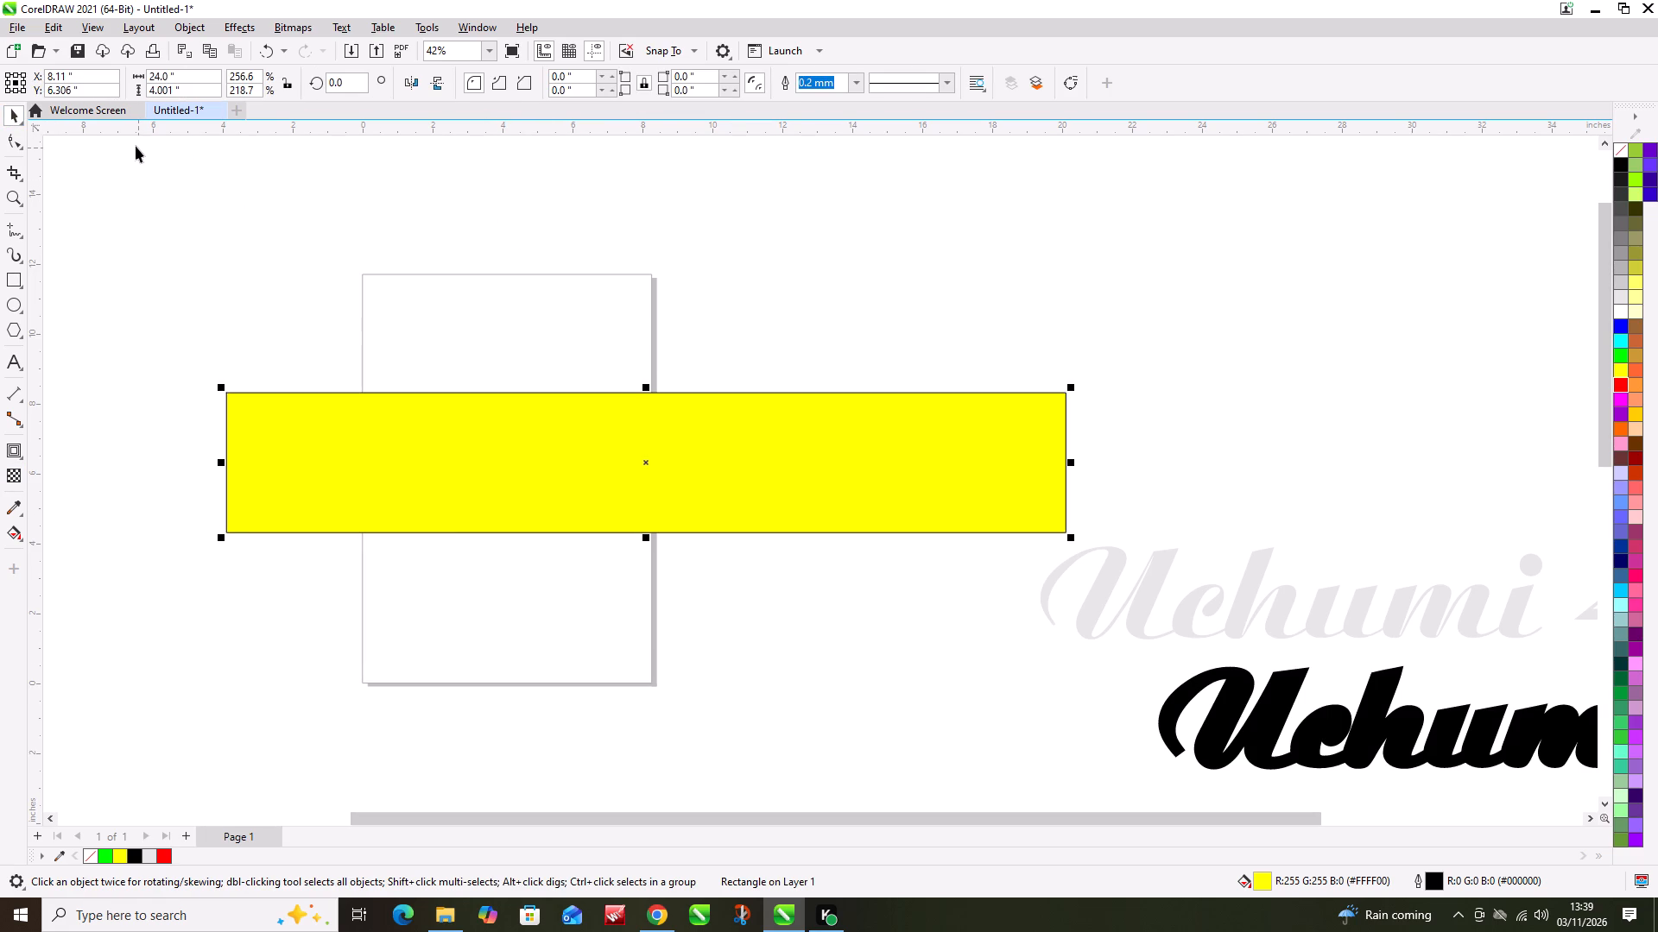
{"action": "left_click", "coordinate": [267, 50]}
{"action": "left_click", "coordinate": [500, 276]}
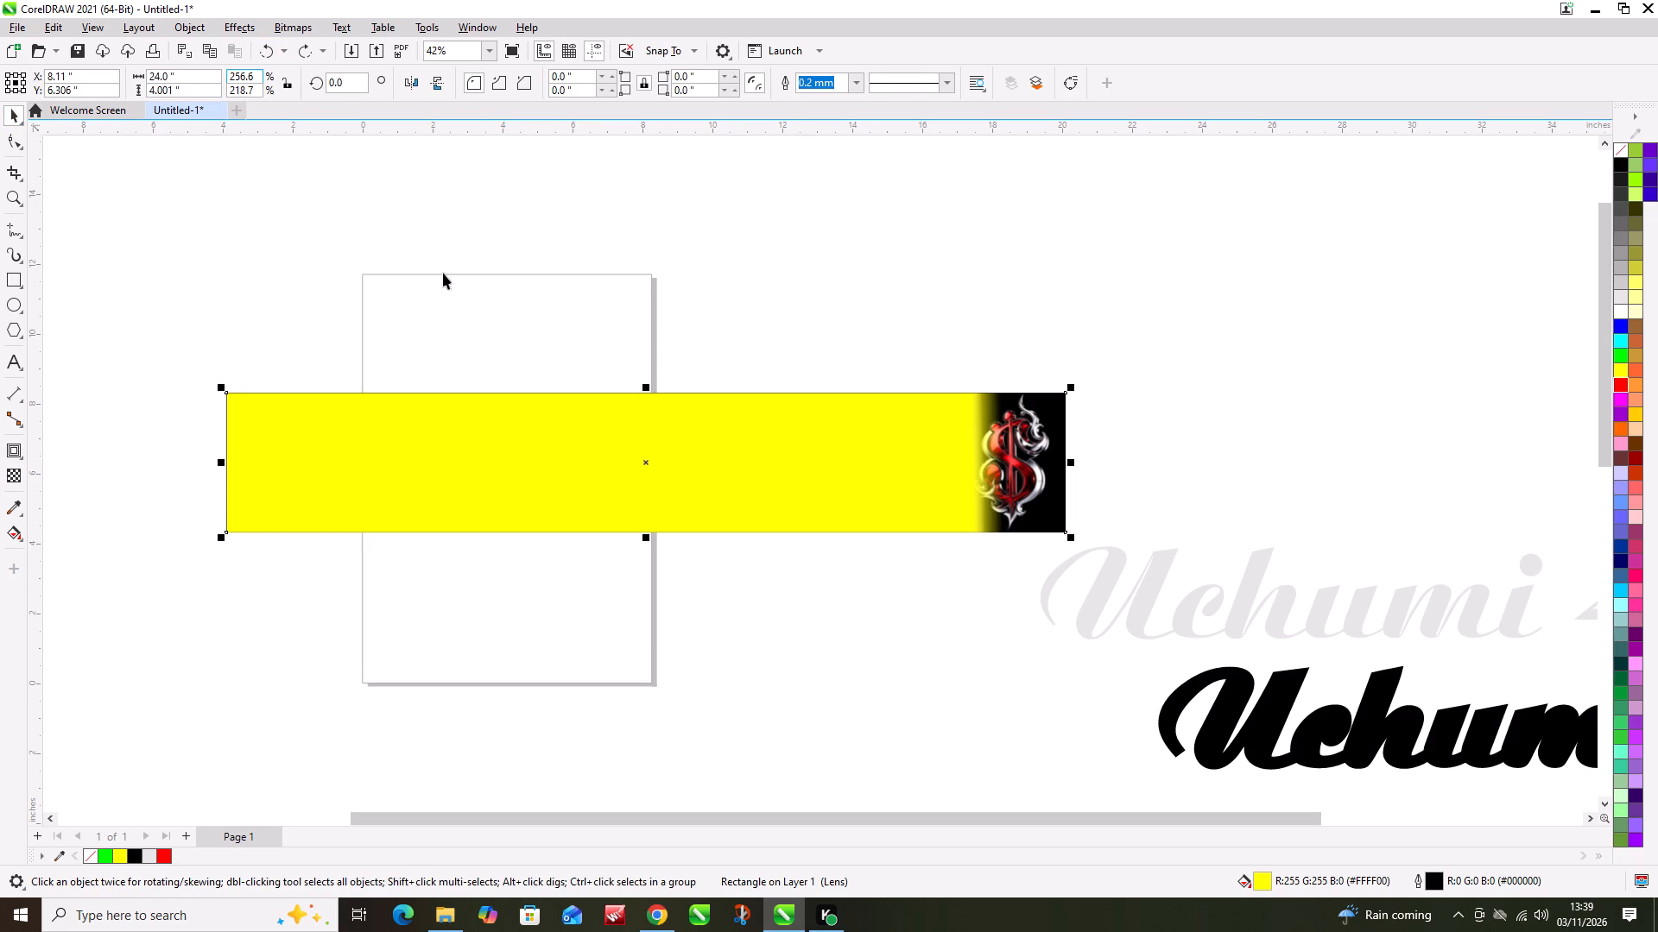
Remove the transparency from the dollar-sign bitmap at the black end of the banner.
{"action": "left_click", "coordinate": [1062, 398]}
{"action": "left_click", "coordinate": [1111, 317]}
{"action": "left_click_drag", "start_coordinate": [1173, 328], "coordinate": [882, 582]}
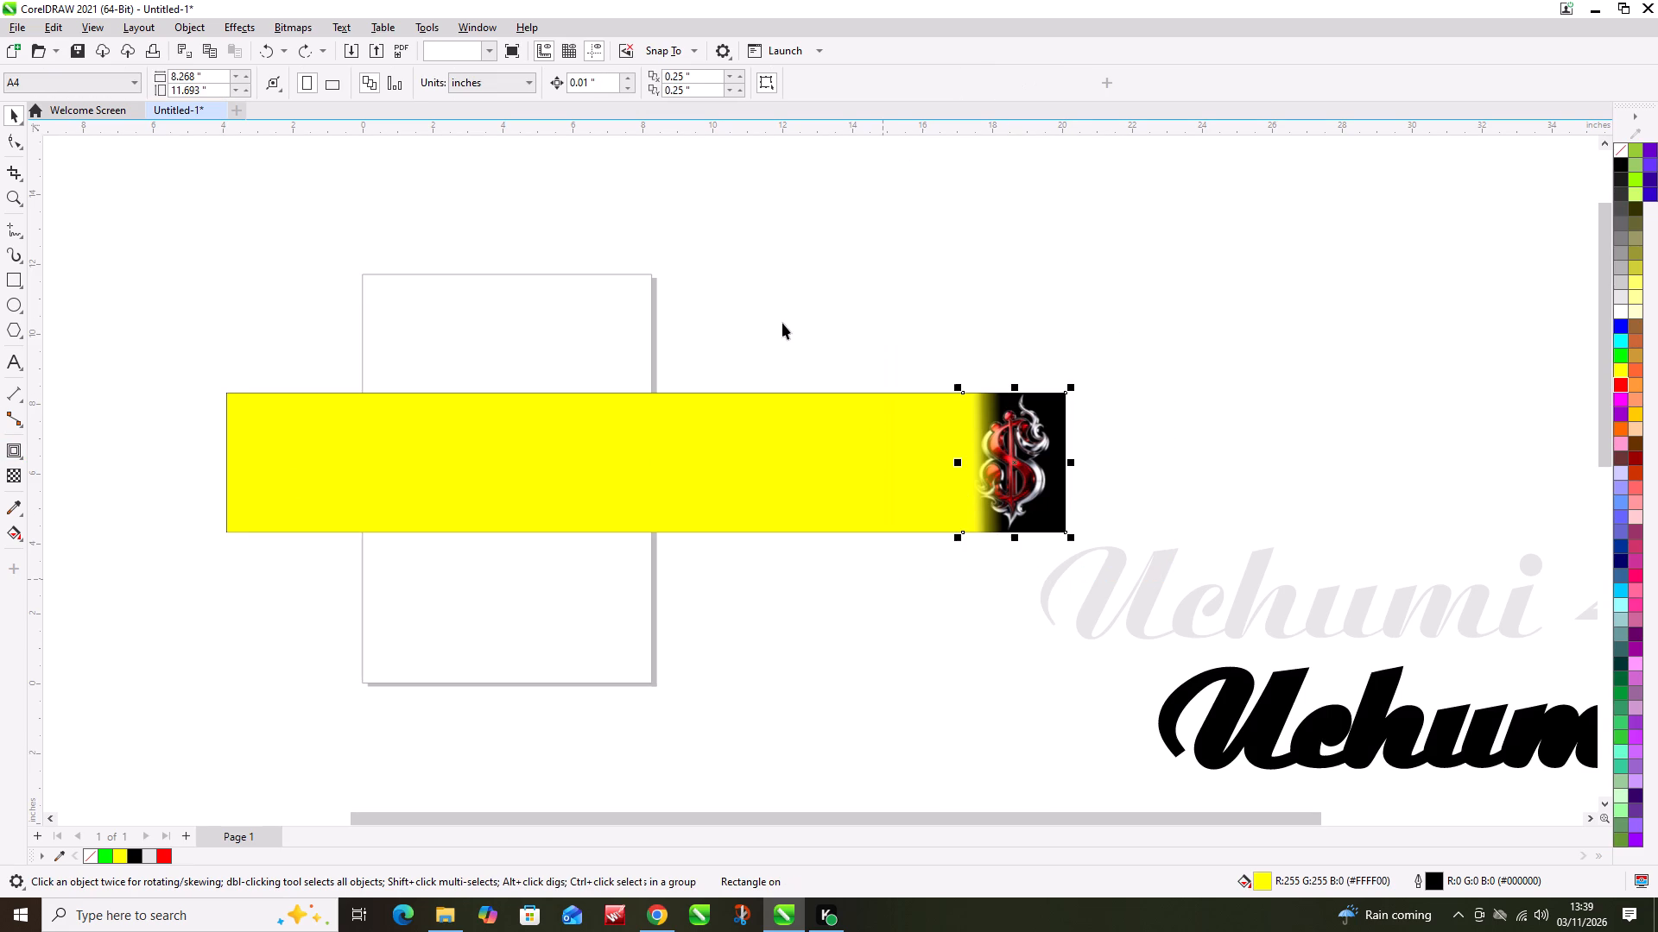
{"action": "left_click", "coordinate": [9, 471]}
{"action": "left_click", "coordinate": [16, 85]}
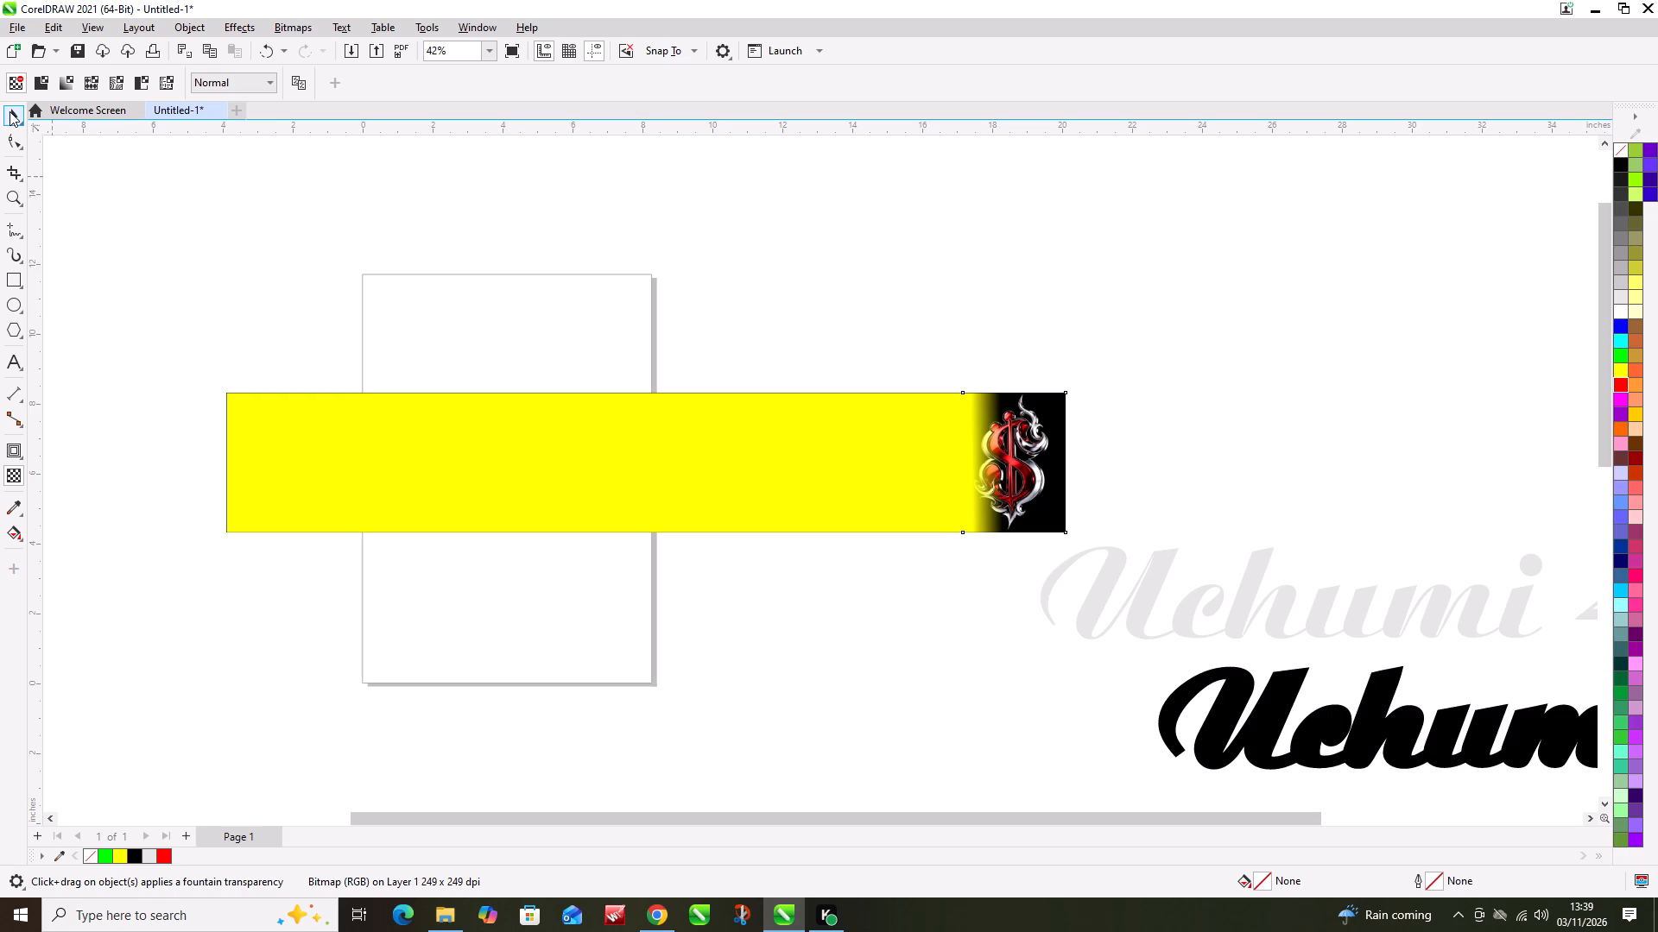
{"action": "left_click", "coordinate": [9, 111]}
{"action": "left_click", "coordinate": [744, 342]}
{"action": "left_click_drag", "start_coordinate": [1211, 334], "coordinate": [209, 595]}
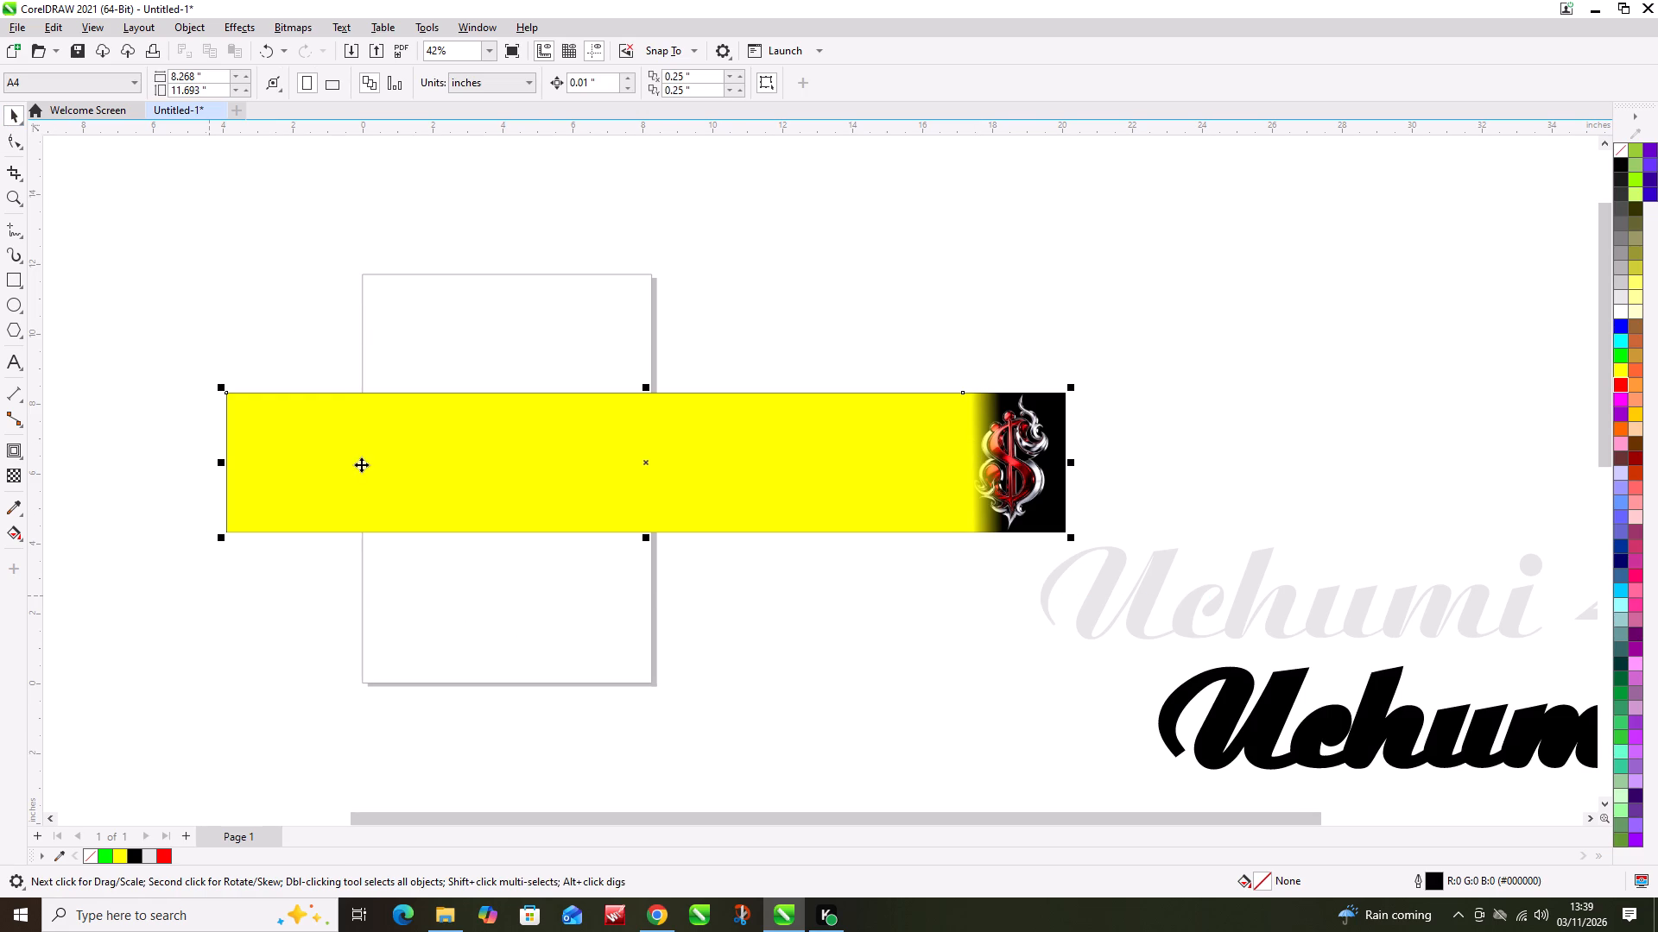
Add the artistic text "14 PASS" above the yellow banner.
{"action": "left_click", "coordinate": [9, 355]}
{"action": "left_click", "coordinate": [508, 299]}
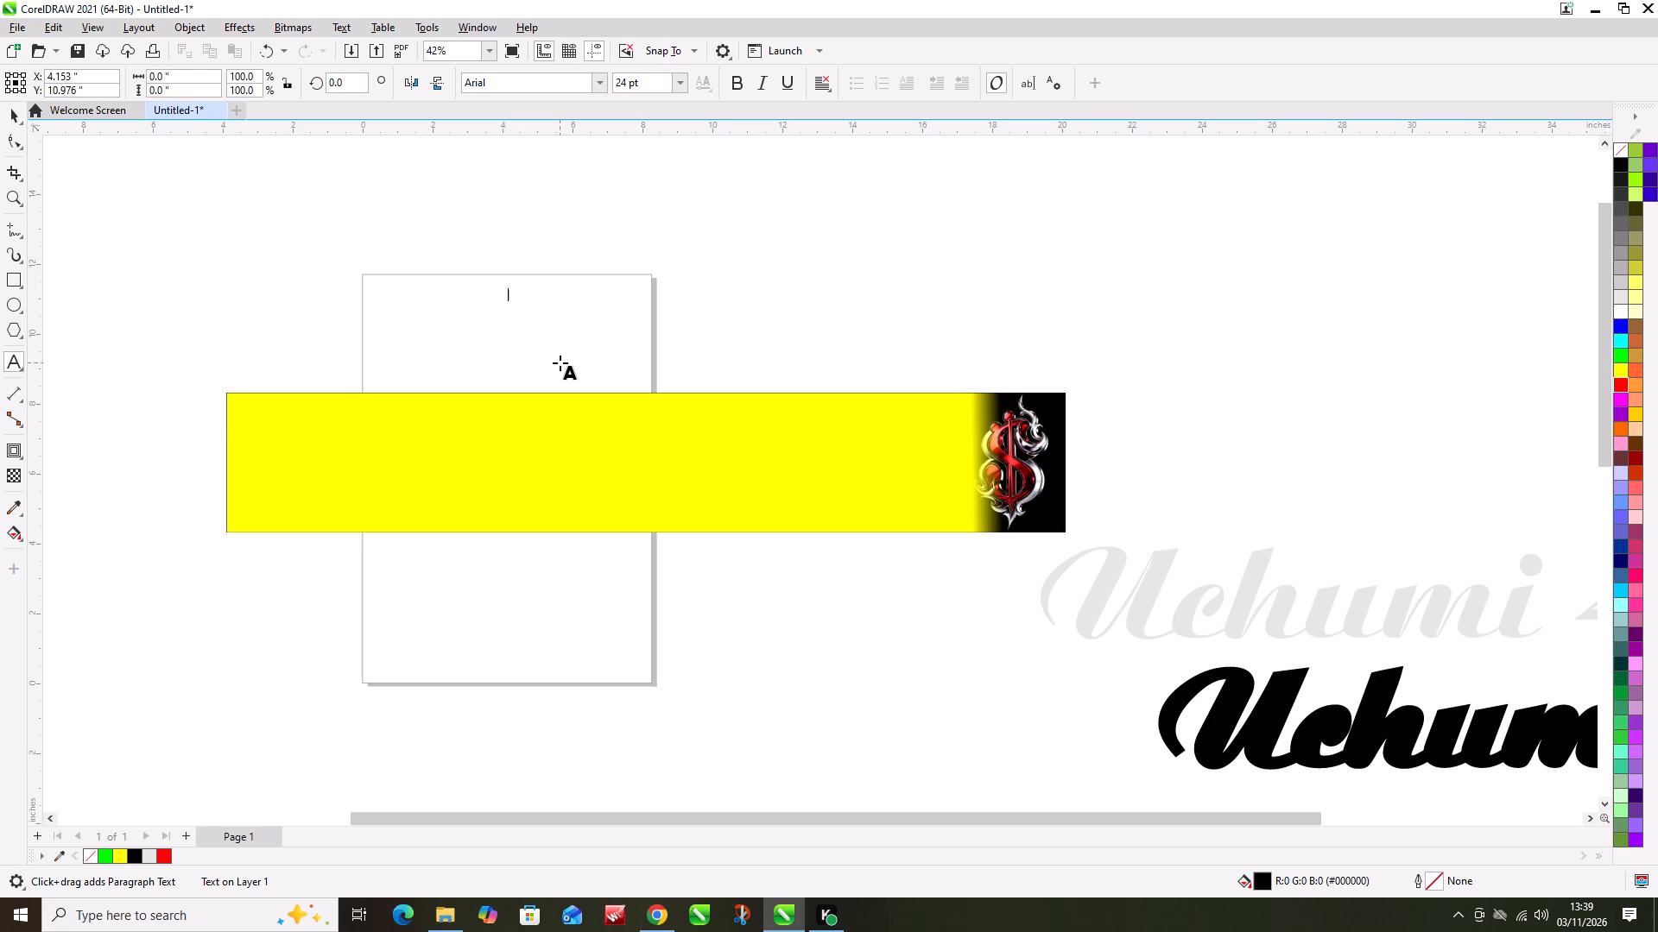
{"action": "key", "text": "1"}
{"action": "key", "text": "space"}
{"action": "type", "text": "PASS"}
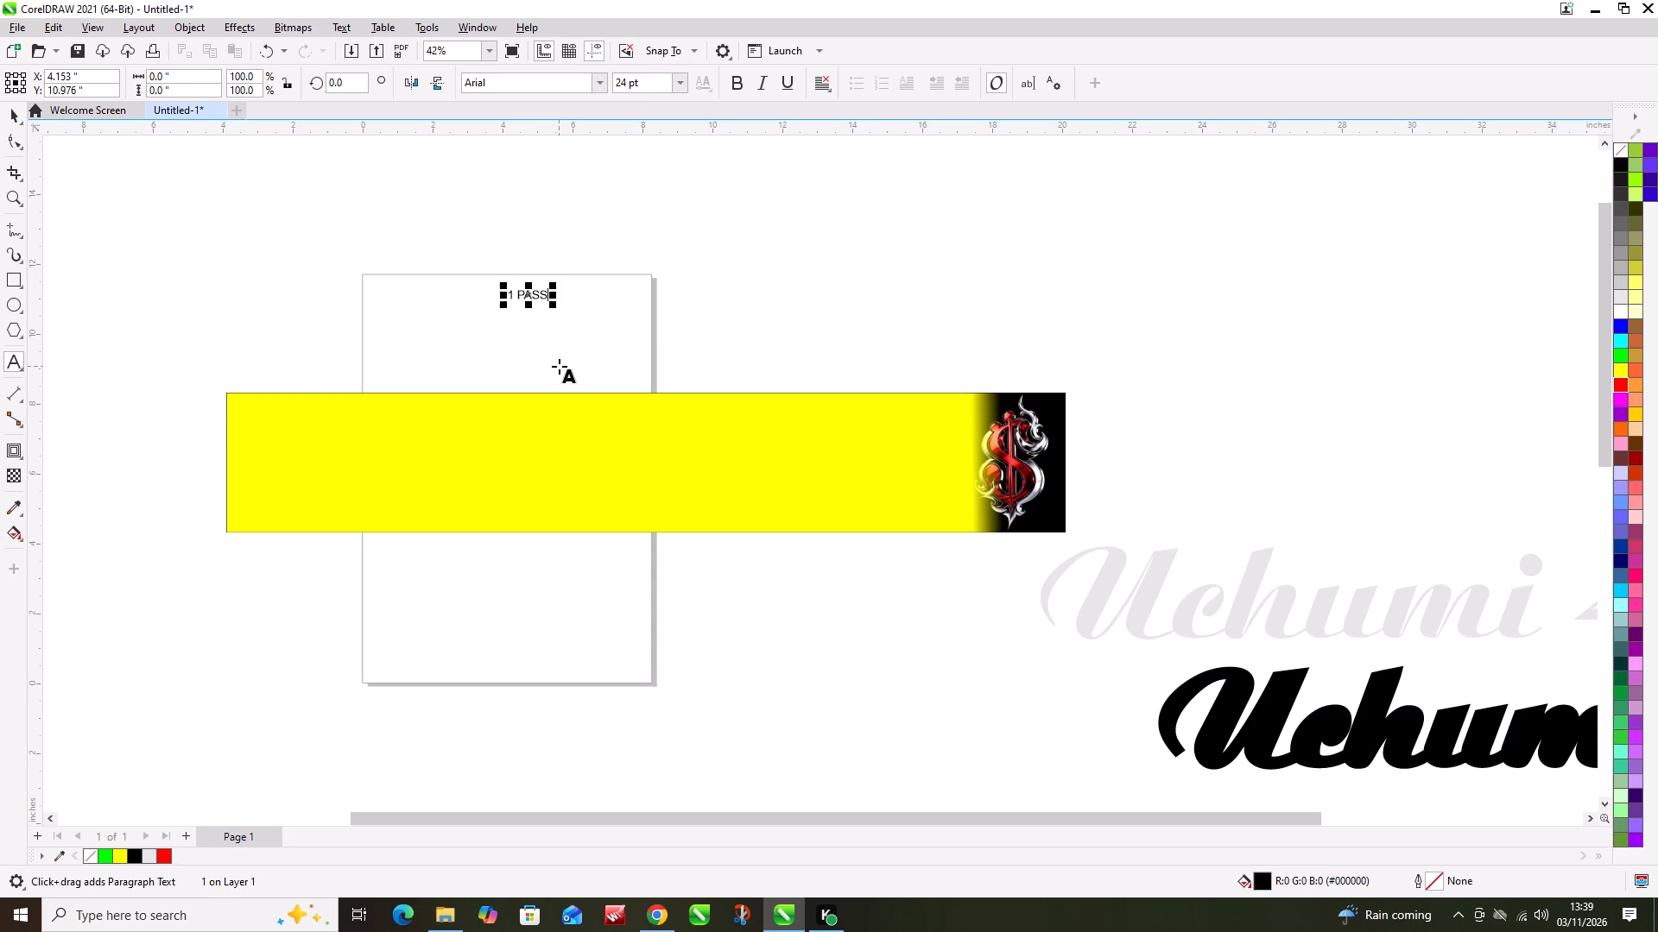
{"action": "key", "text": "Left"}
{"action": "key", "text": "Left"}
{"action": "key", "text": "Left"}
{"action": "key", "text": "Left"}
{"action": "key", "text": "Left"}
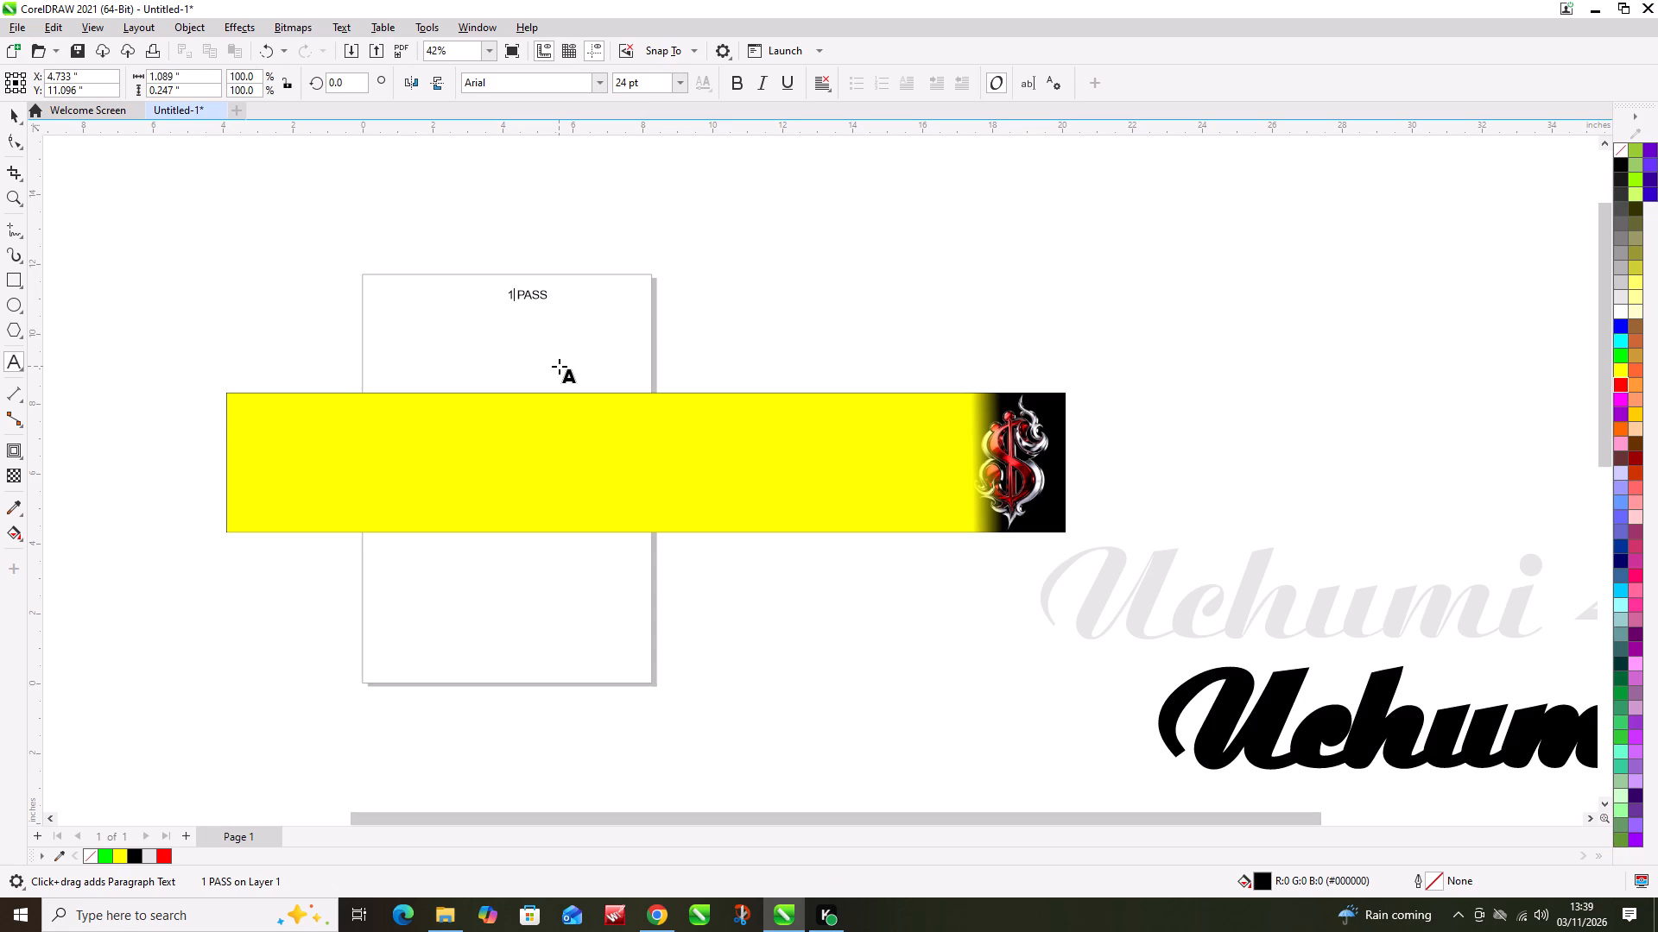
{"action": "key", "text": "4"}
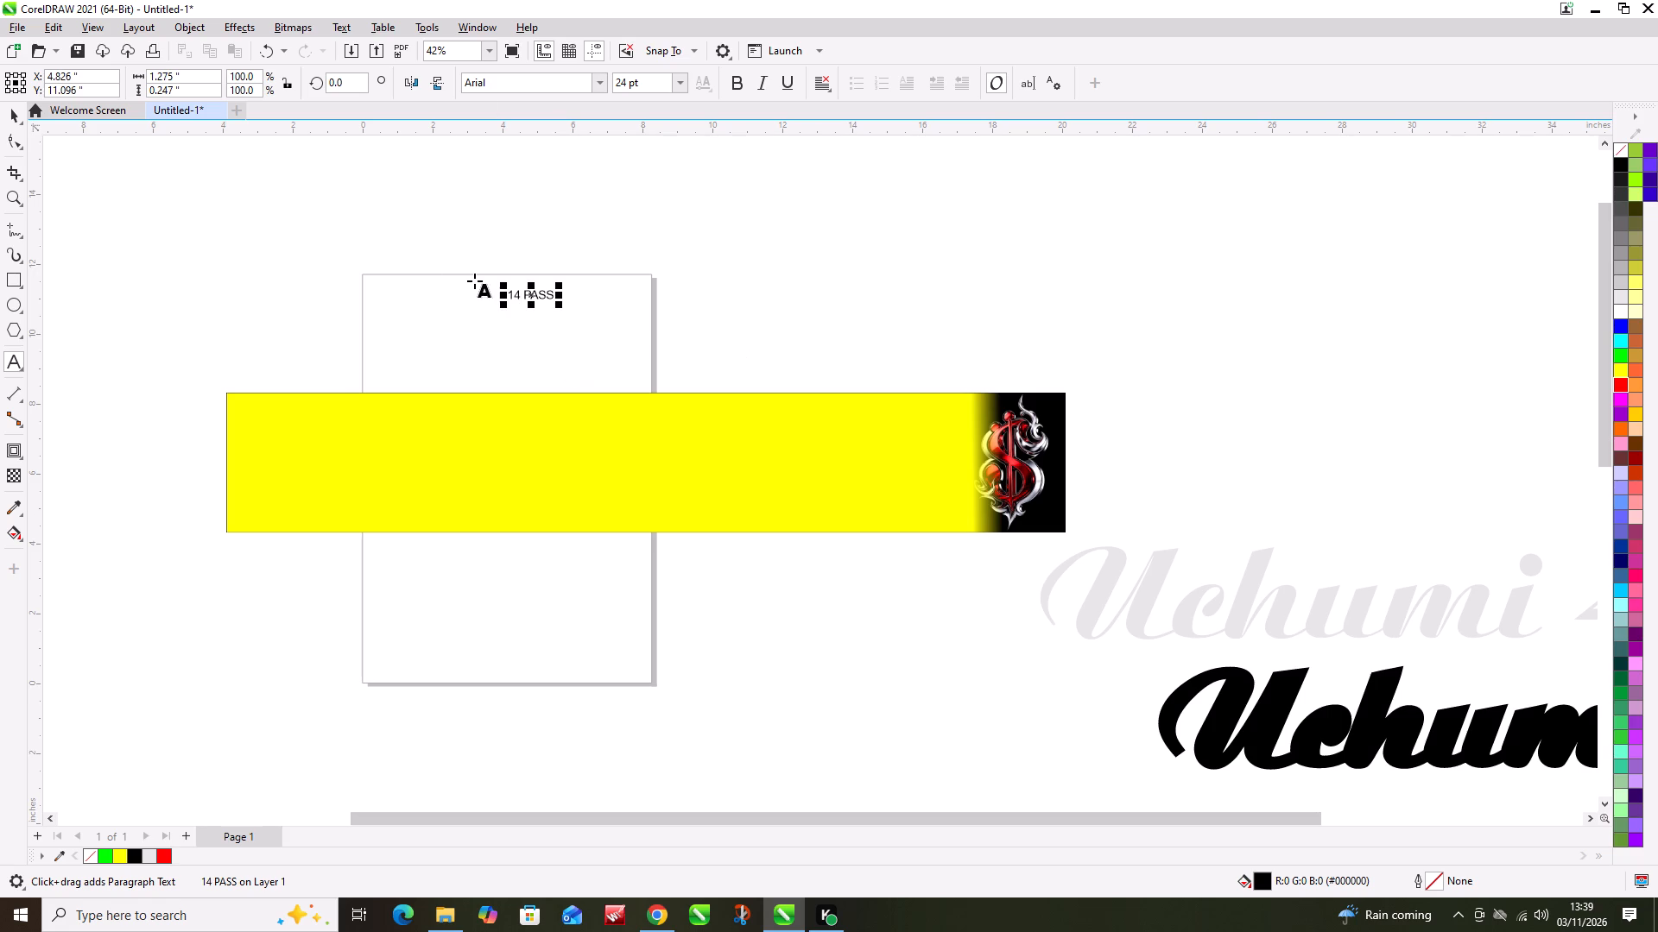
{"action": "left_click", "coordinate": [18, 118]}
Enlarge the "14 PASS" text to about 125 pt and place it in the middle of the yellow banner.
{"action": "left_click_drag", "start_coordinate": [833, 230], "coordinate": [481, 349]}
{"action": "left_click_drag", "start_coordinate": [559, 305], "coordinate": [592, 327]}
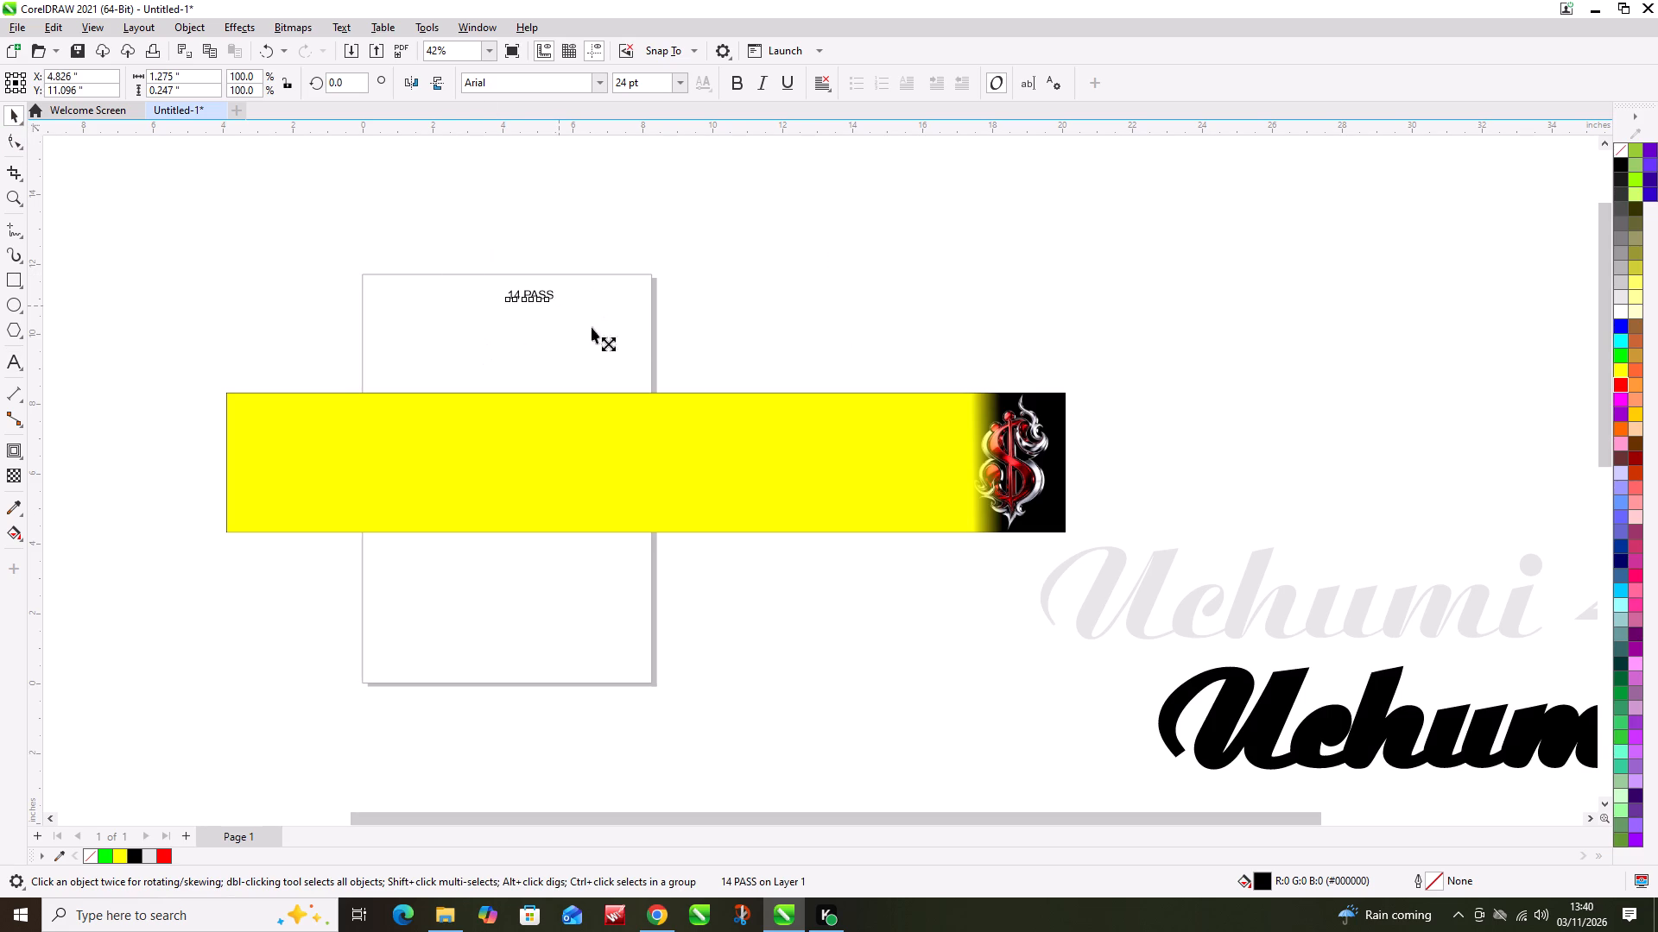
{"action": "left_click_drag", "start_coordinate": [592, 327], "coordinate": [746, 381]}
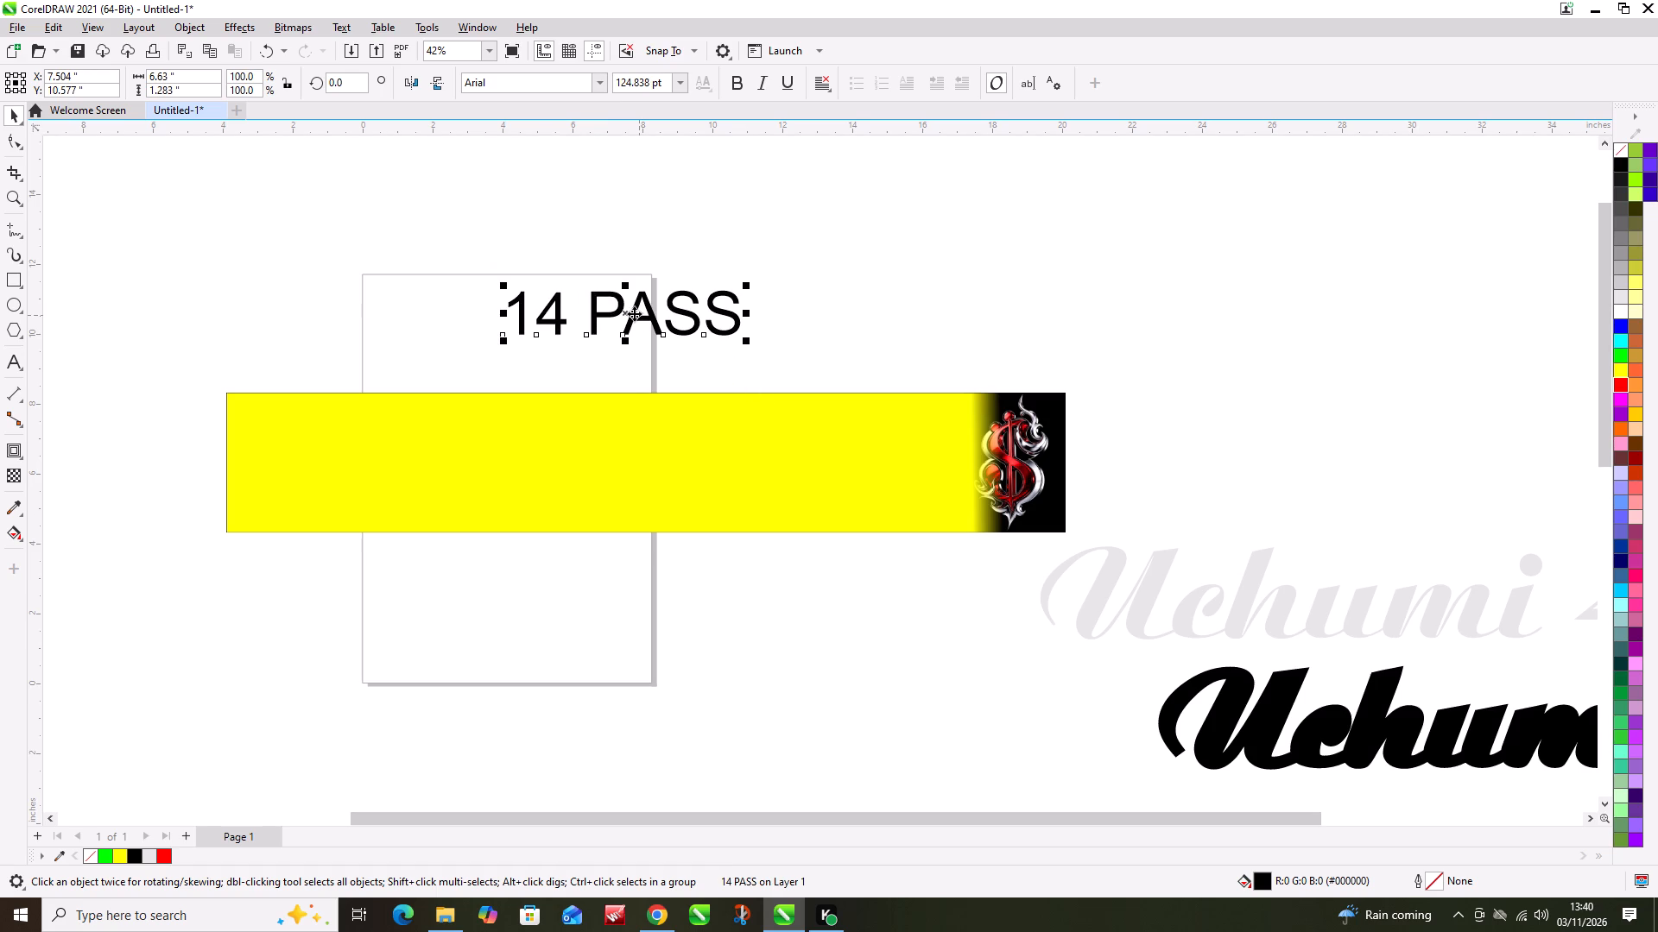
{"action": "left_click_drag", "start_coordinate": [629, 312], "coordinate": [622, 458]}
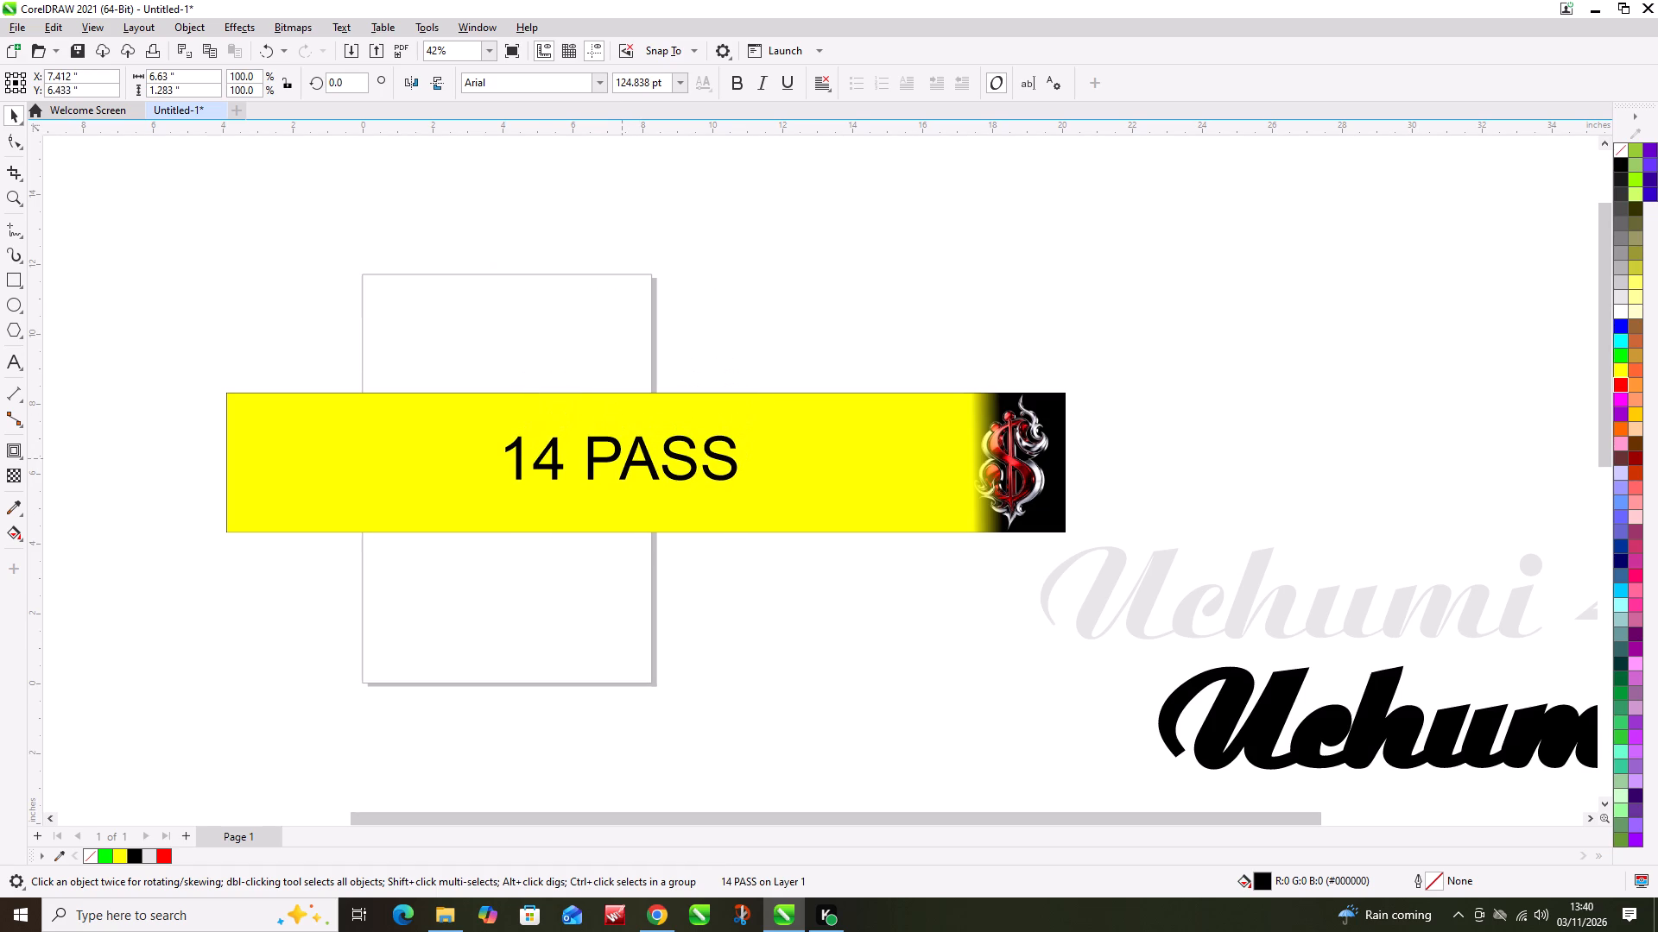
{"action": "left_click_drag", "start_coordinate": [622, 458], "coordinate": [628, 463]}
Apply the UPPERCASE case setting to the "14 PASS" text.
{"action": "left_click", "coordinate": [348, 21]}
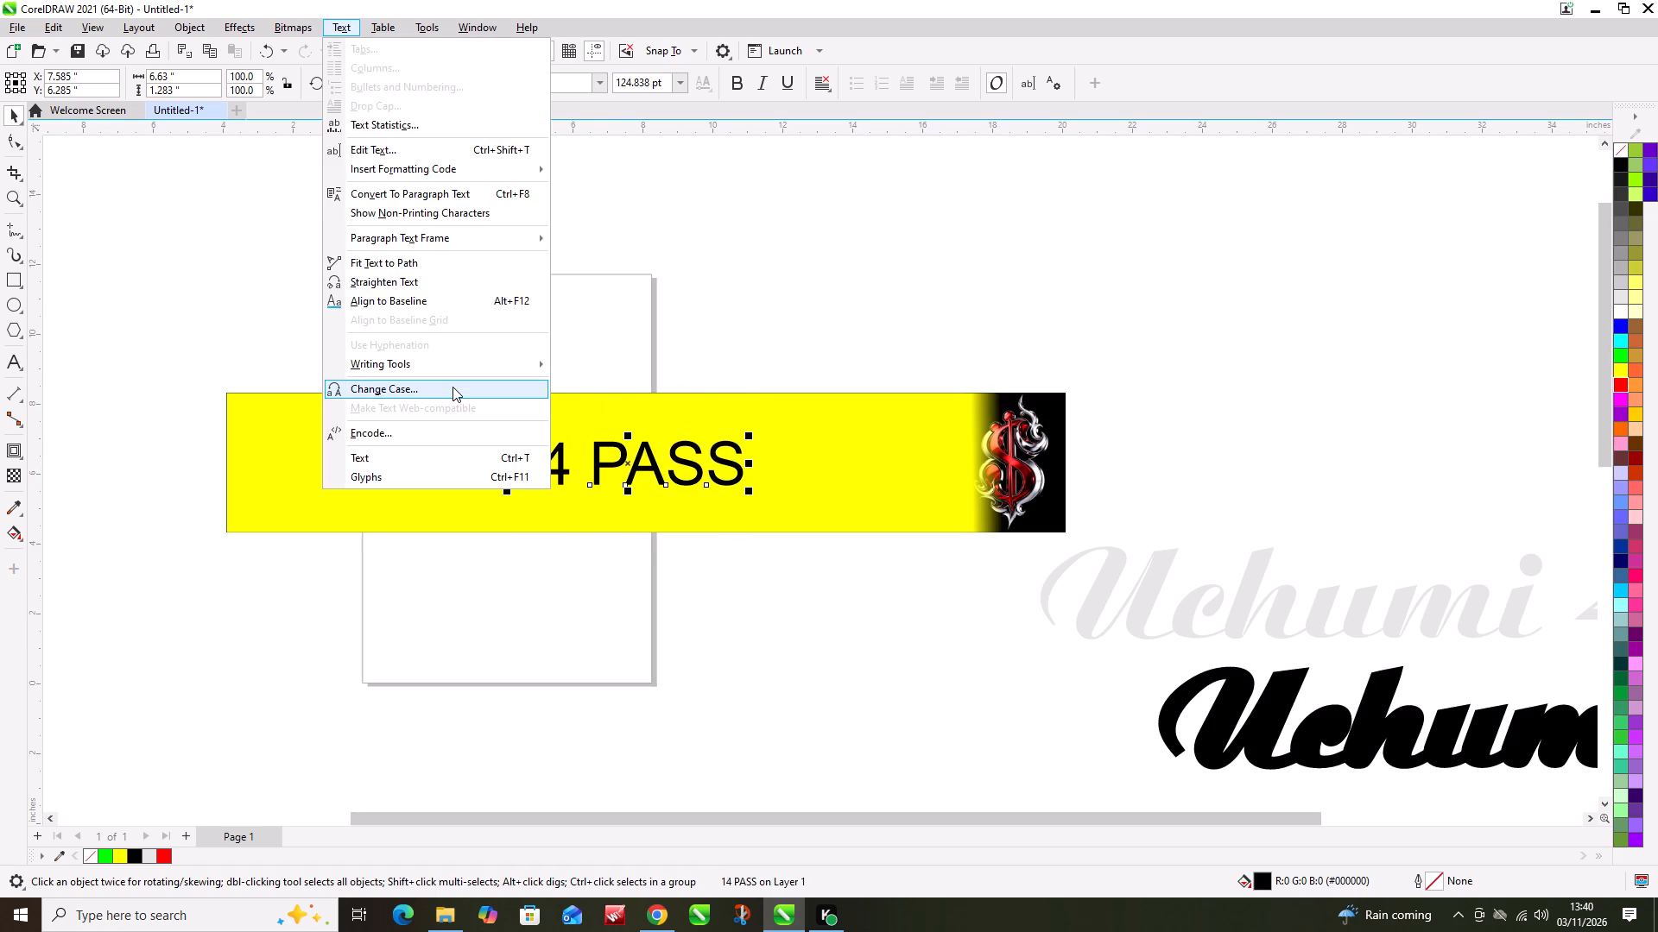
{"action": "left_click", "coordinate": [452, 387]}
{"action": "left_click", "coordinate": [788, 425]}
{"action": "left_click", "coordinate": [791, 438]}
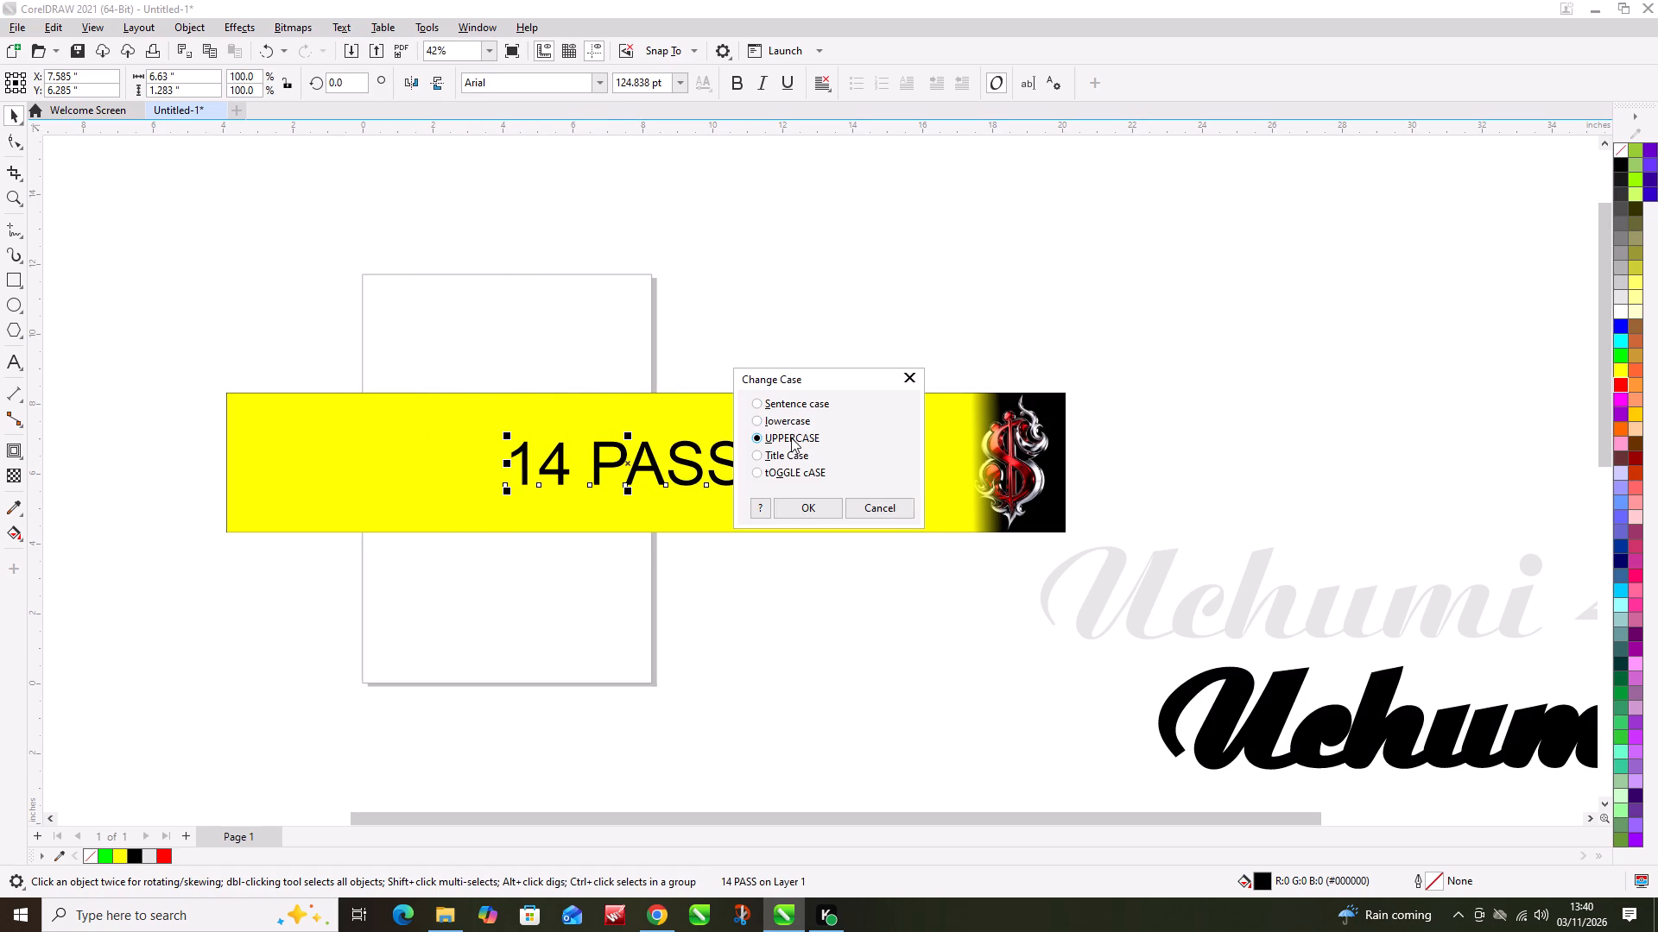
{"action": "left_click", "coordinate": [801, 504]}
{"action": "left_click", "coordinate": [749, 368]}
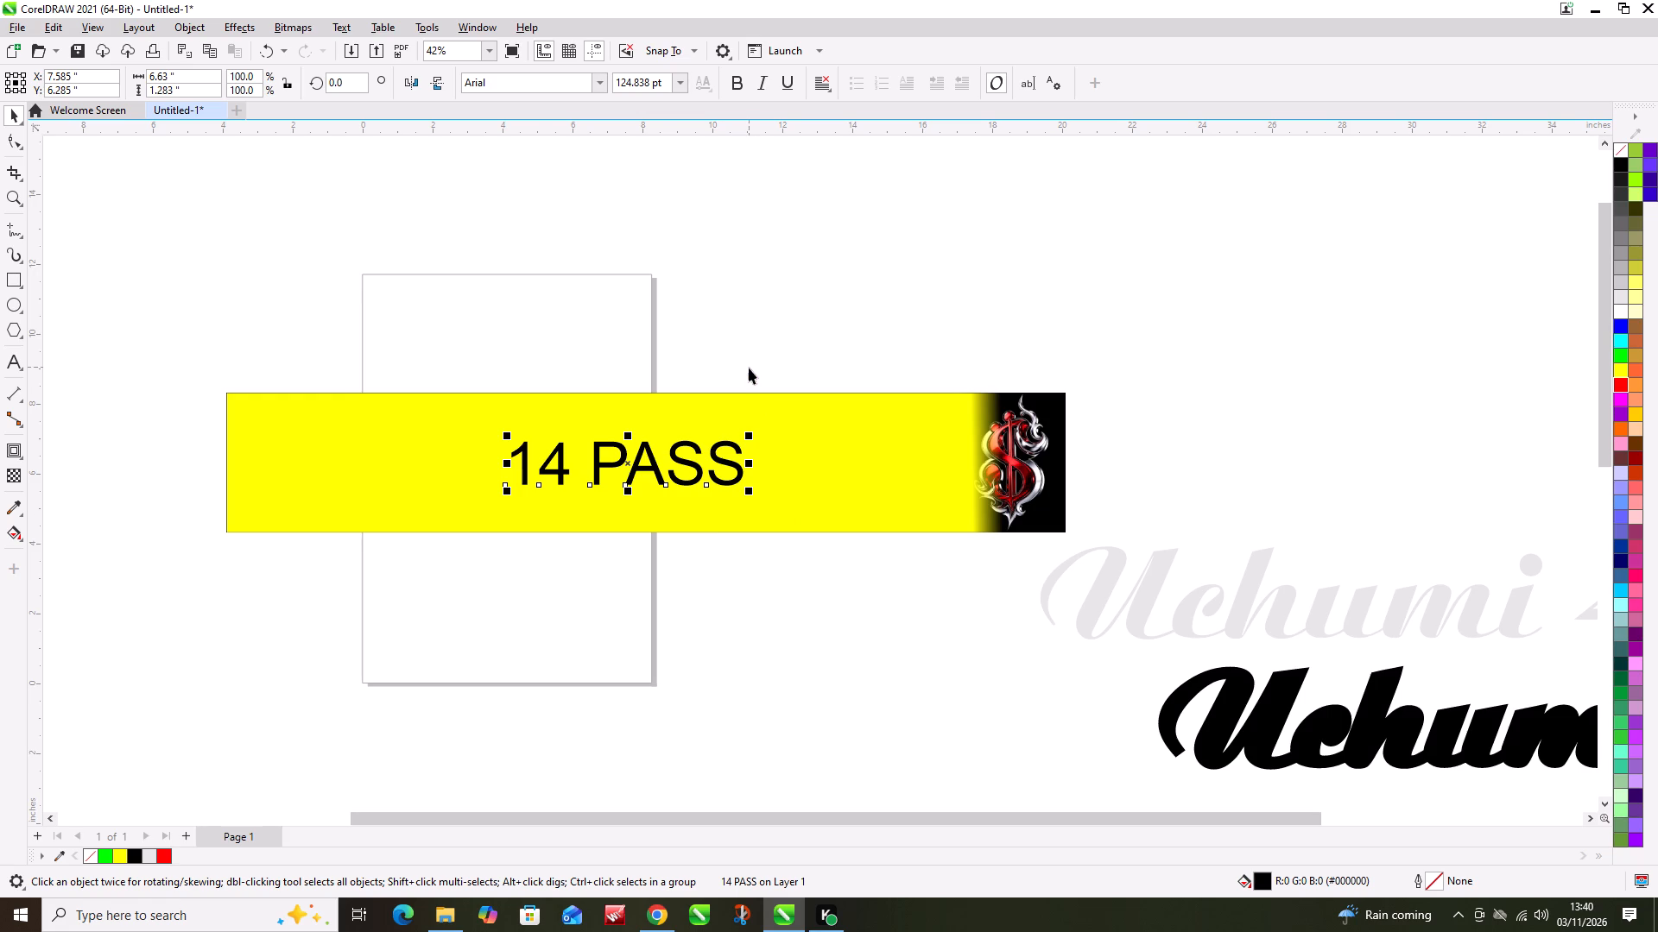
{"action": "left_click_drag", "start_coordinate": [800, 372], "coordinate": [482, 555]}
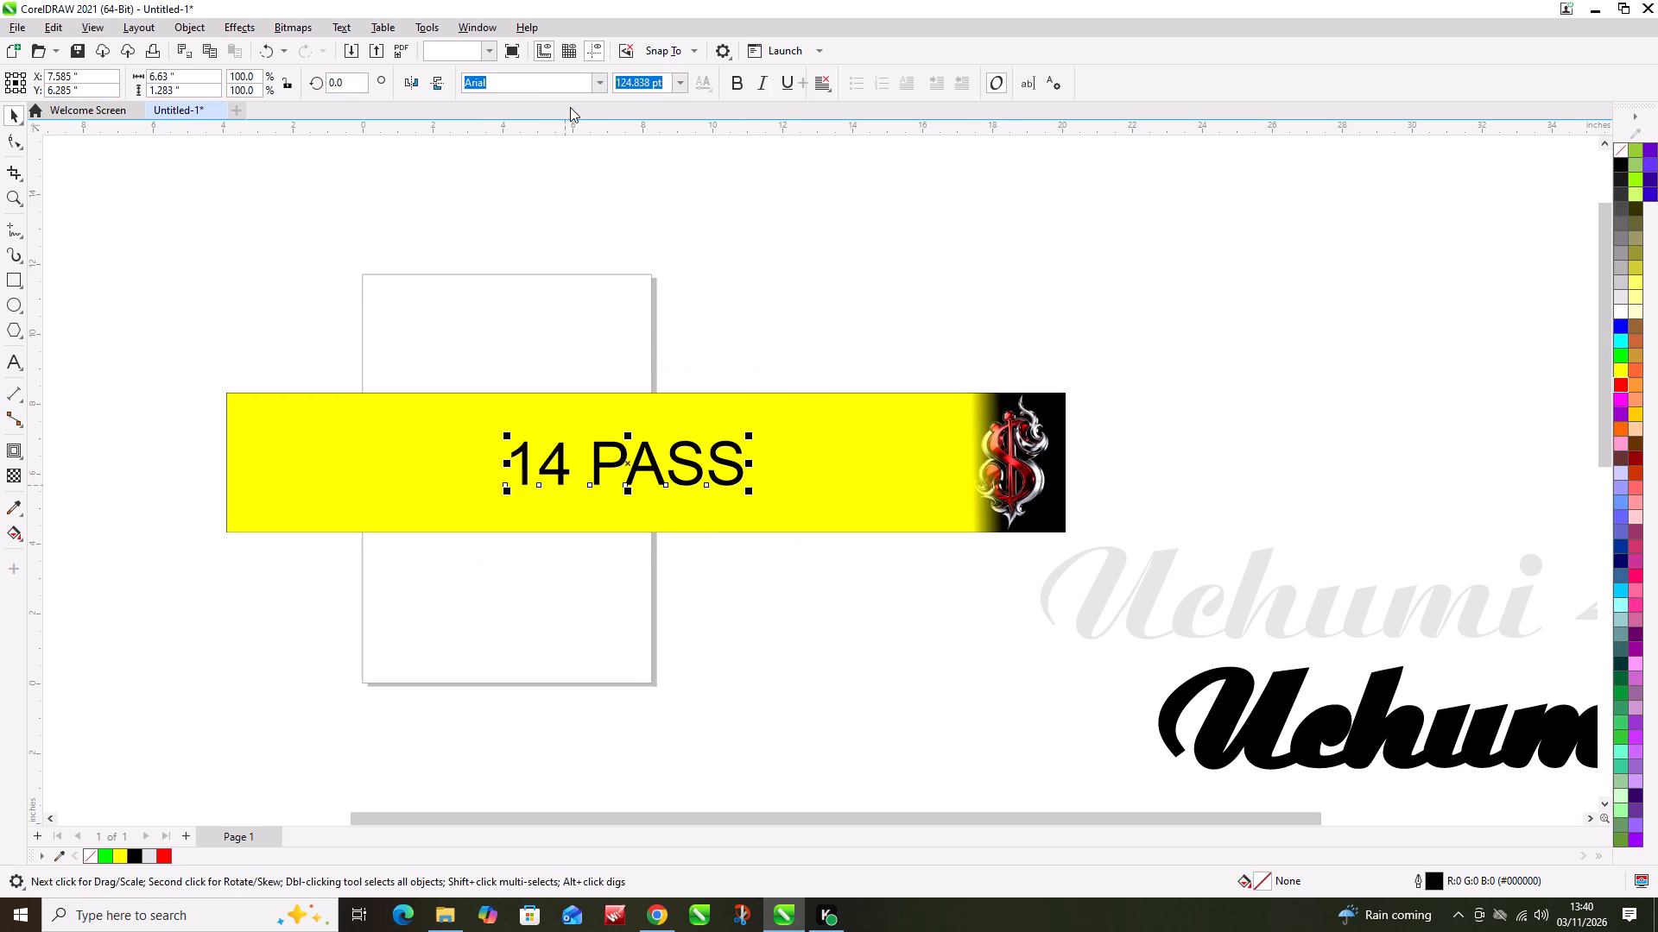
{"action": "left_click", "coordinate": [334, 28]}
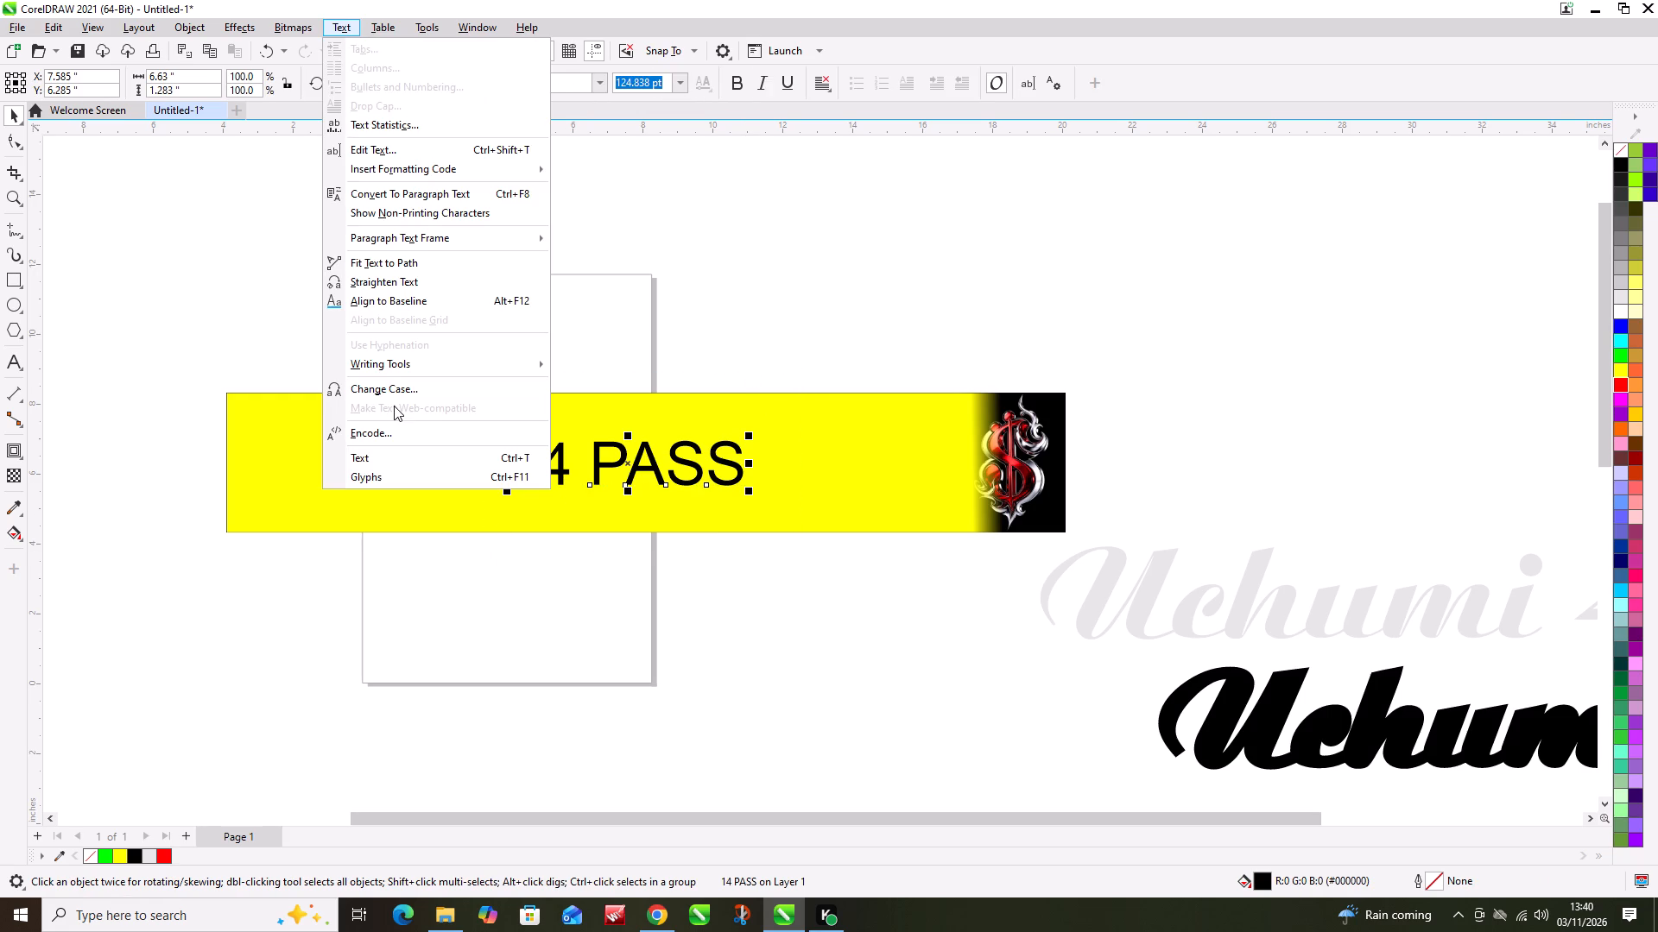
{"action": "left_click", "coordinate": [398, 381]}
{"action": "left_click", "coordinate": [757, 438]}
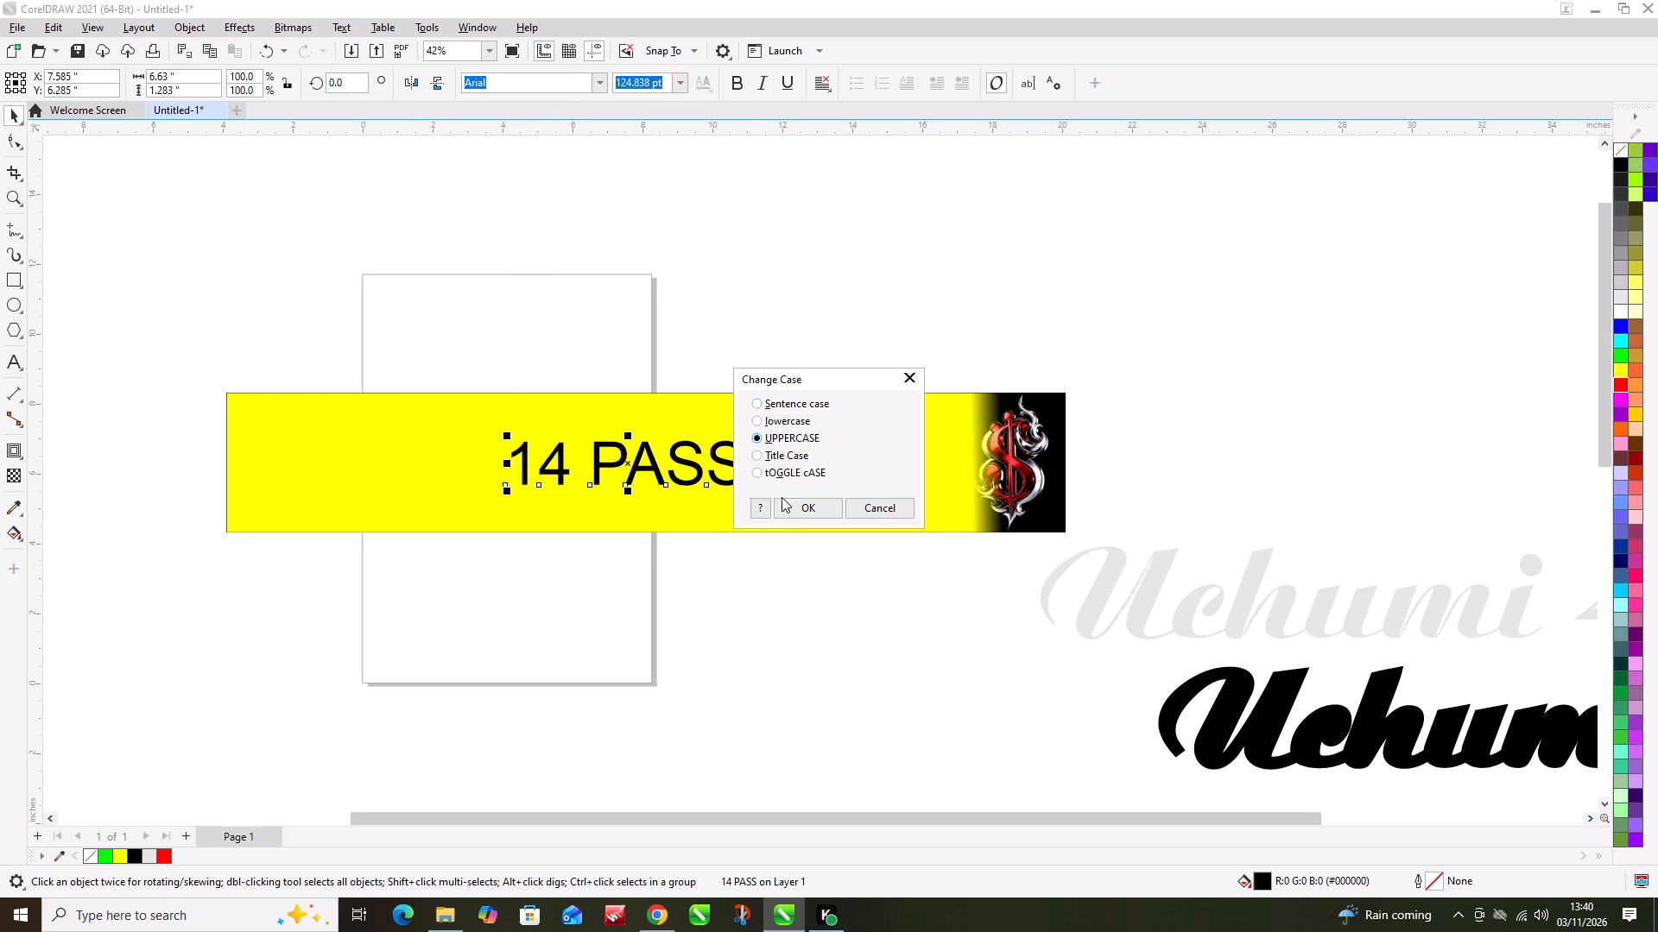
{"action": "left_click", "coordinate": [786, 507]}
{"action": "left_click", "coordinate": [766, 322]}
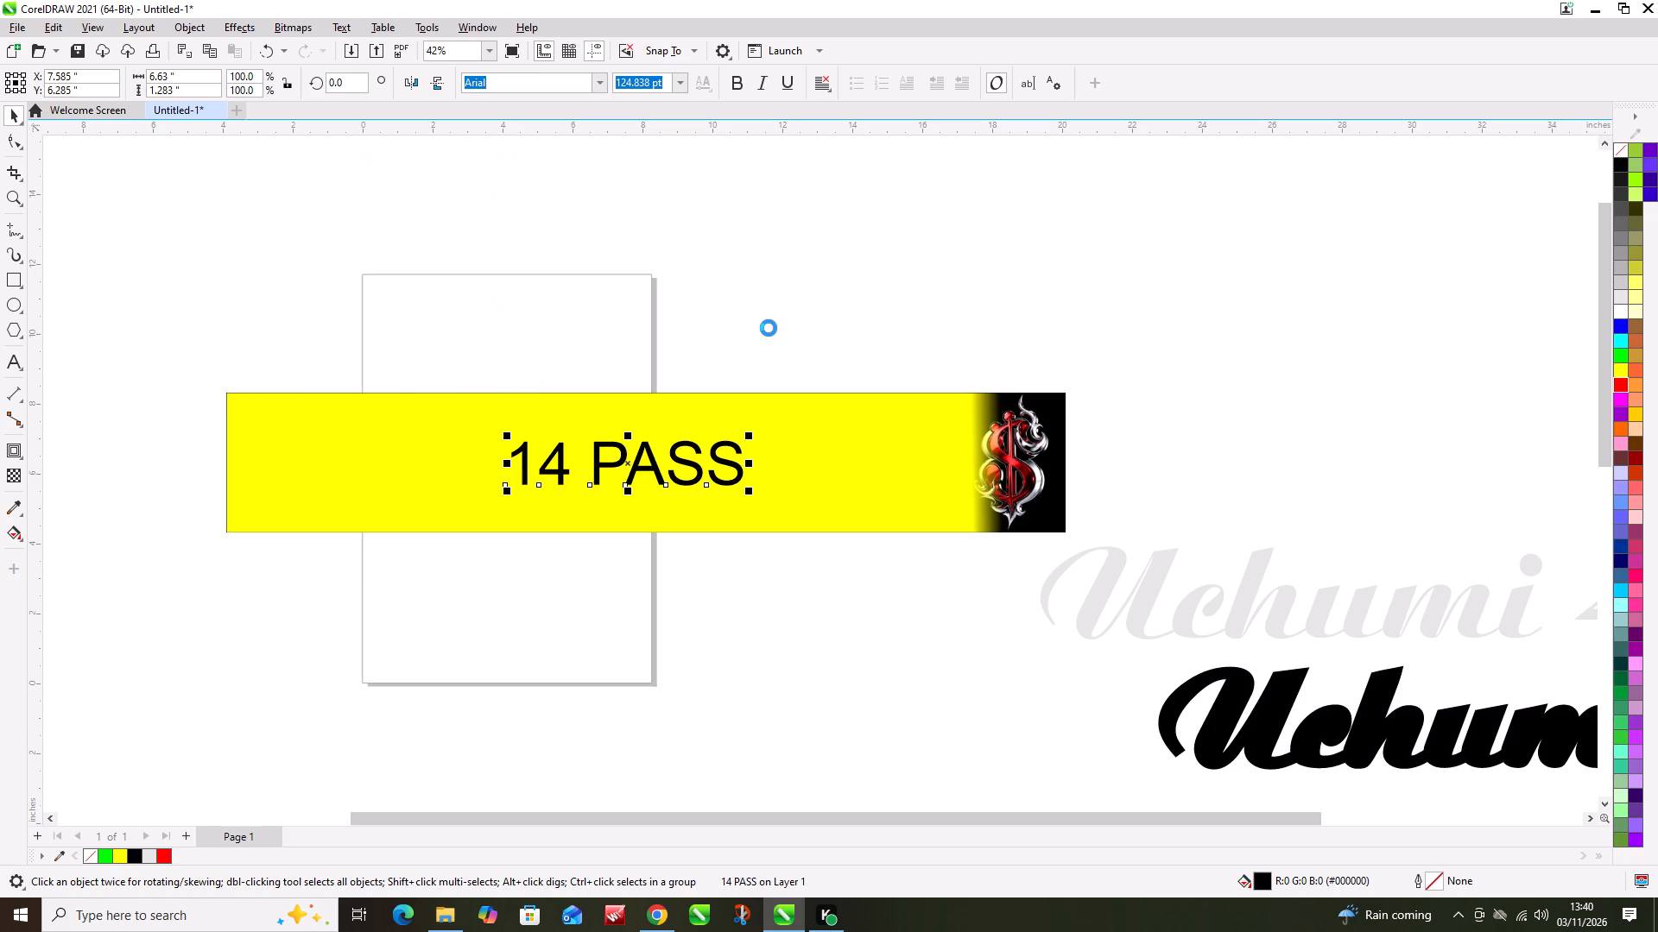
Change the "14 PASS" text to Title Case.
{"action": "left_click_drag", "start_coordinate": [835, 304], "coordinate": [434, 628]}
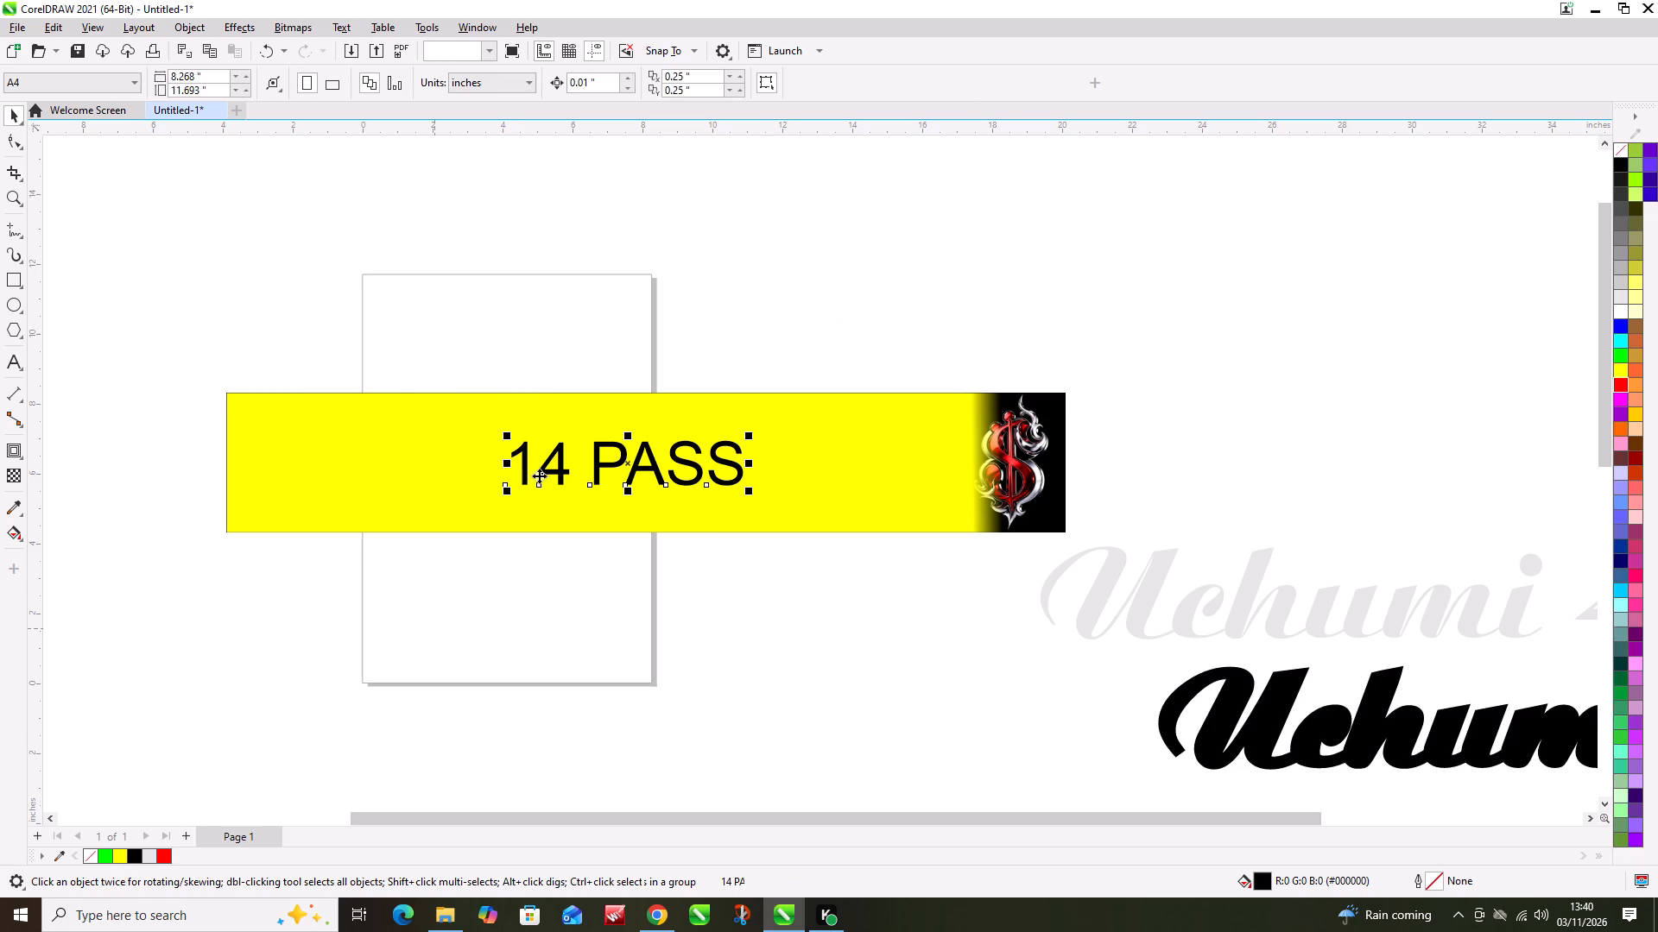
{"action": "left_click", "coordinate": [337, 27]}
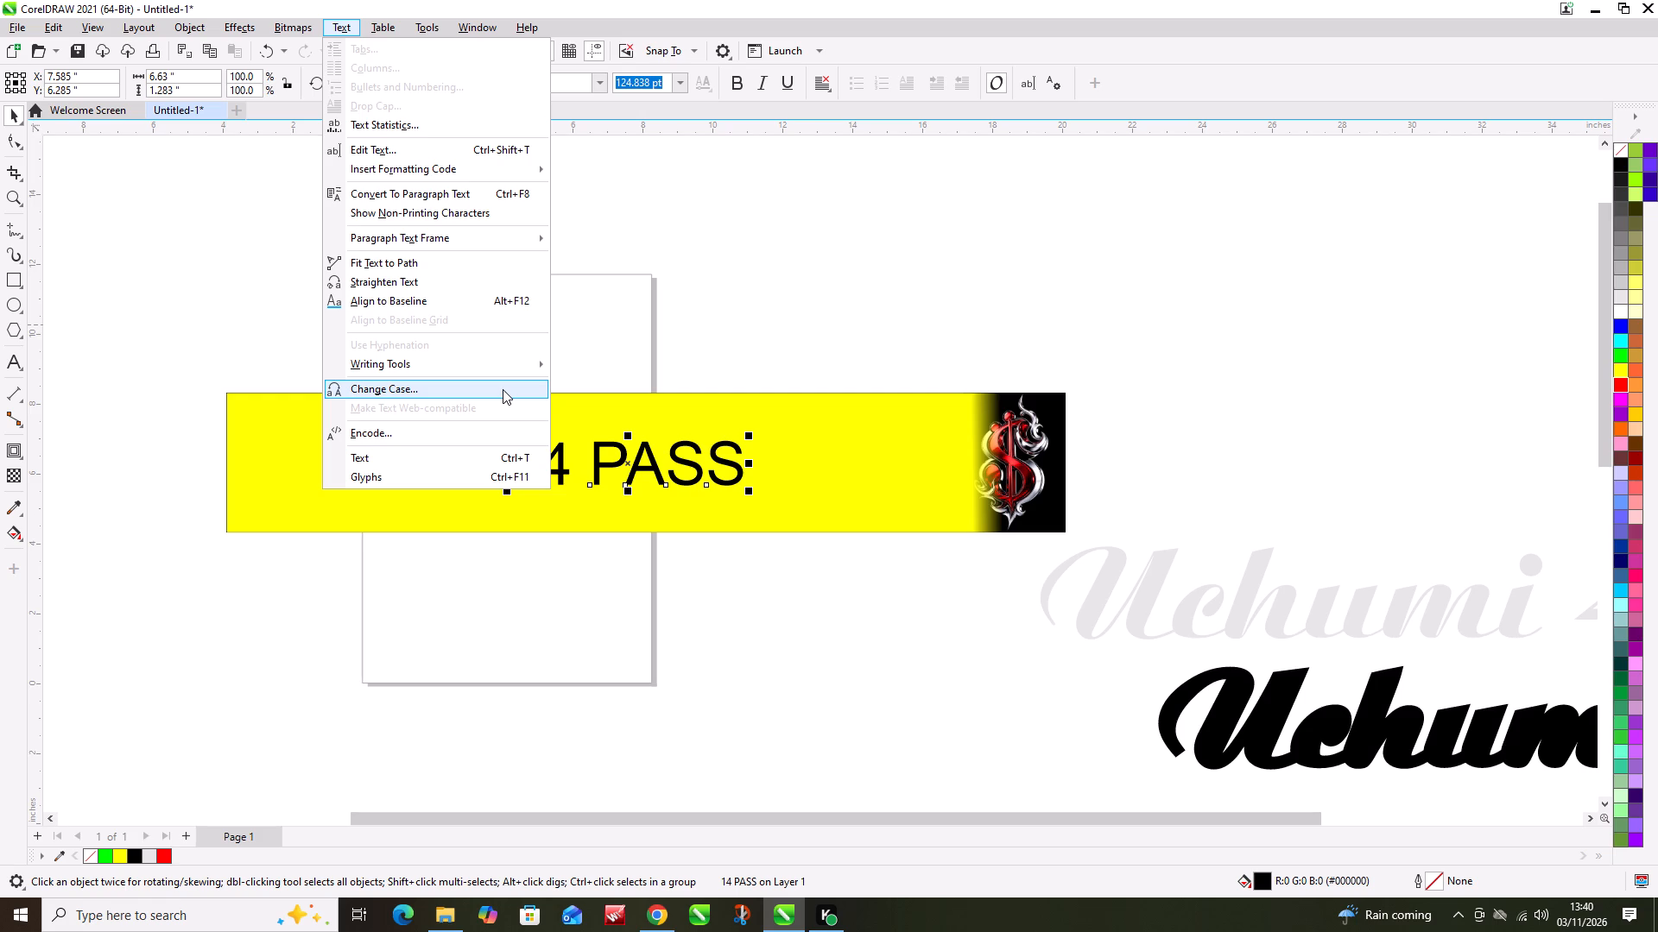
{"action": "left_click", "coordinate": [503, 389]}
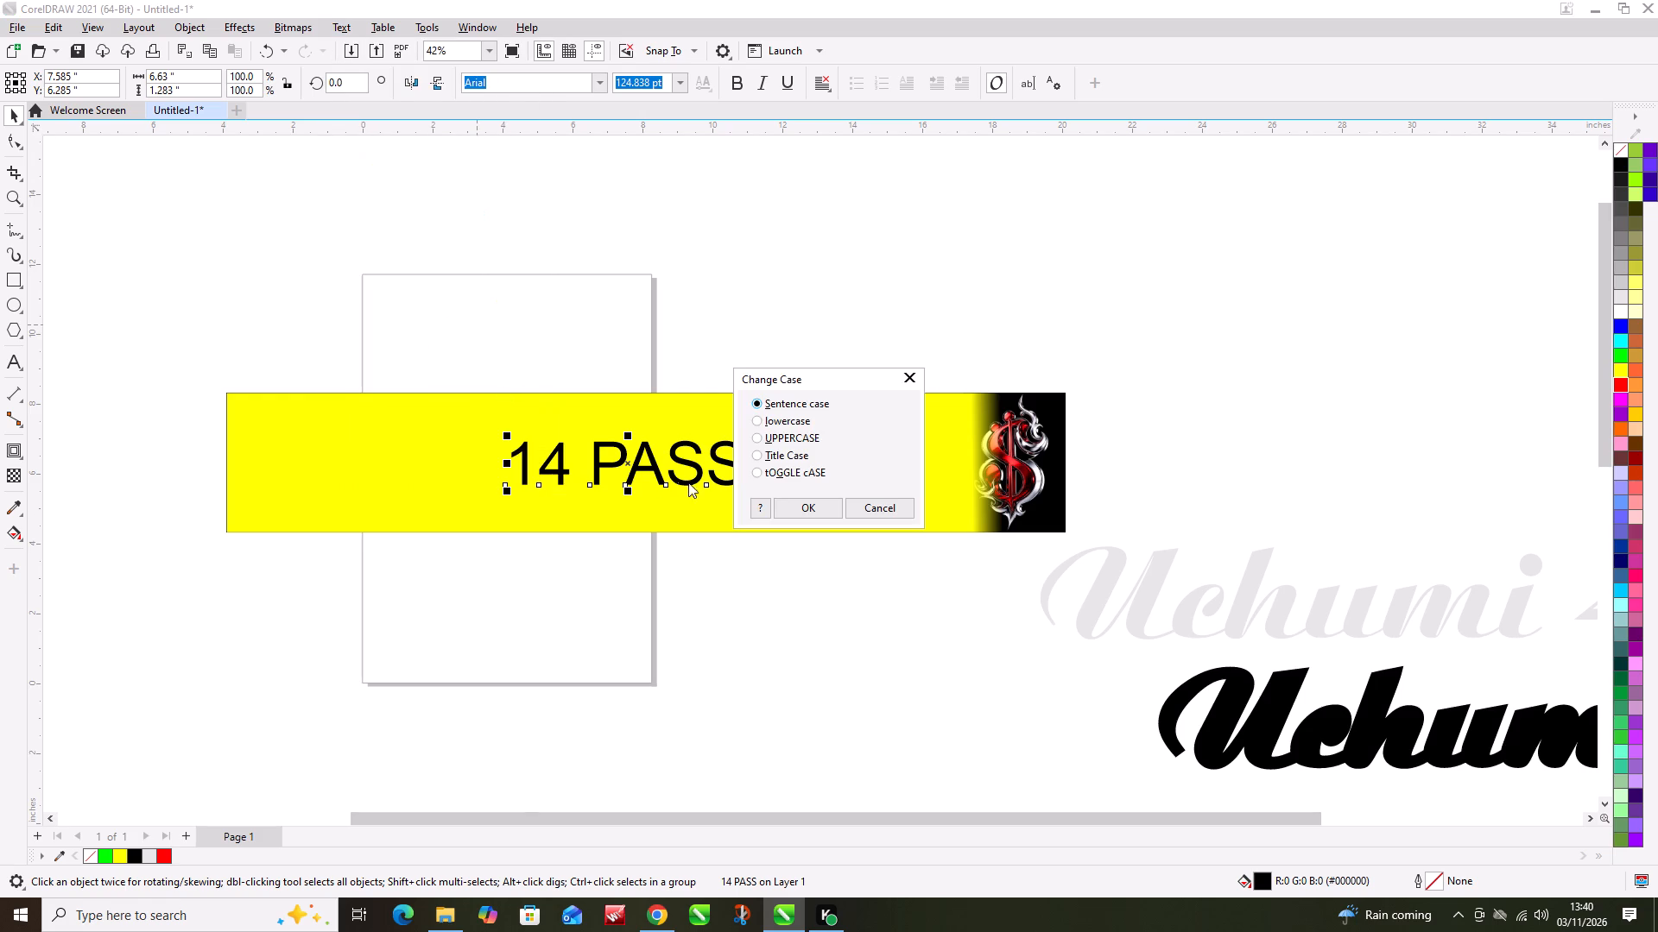
{"action": "left_click", "coordinate": [759, 459]}
{"action": "left_click", "coordinate": [778, 505]}
{"action": "left_click", "coordinate": [640, 293]}
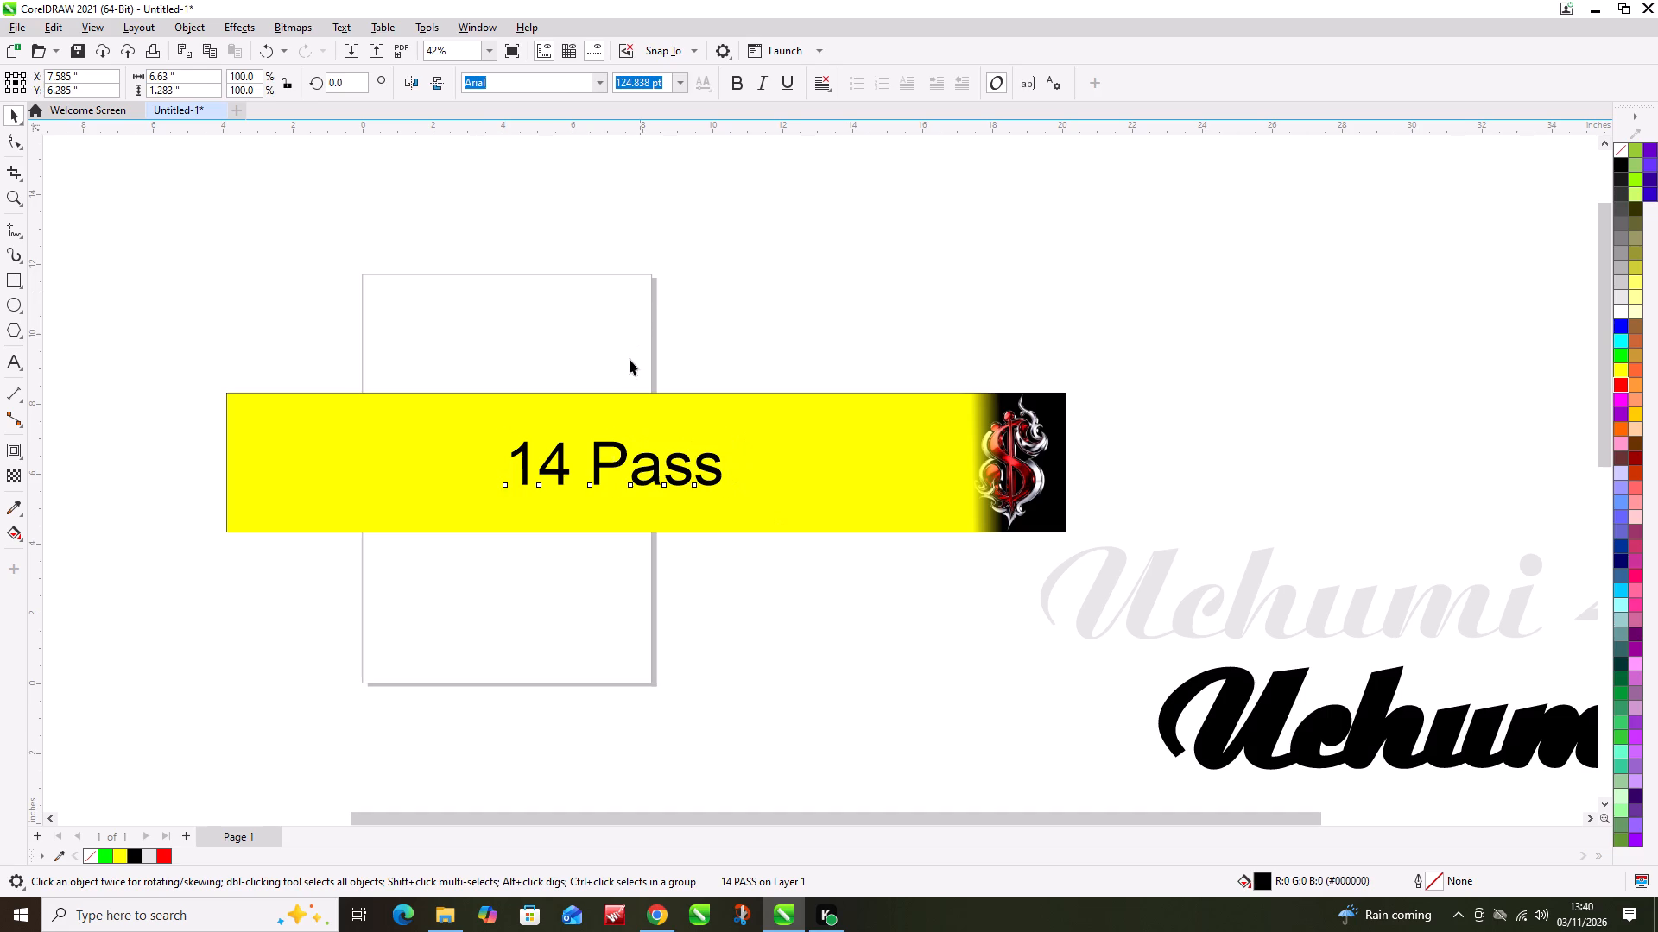
Change the font of the "14 Pass" text to Armor Piercing.
{"action": "left_click", "coordinate": [615, 452]}
{"action": "left_click", "coordinate": [616, 447]}
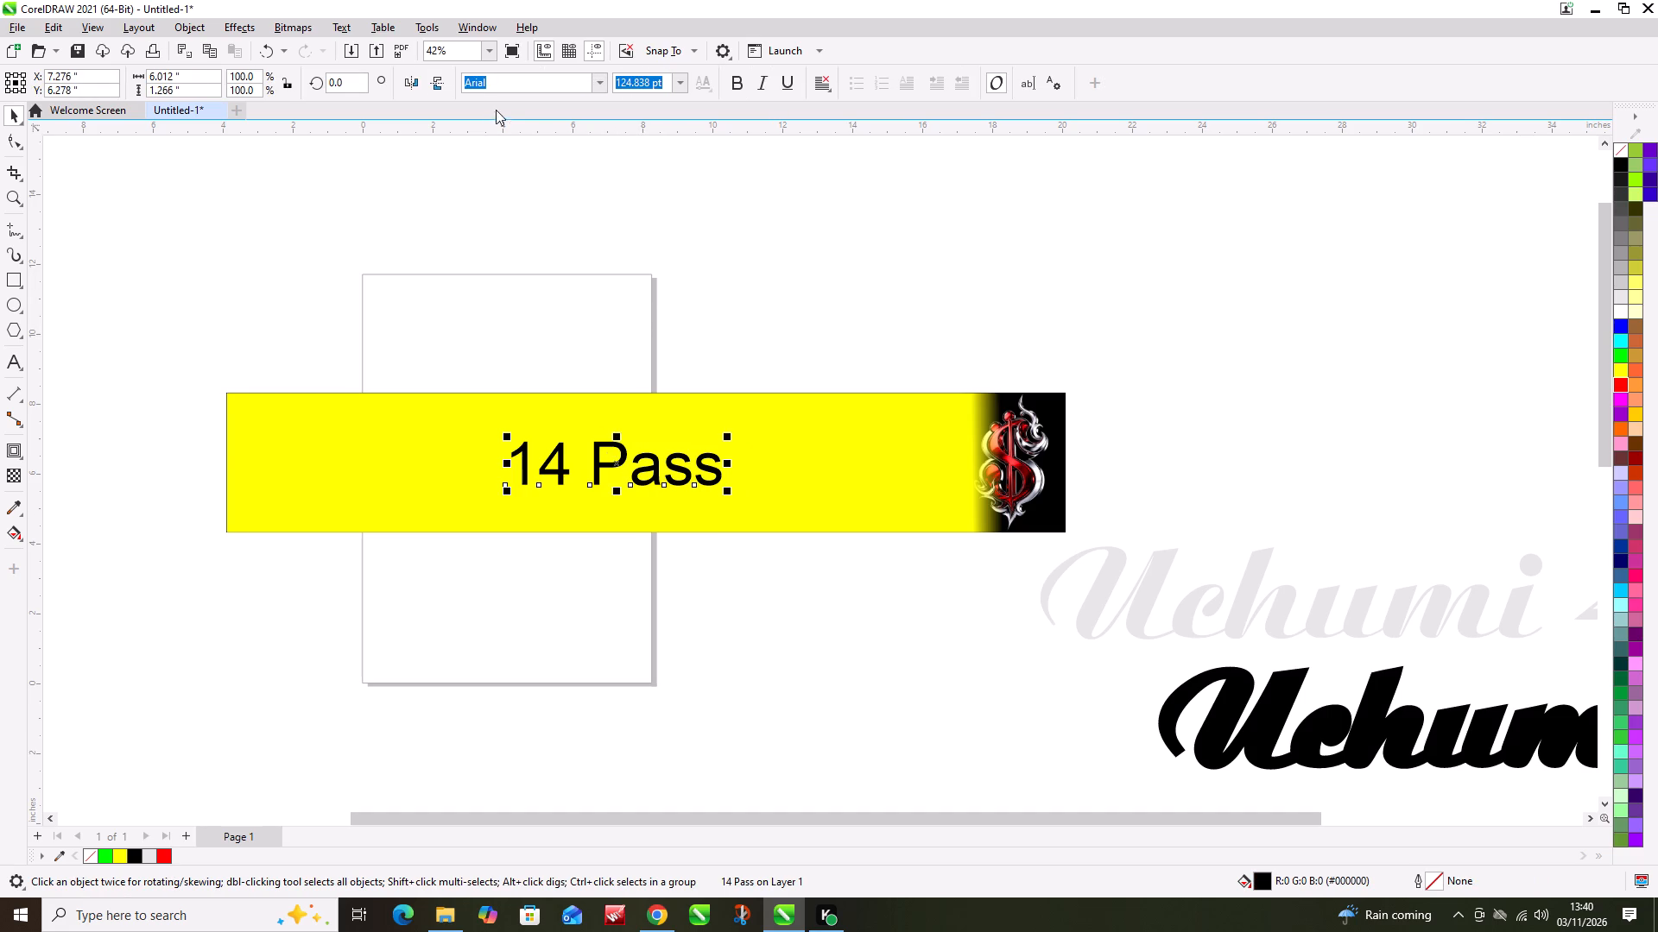
{"action": "left_click", "coordinate": [597, 83]}
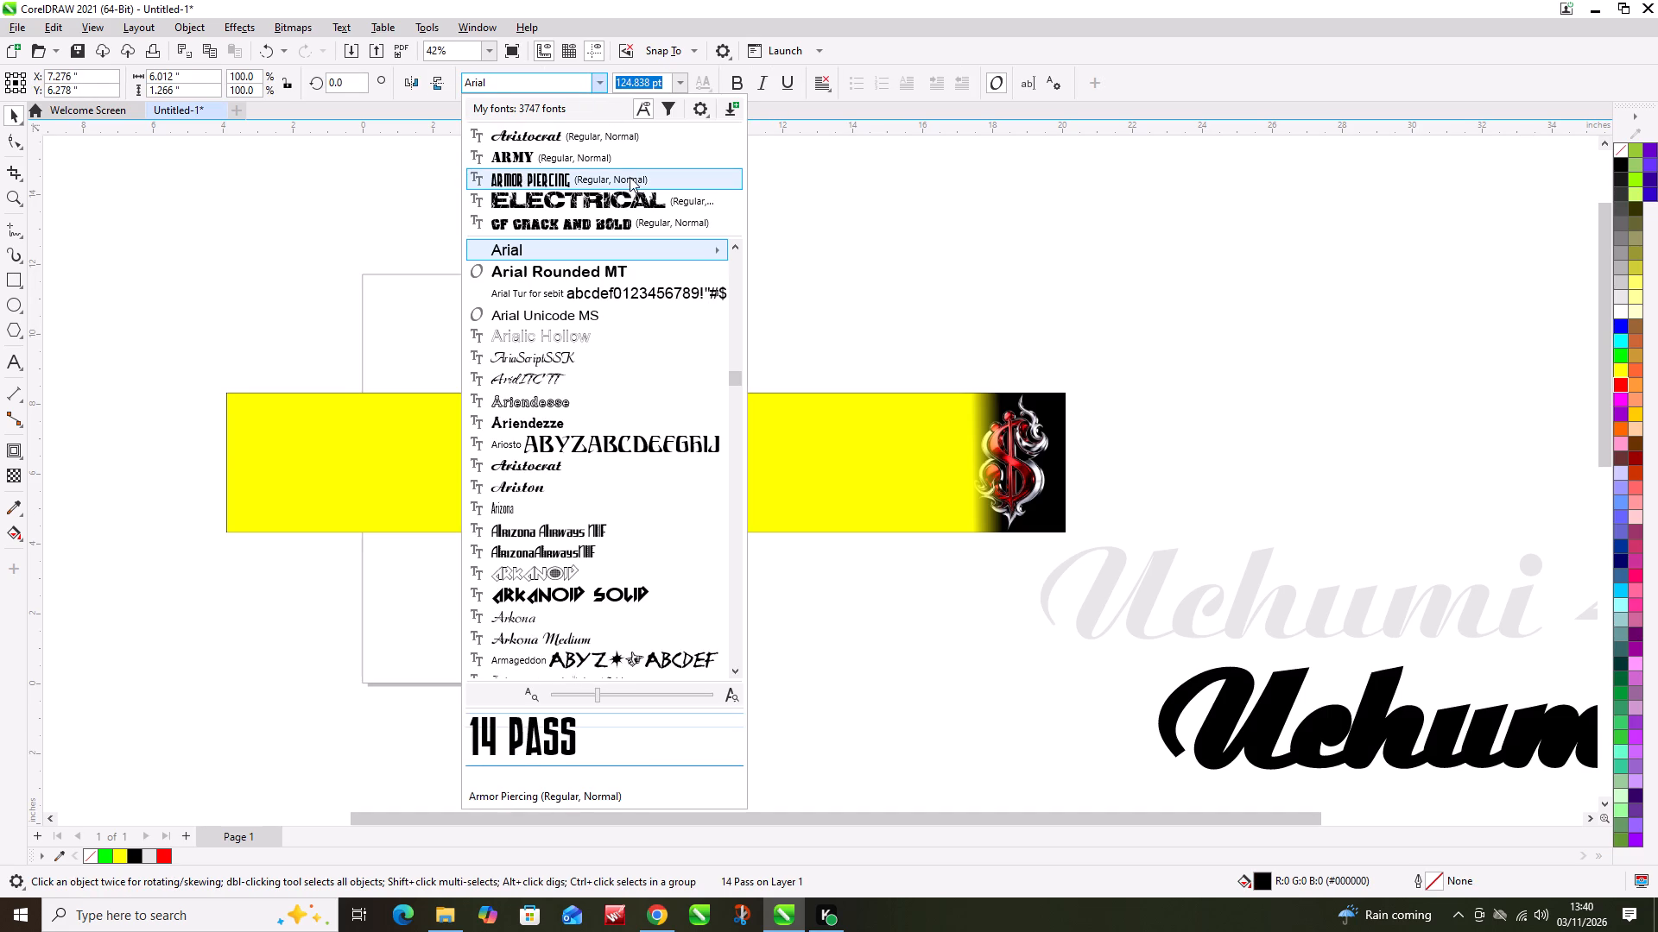
{"action": "left_click", "coordinate": [629, 174]}
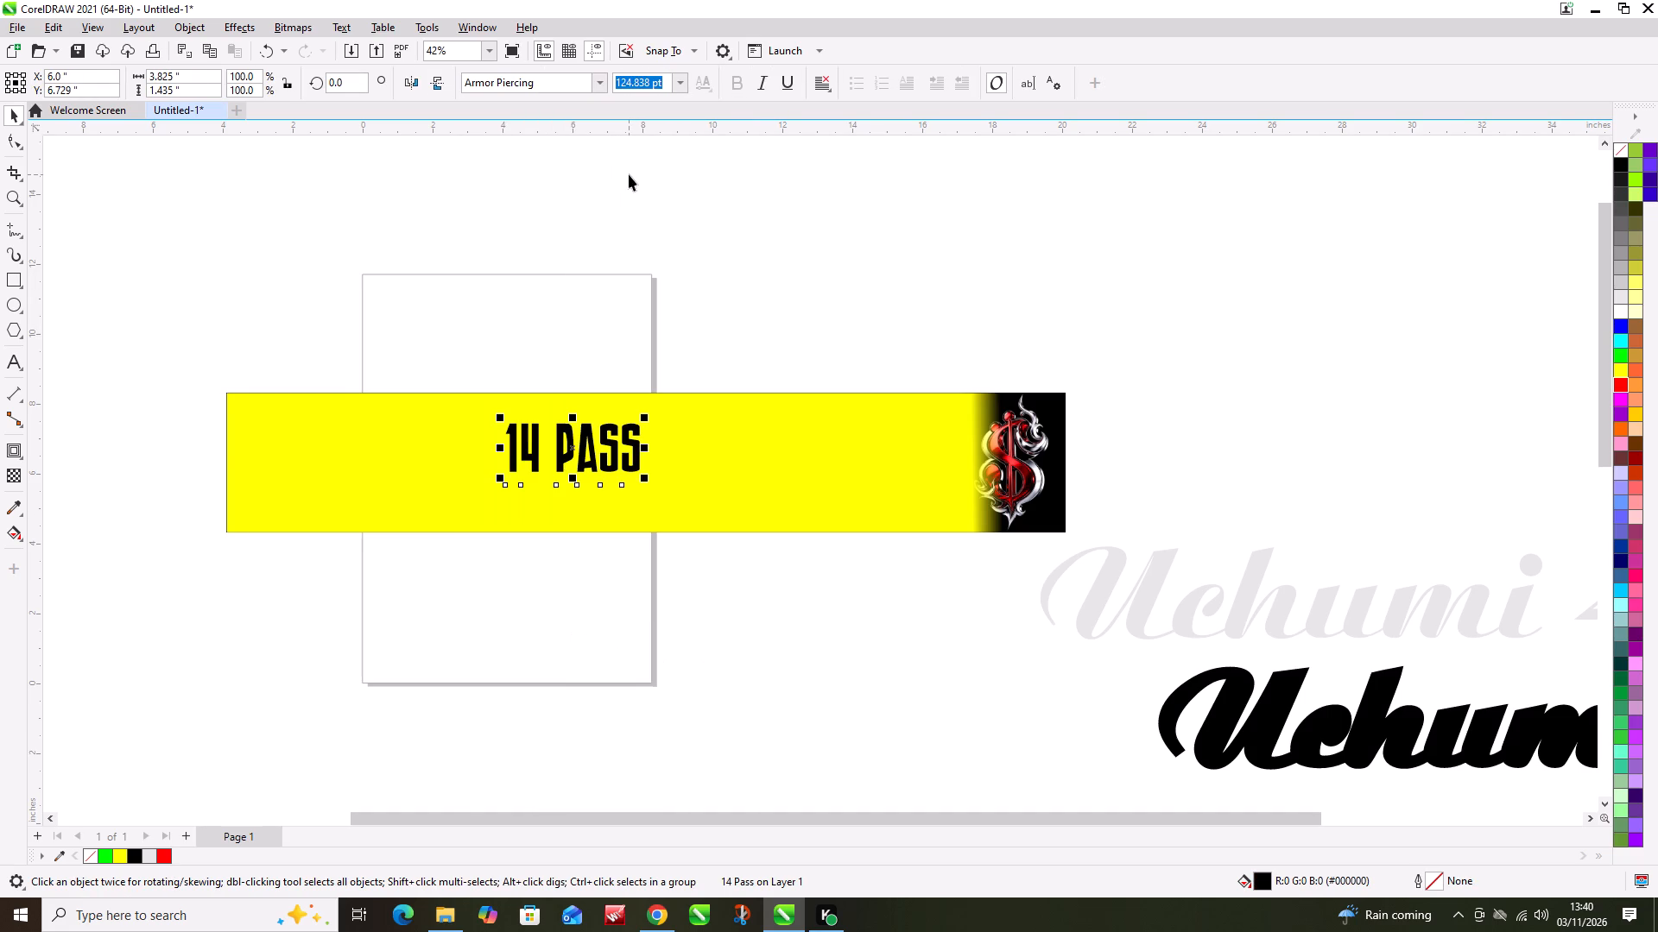
Move the "14 PASS" text to the vertical middle of the yellow banner and stretch it to about 4.6 inches wide.
{"action": "left_click_drag", "start_coordinate": [572, 450], "coordinate": [573, 495]}
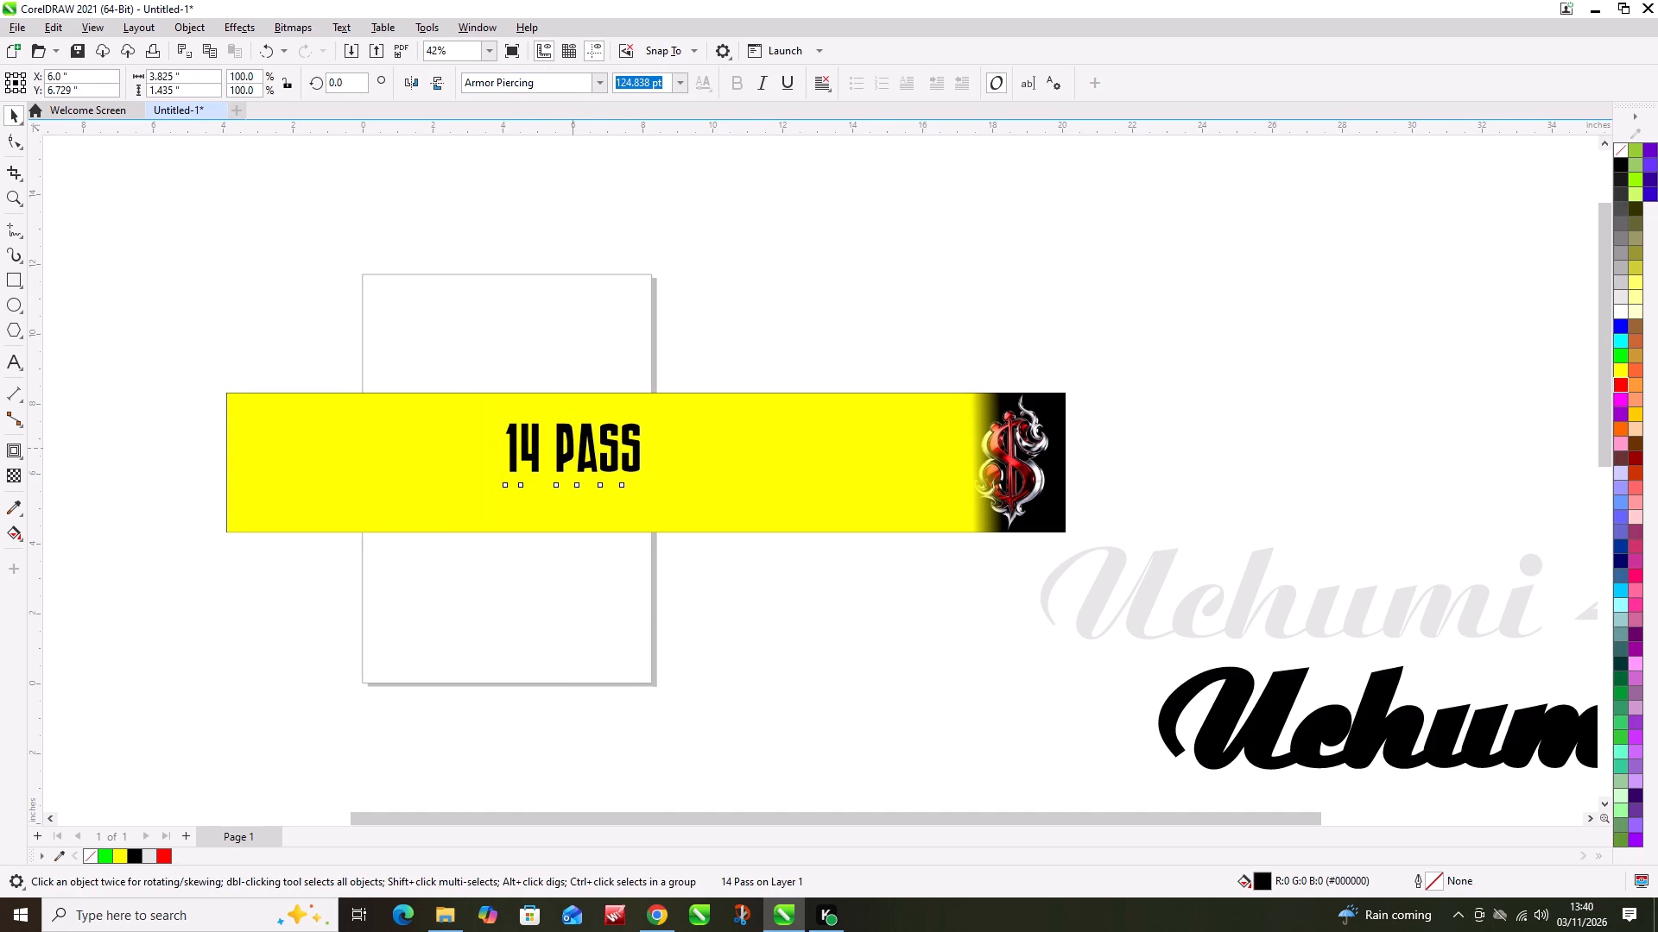
{"action": "left_click_drag", "start_coordinate": [573, 495], "coordinate": [586, 465]}
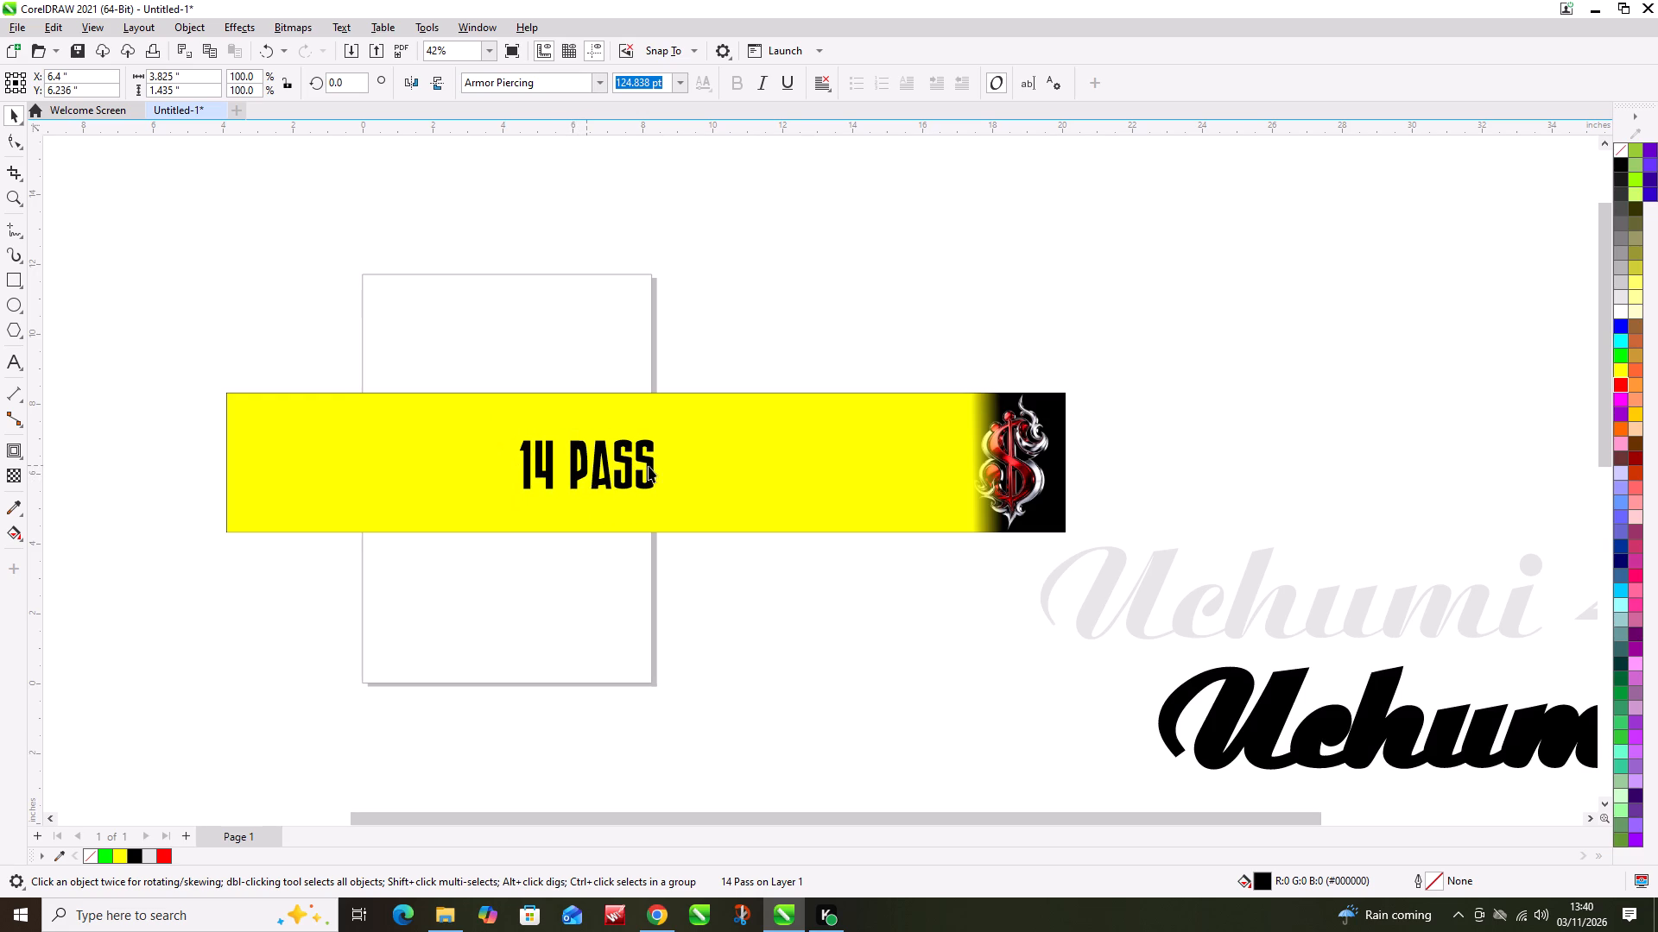
{"action": "left_click_drag", "start_coordinate": [659, 464], "coordinate": [690, 450]}
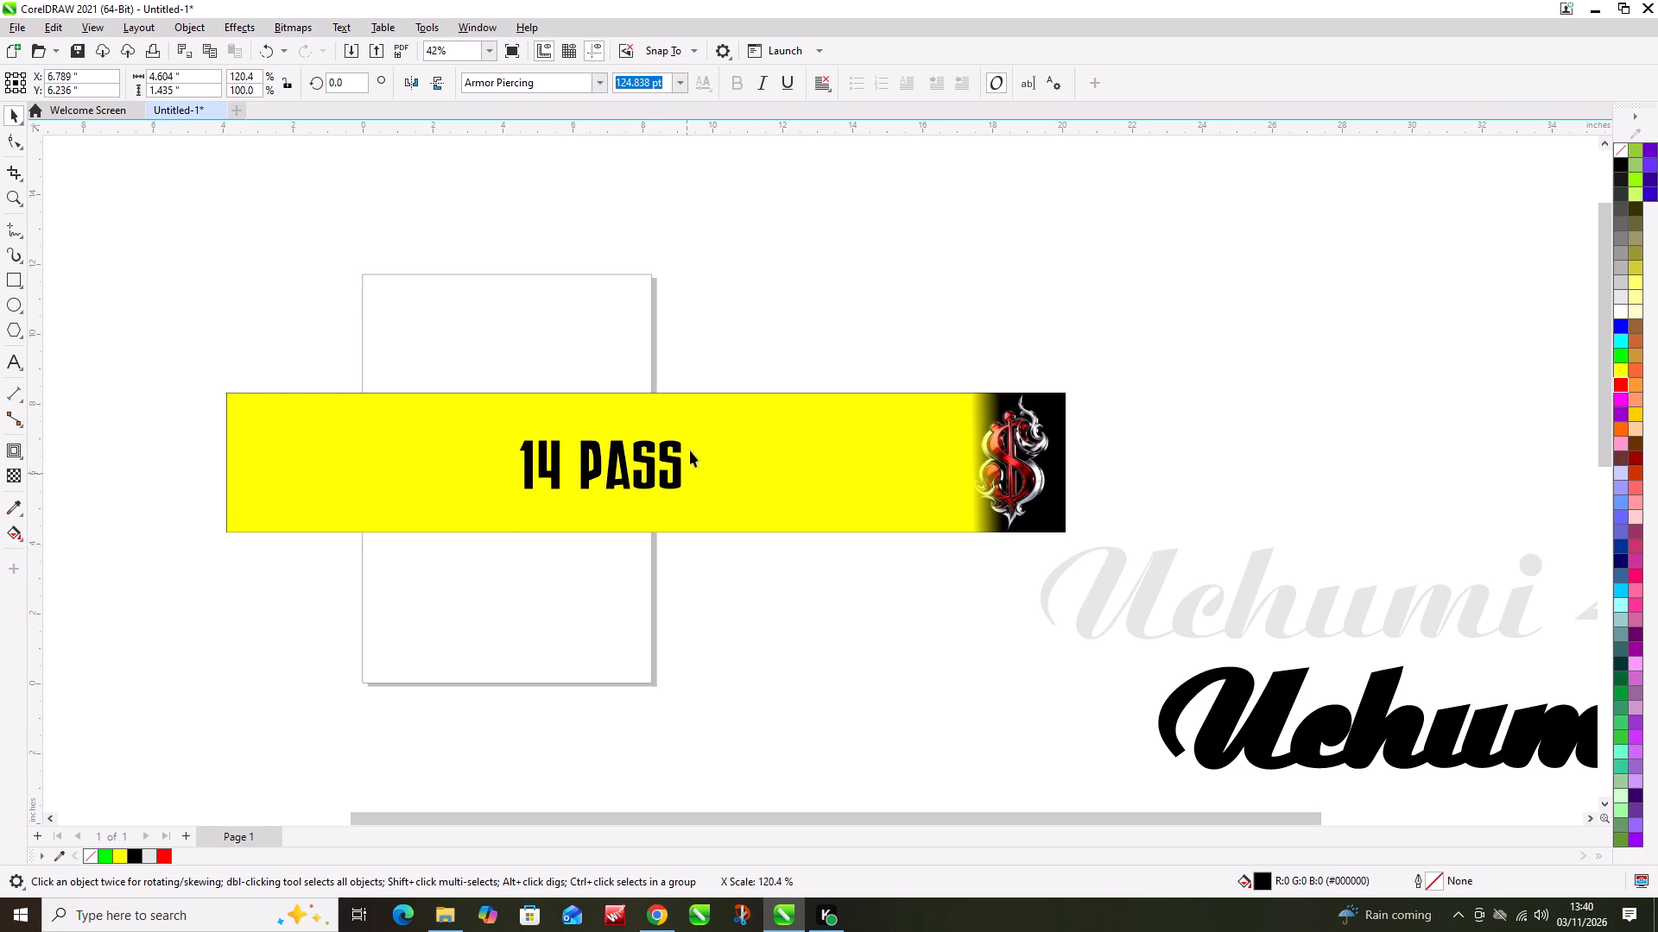
{"action": "left_click_drag", "start_coordinate": [690, 450], "coordinate": [687, 473]}
{"action": "left_click", "coordinate": [720, 305]}
Duplicate the whole banner with its text and dollar-sign graphic, placing the copy just above the original.
{"action": "left_click_drag", "start_coordinate": [1169, 338], "coordinate": [142, 659]}
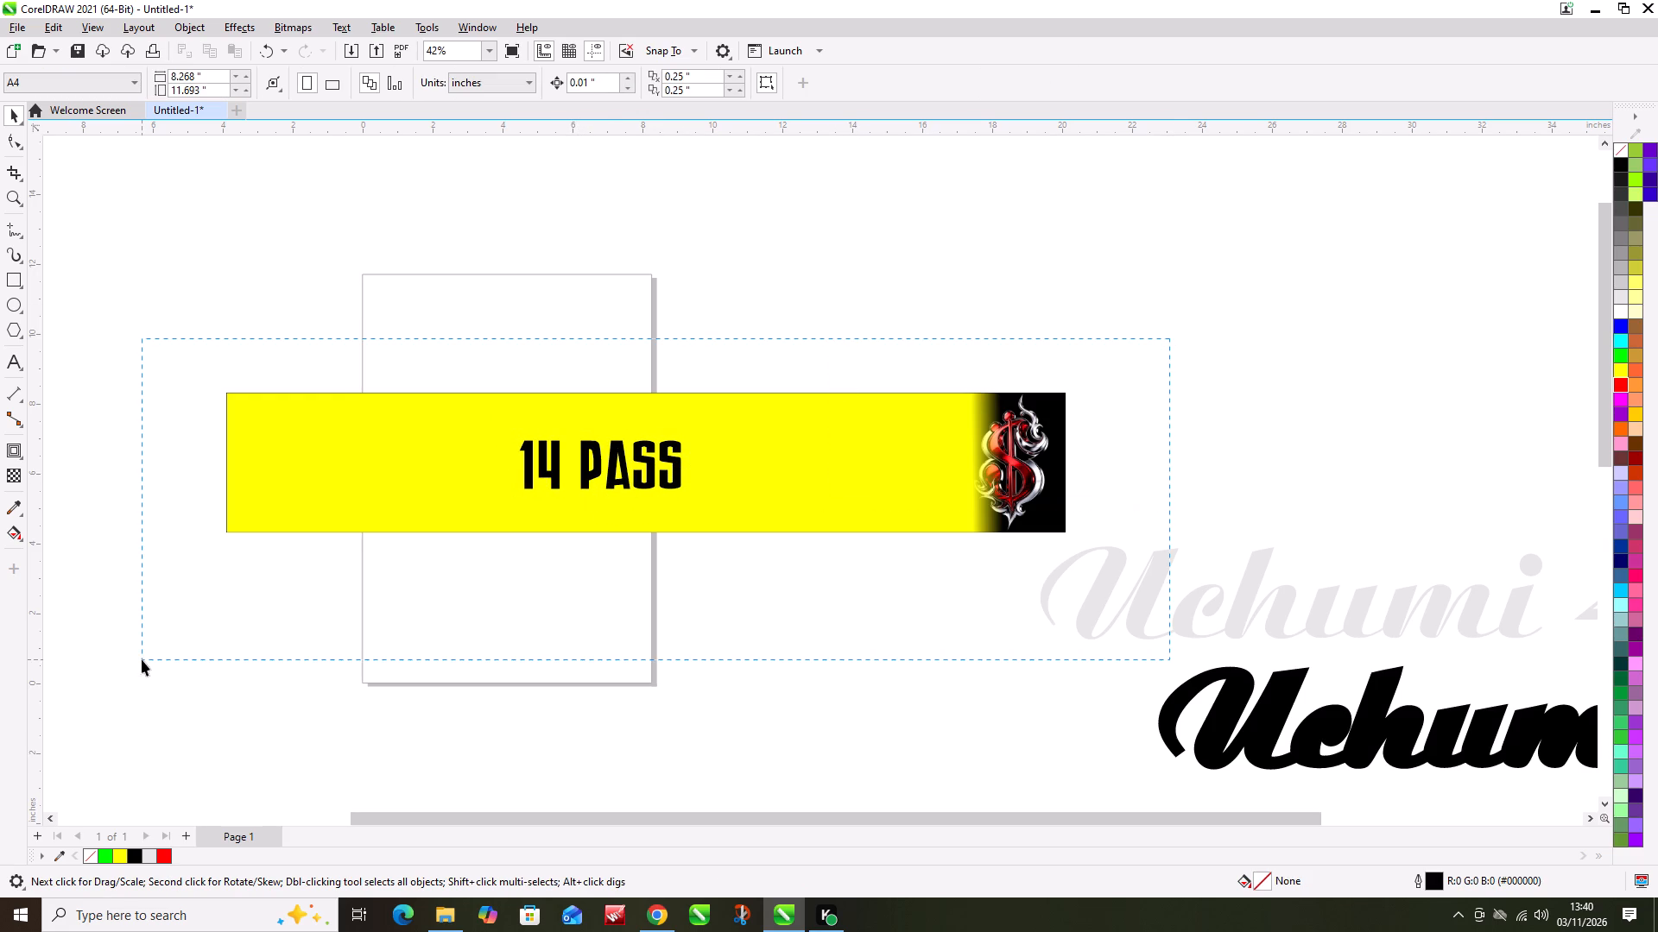
{"action": "left_click_drag", "start_coordinate": [142, 659], "coordinate": [134, 628]}
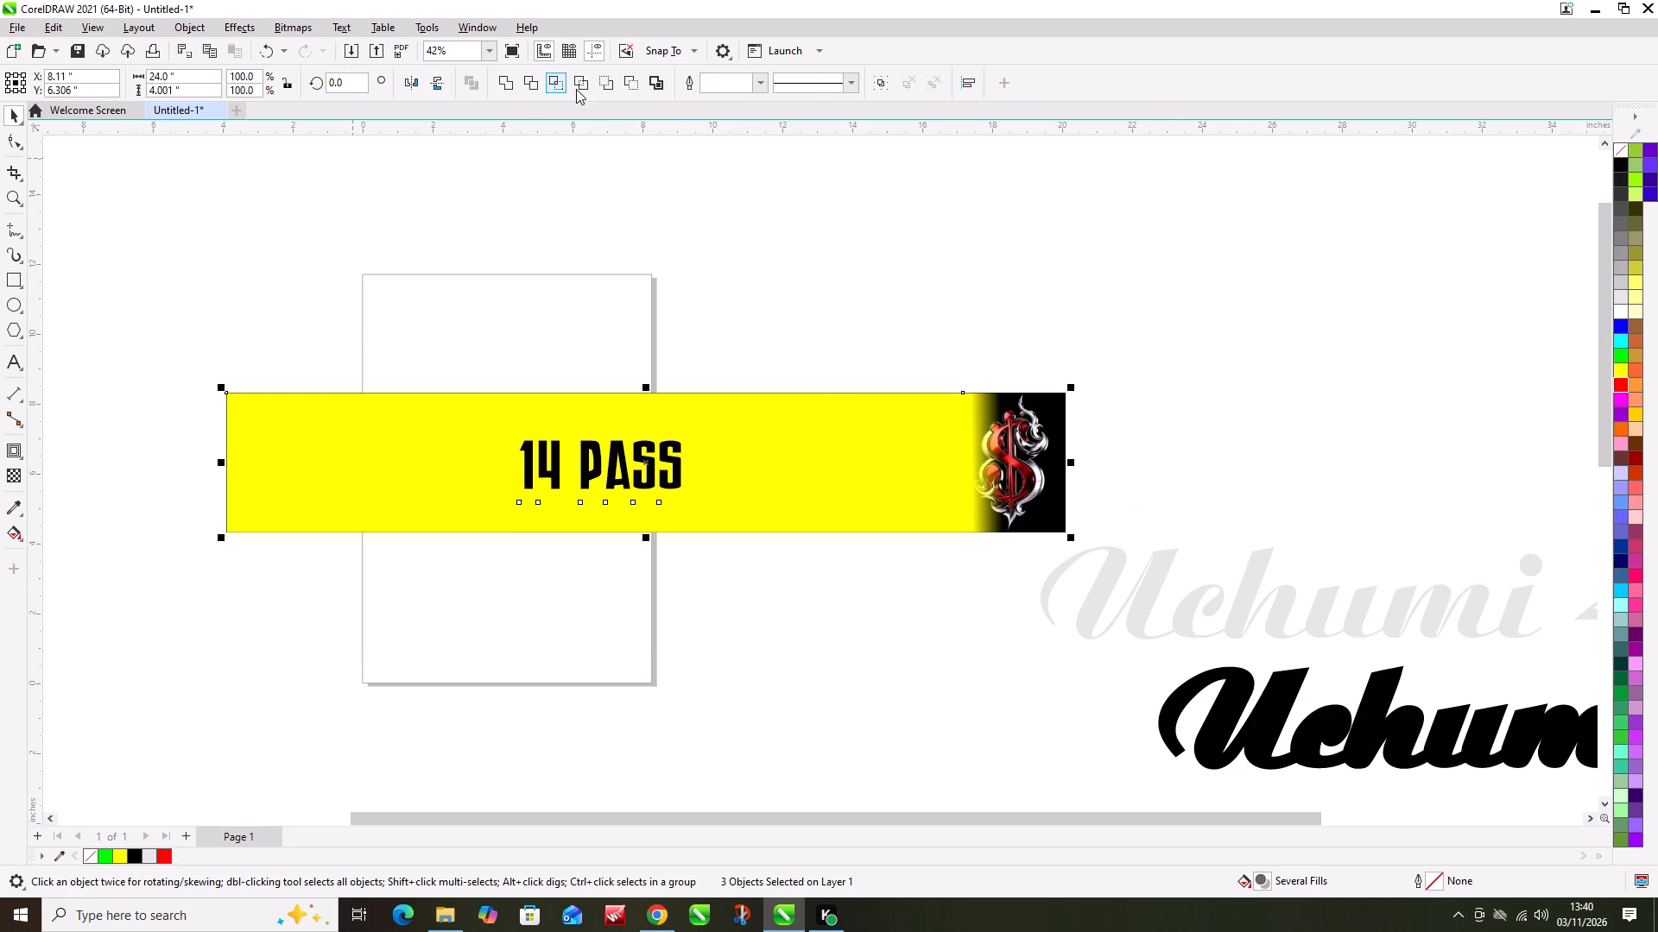
{"action": "scroll", "coordinate": [625, 230], "scroll_direction": "down", "scroll_amount": 5}
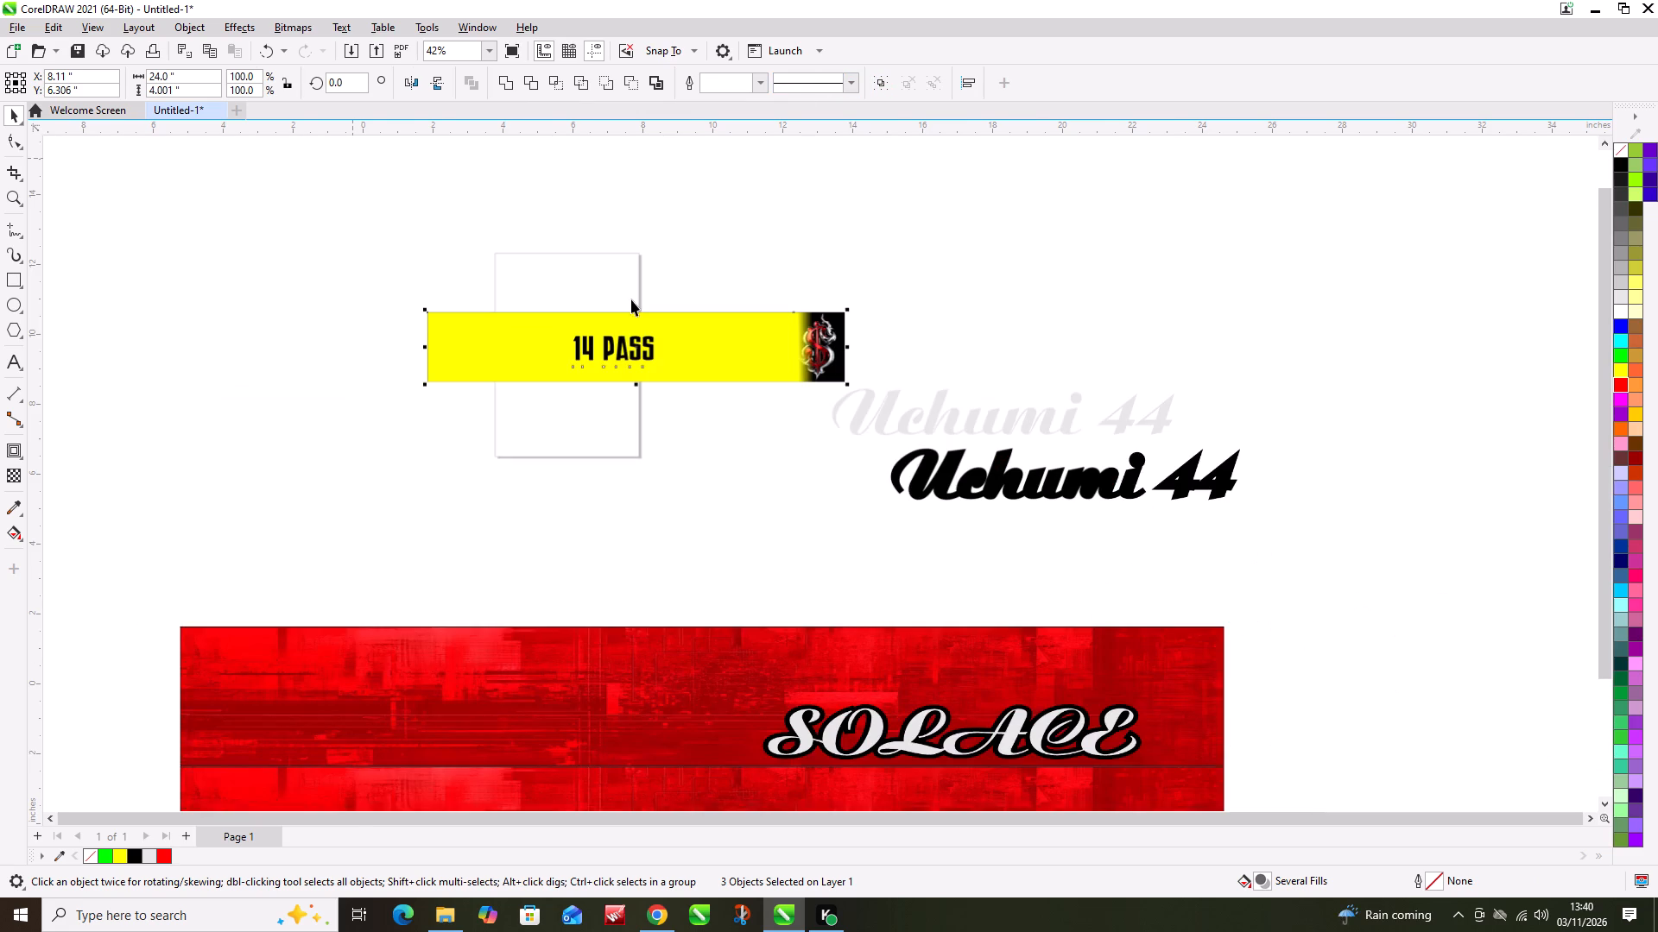
{"action": "left_click_drag", "start_coordinate": [624, 355], "coordinate": [581, 229]}
{"action": "right_click", "coordinate": [581, 229]}
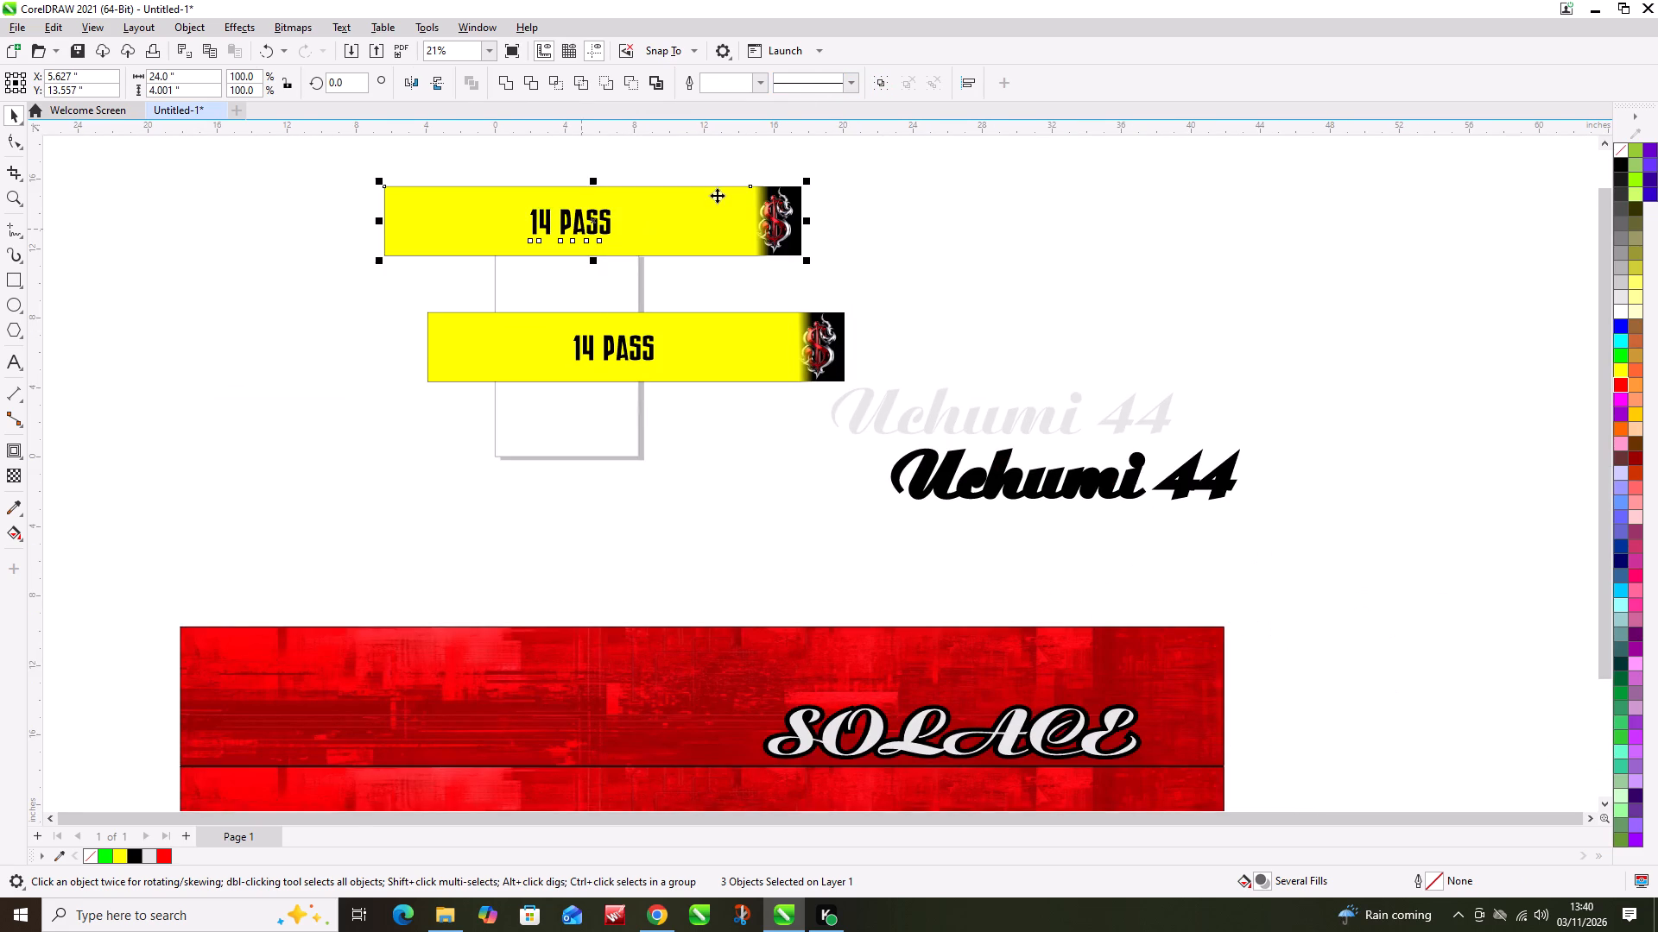
{"action": "left_click", "coordinate": [746, 161]}
{"action": "left_click", "coordinate": [623, 168]}
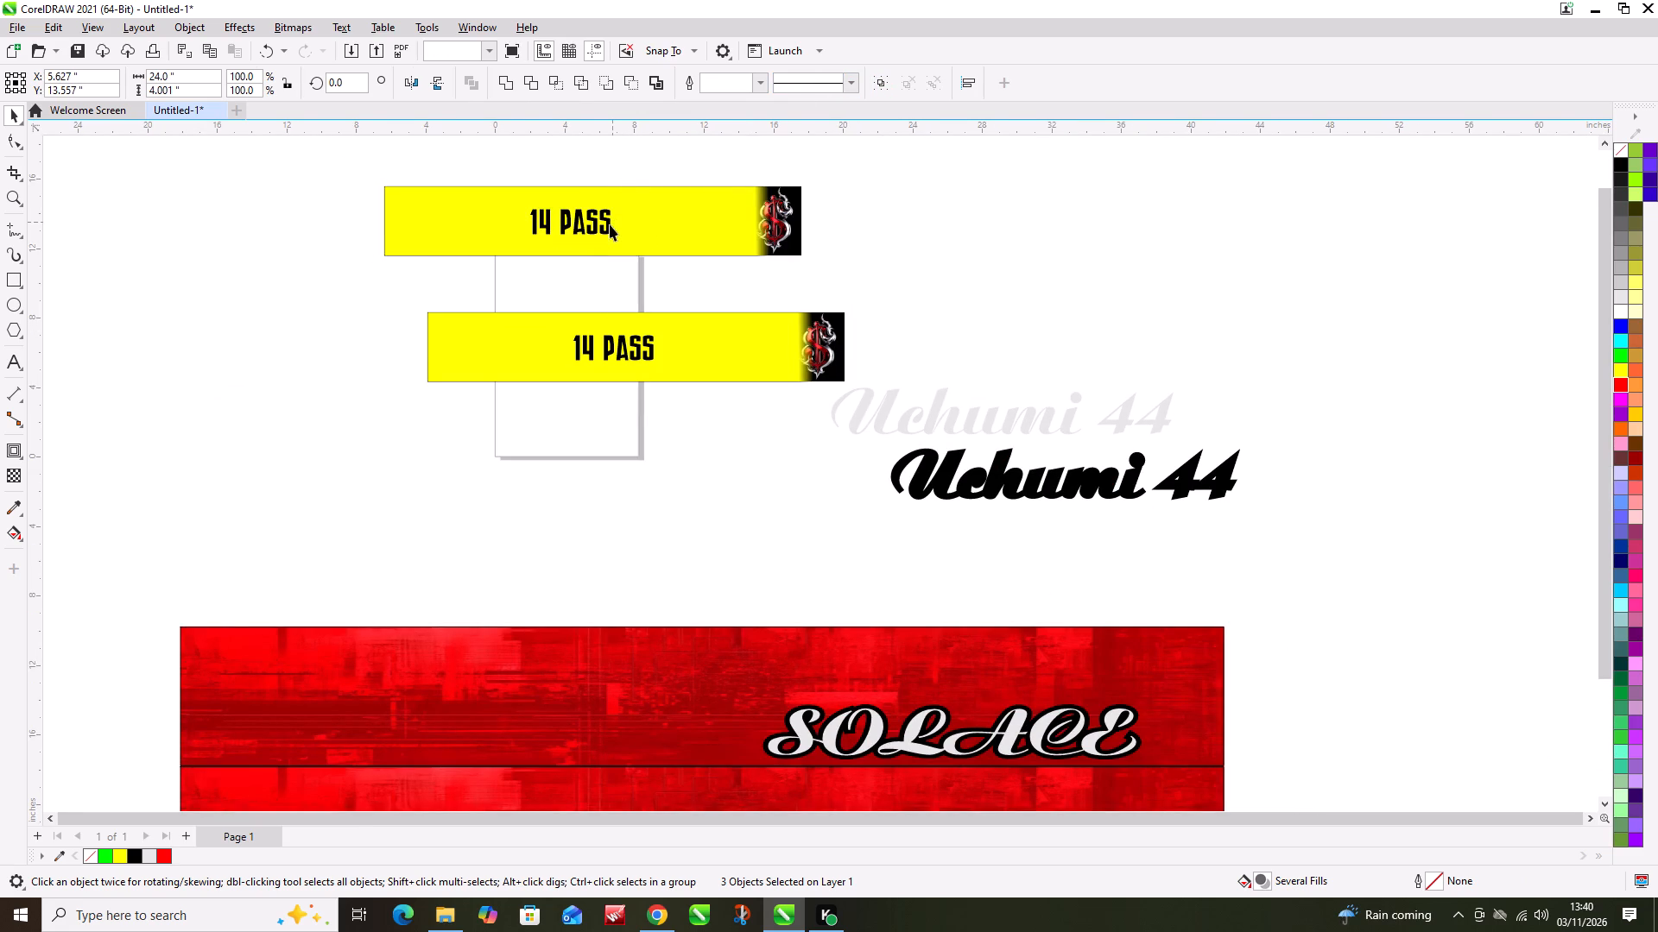
{"action": "double_click", "coordinate": [610, 224]}
{"action": "left_click_drag", "start_coordinate": [610, 224], "coordinate": [523, 214]}
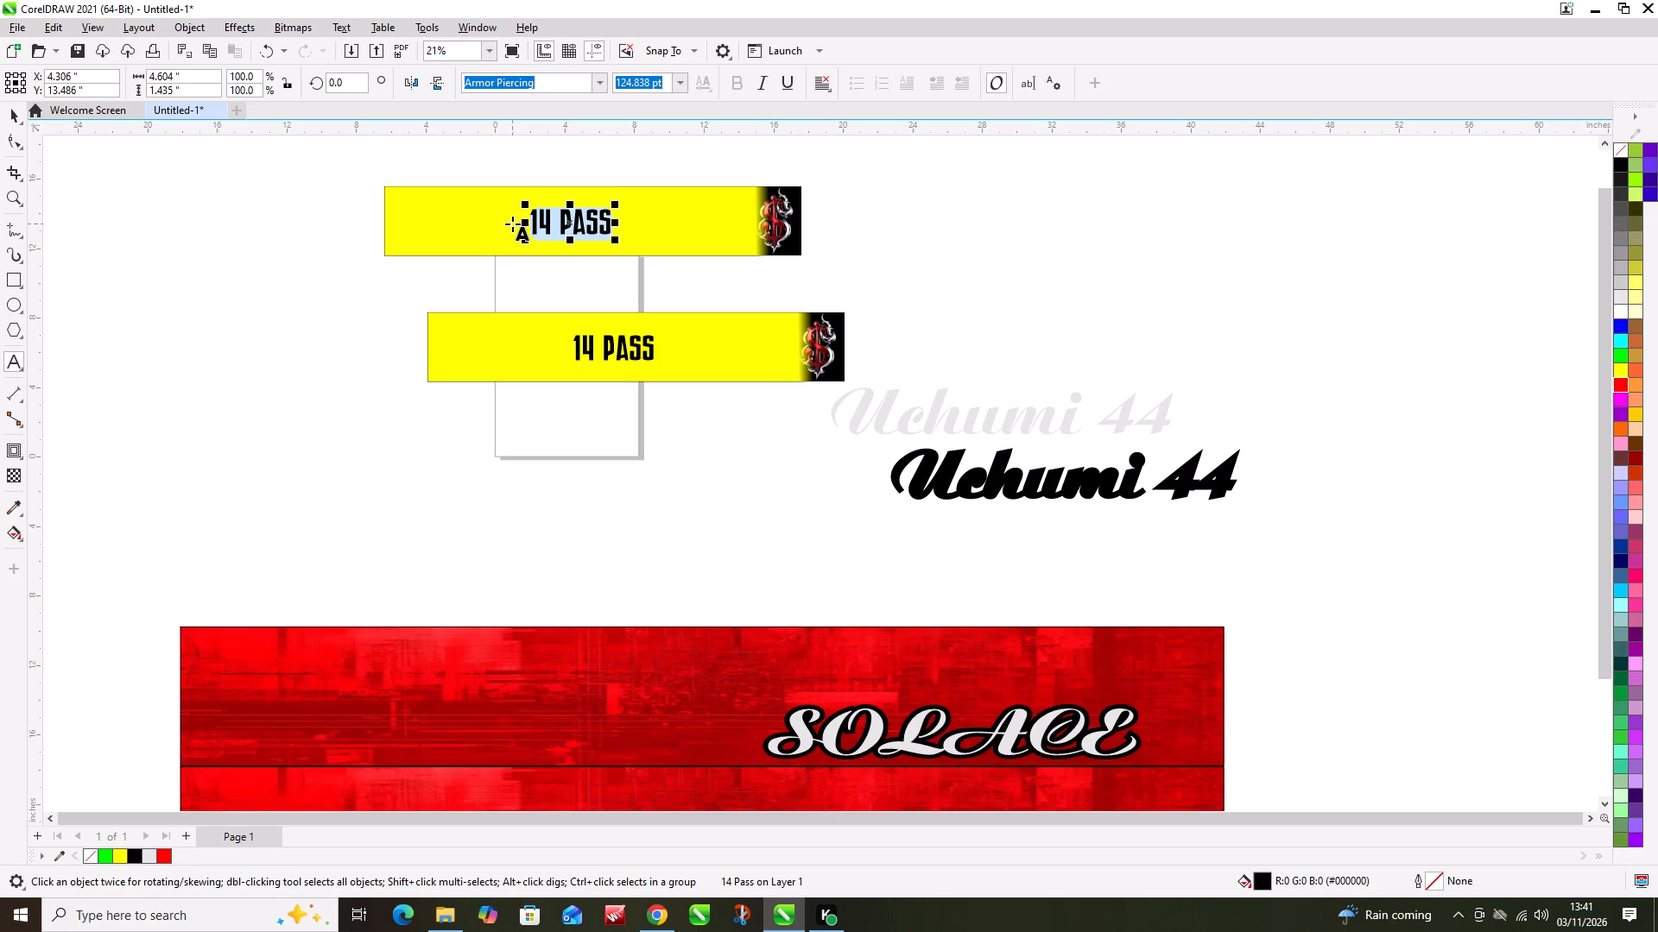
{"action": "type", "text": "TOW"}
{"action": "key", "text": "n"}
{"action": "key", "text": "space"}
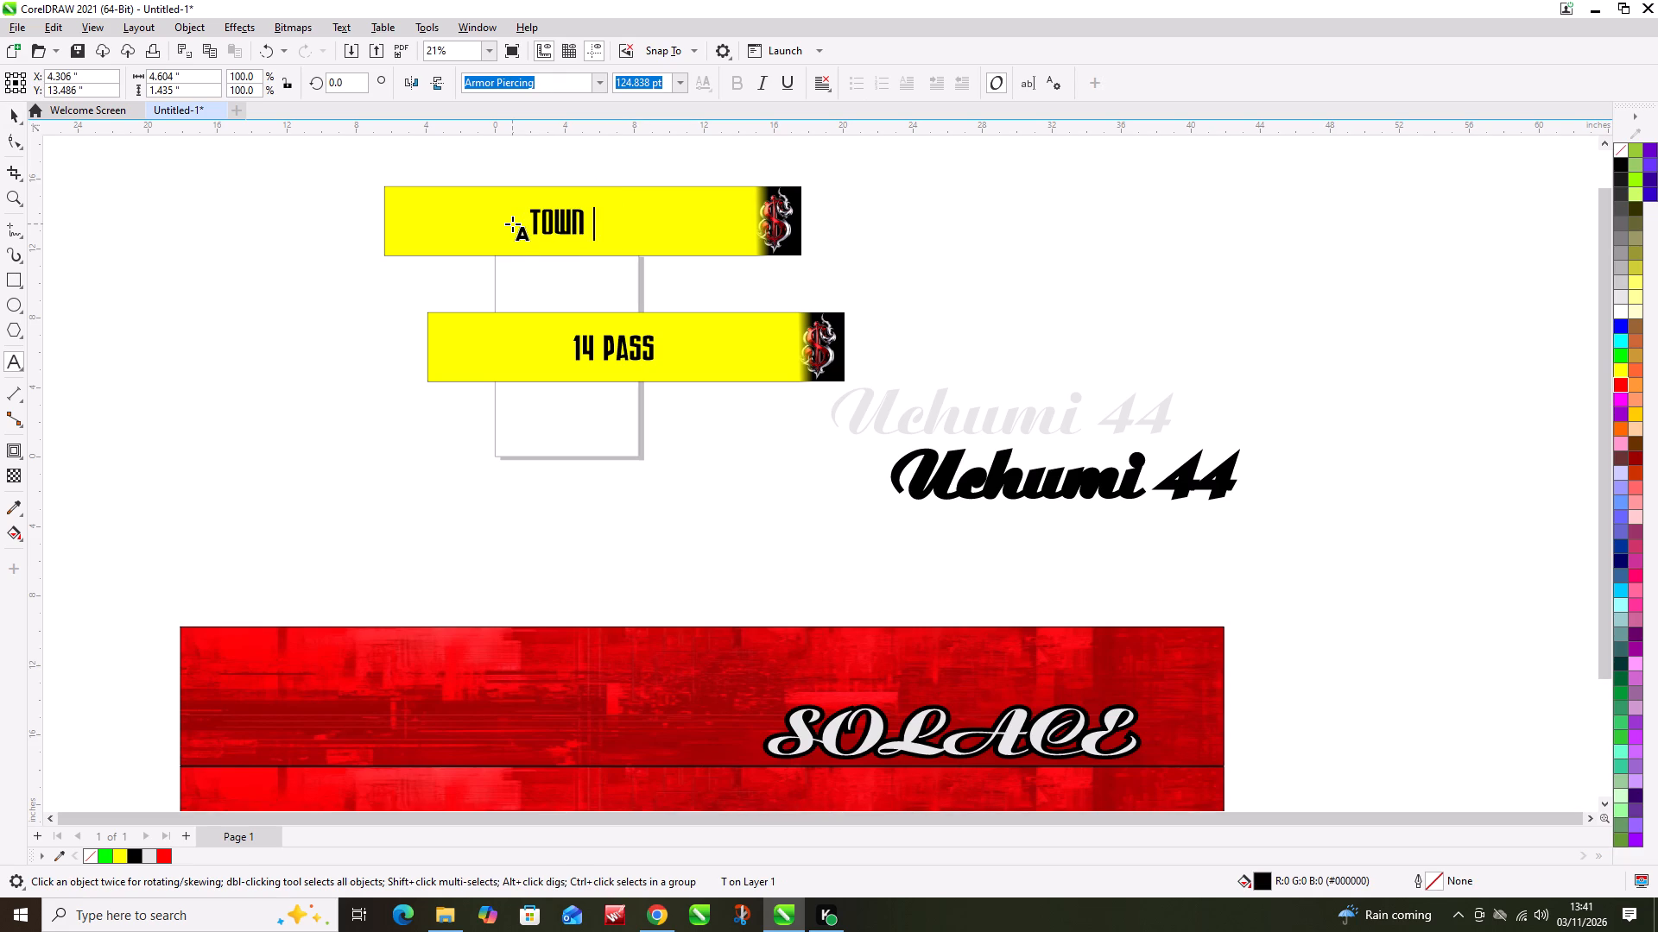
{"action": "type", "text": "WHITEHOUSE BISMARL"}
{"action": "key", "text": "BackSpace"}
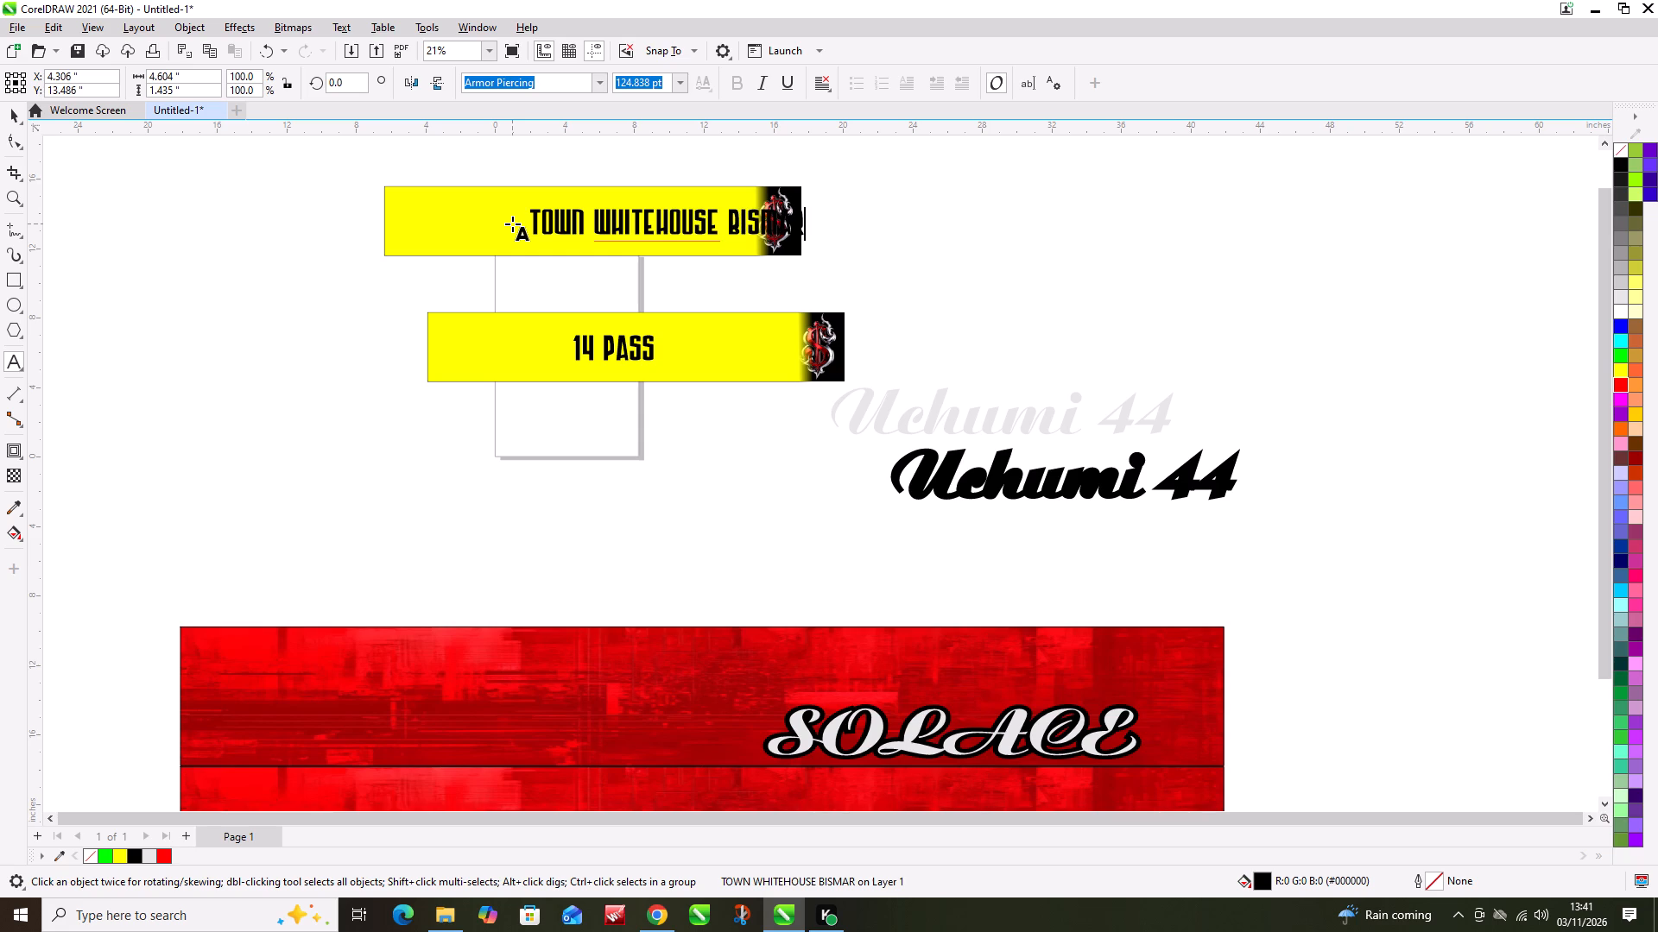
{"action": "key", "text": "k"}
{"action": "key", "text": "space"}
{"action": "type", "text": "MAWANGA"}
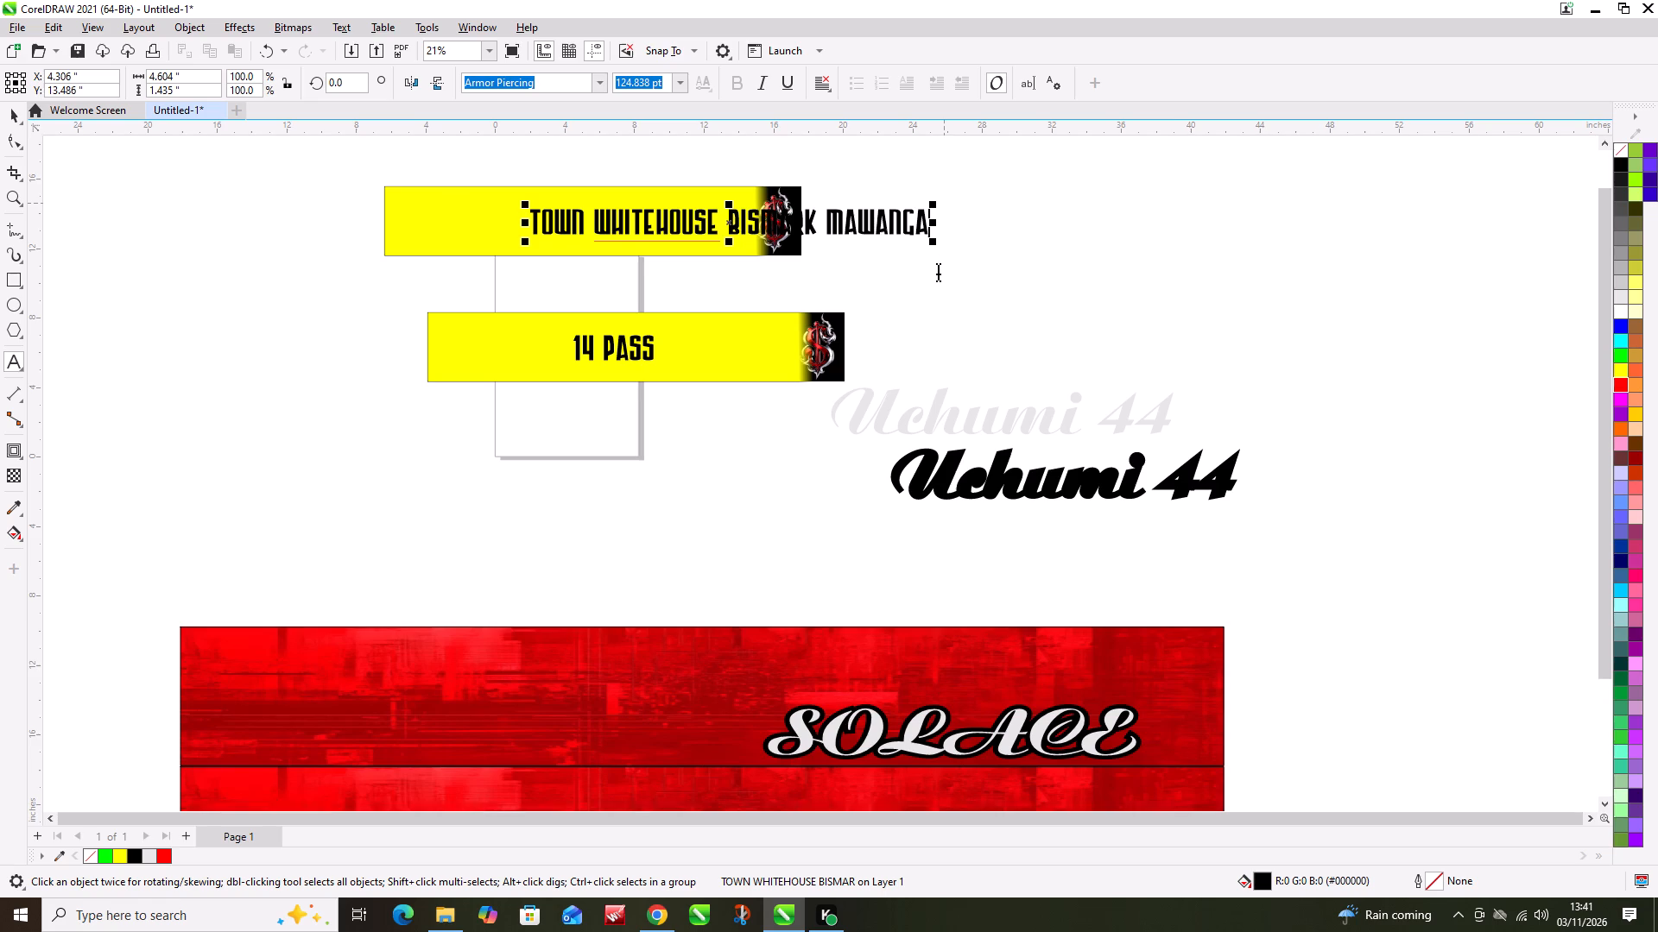
{"action": "left_click", "coordinate": [16, 116]}
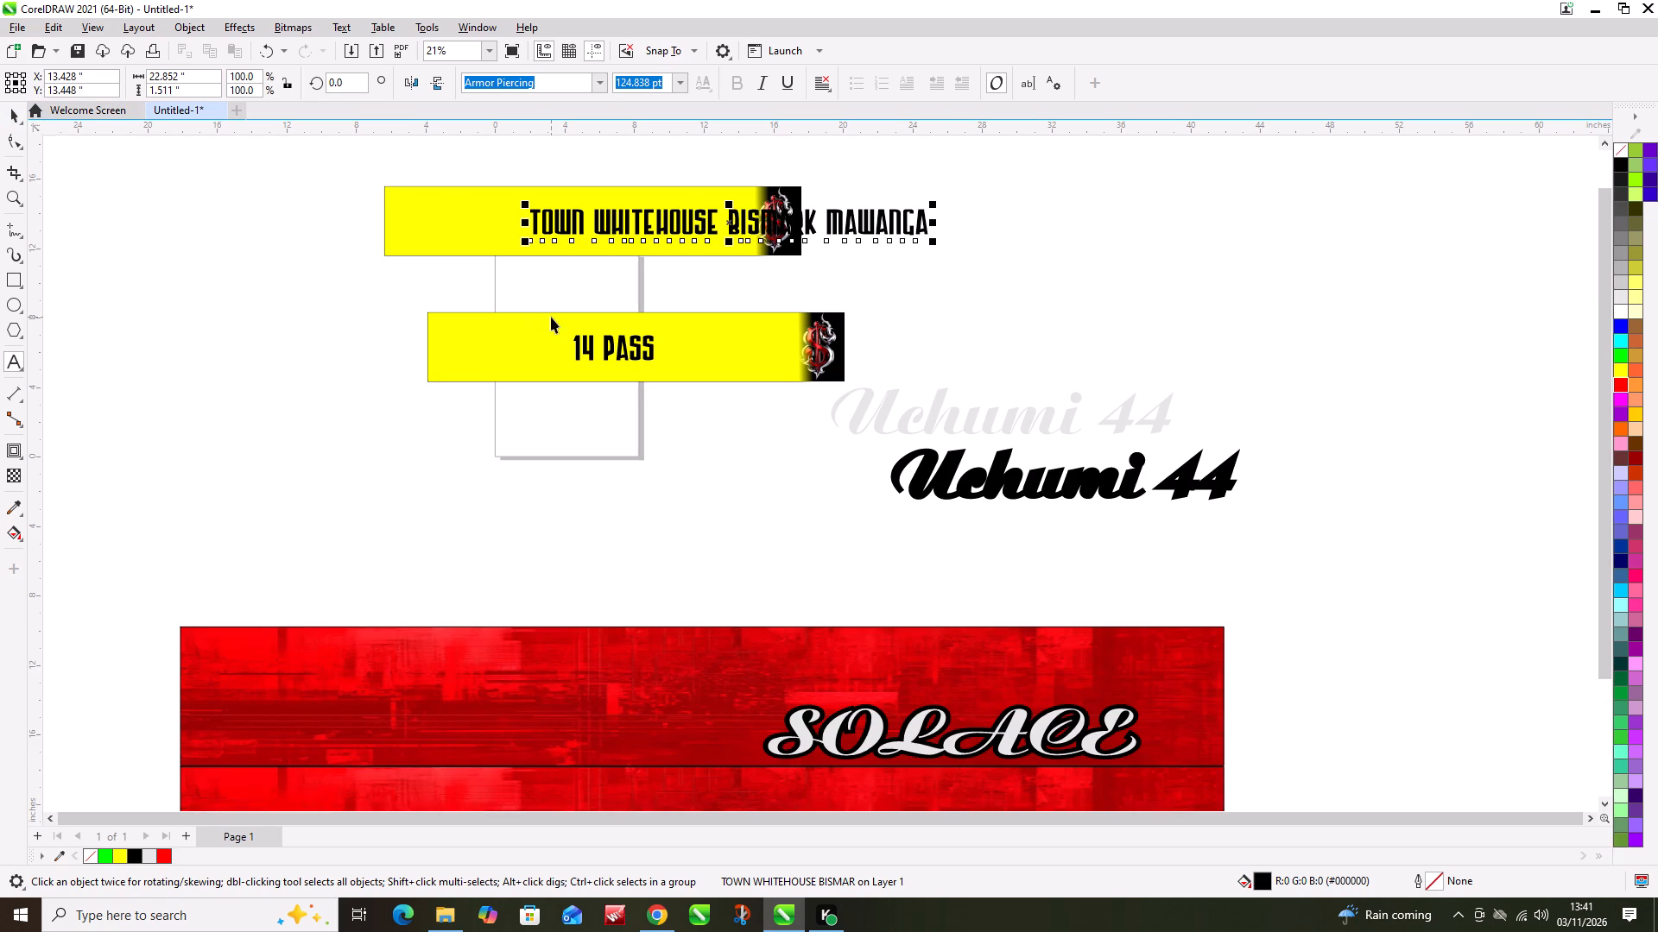
{"action": "left_click_drag", "start_coordinate": [934, 243], "coordinate": [912, 242]}
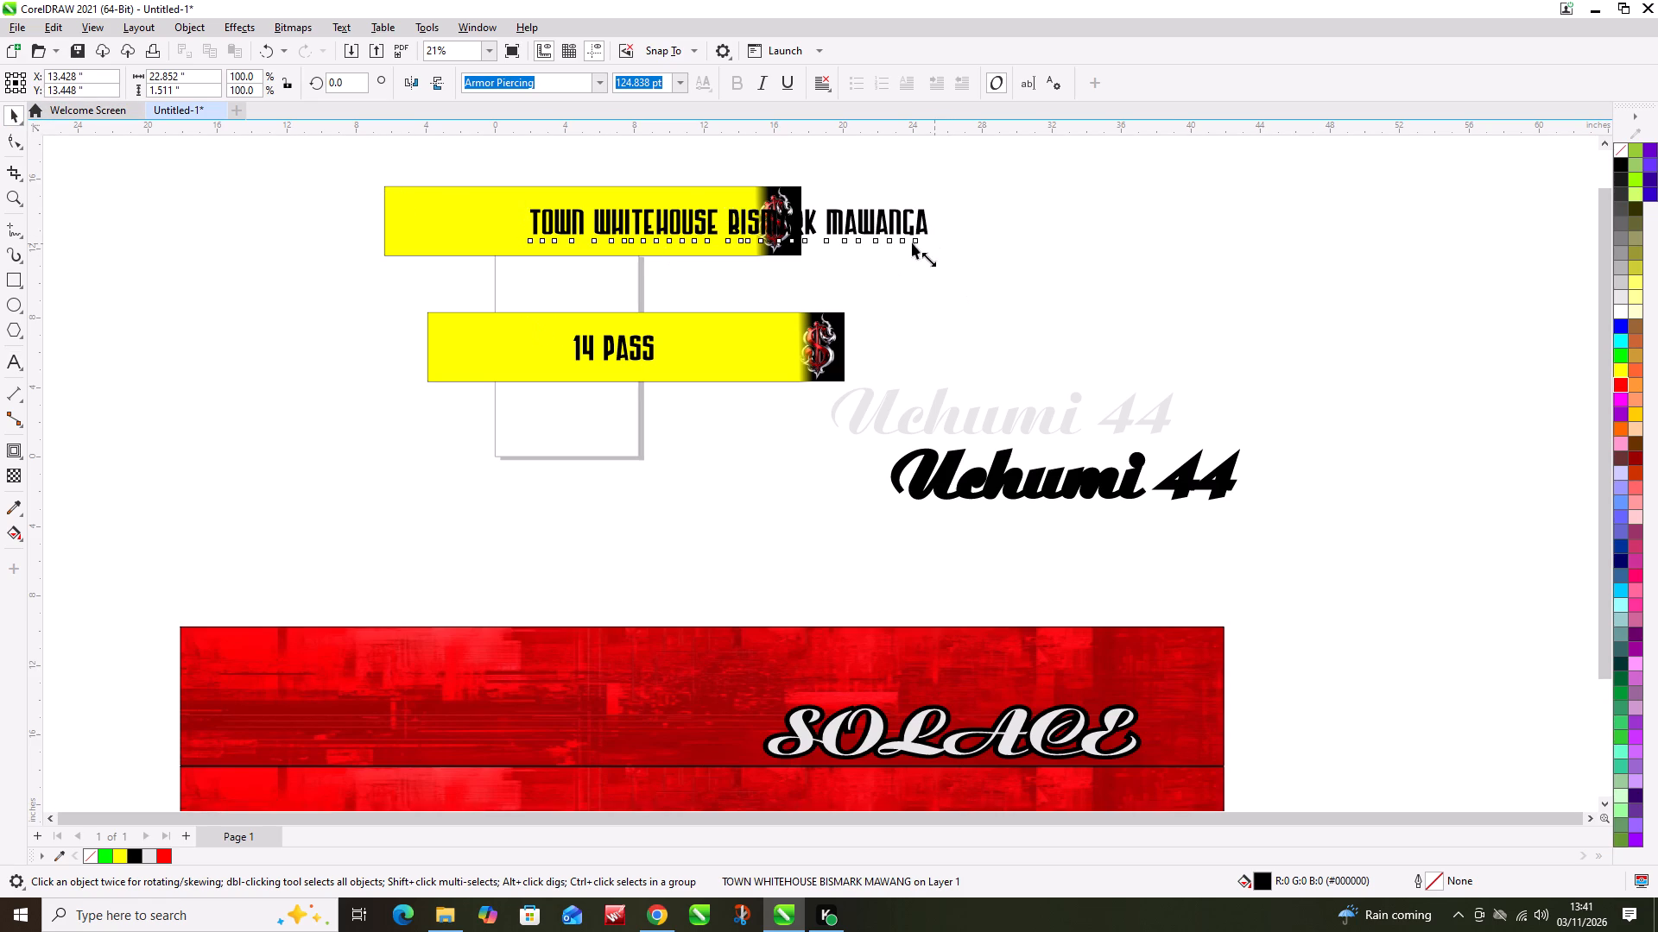
{"action": "left_click_drag", "start_coordinate": [912, 242], "coordinate": [838, 242]}
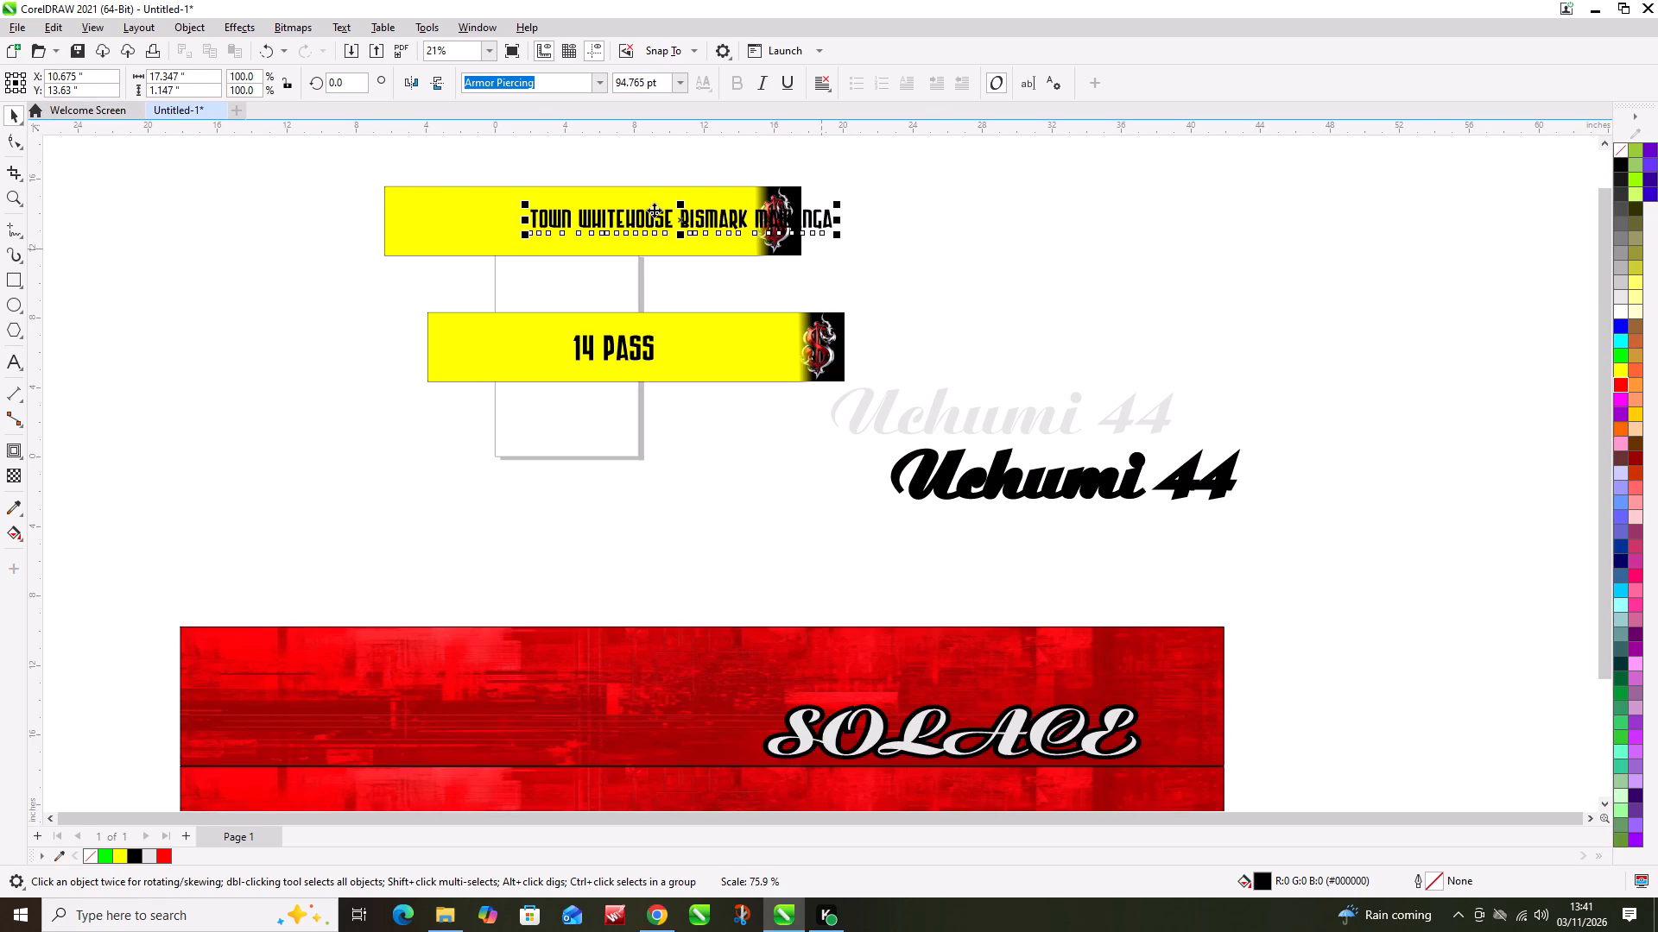
{"action": "left_click_drag", "start_coordinate": [680, 222], "coordinate": [591, 217]}
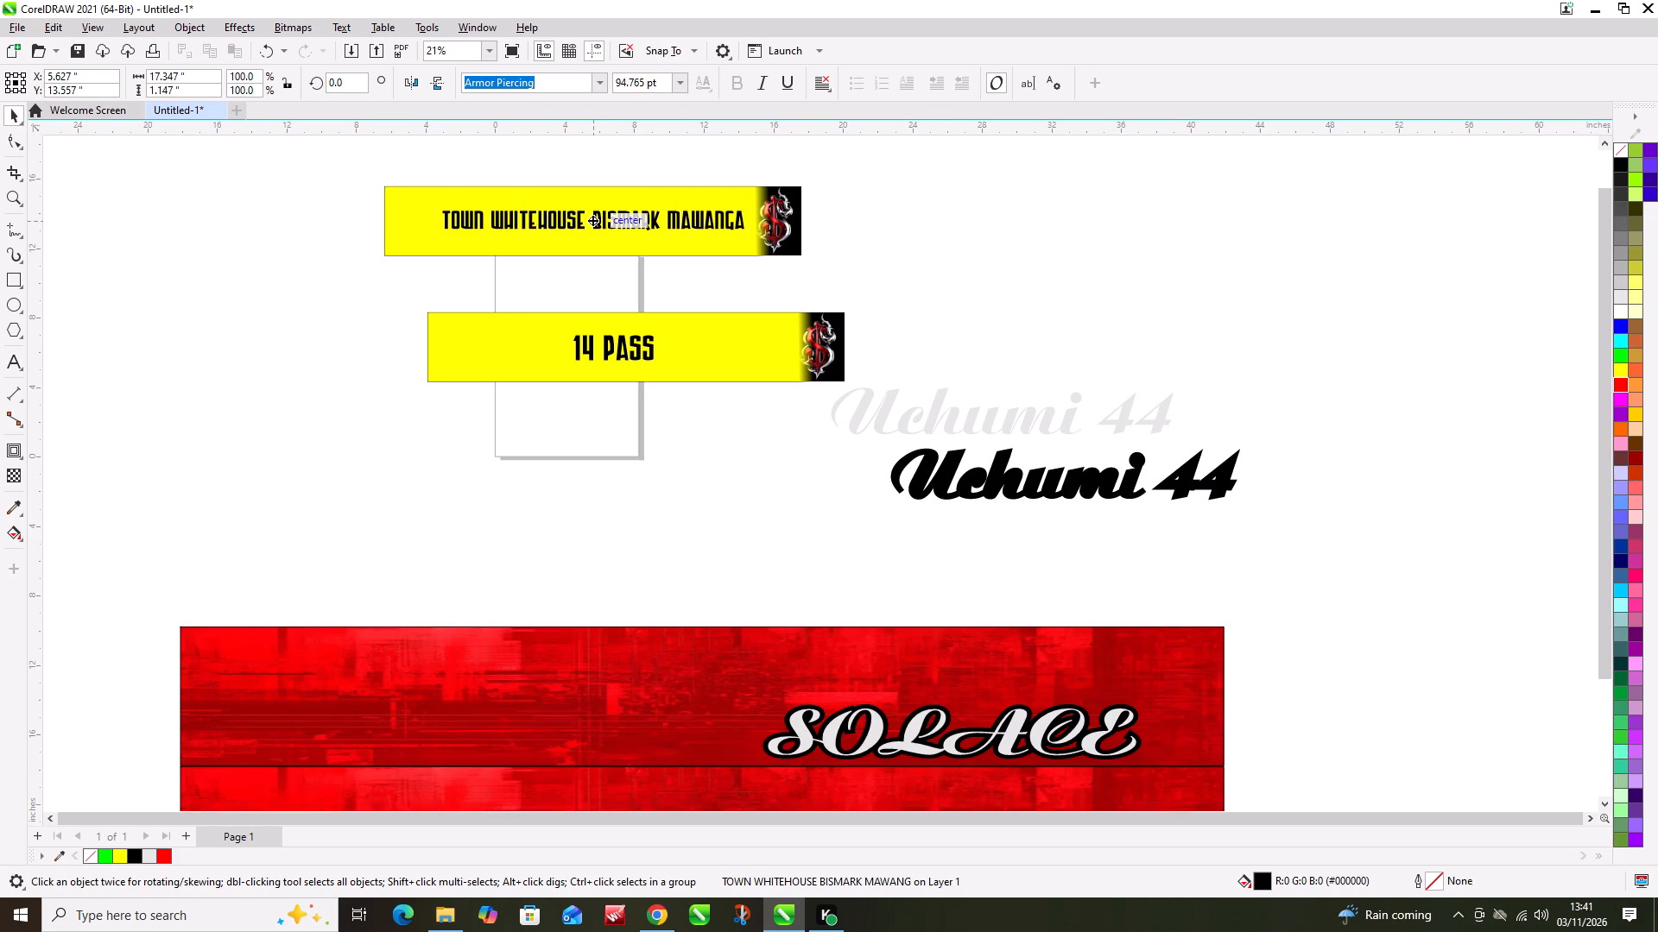
{"action": "left_click_drag", "start_coordinate": [591, 217], "coordinate": [579, 223]}
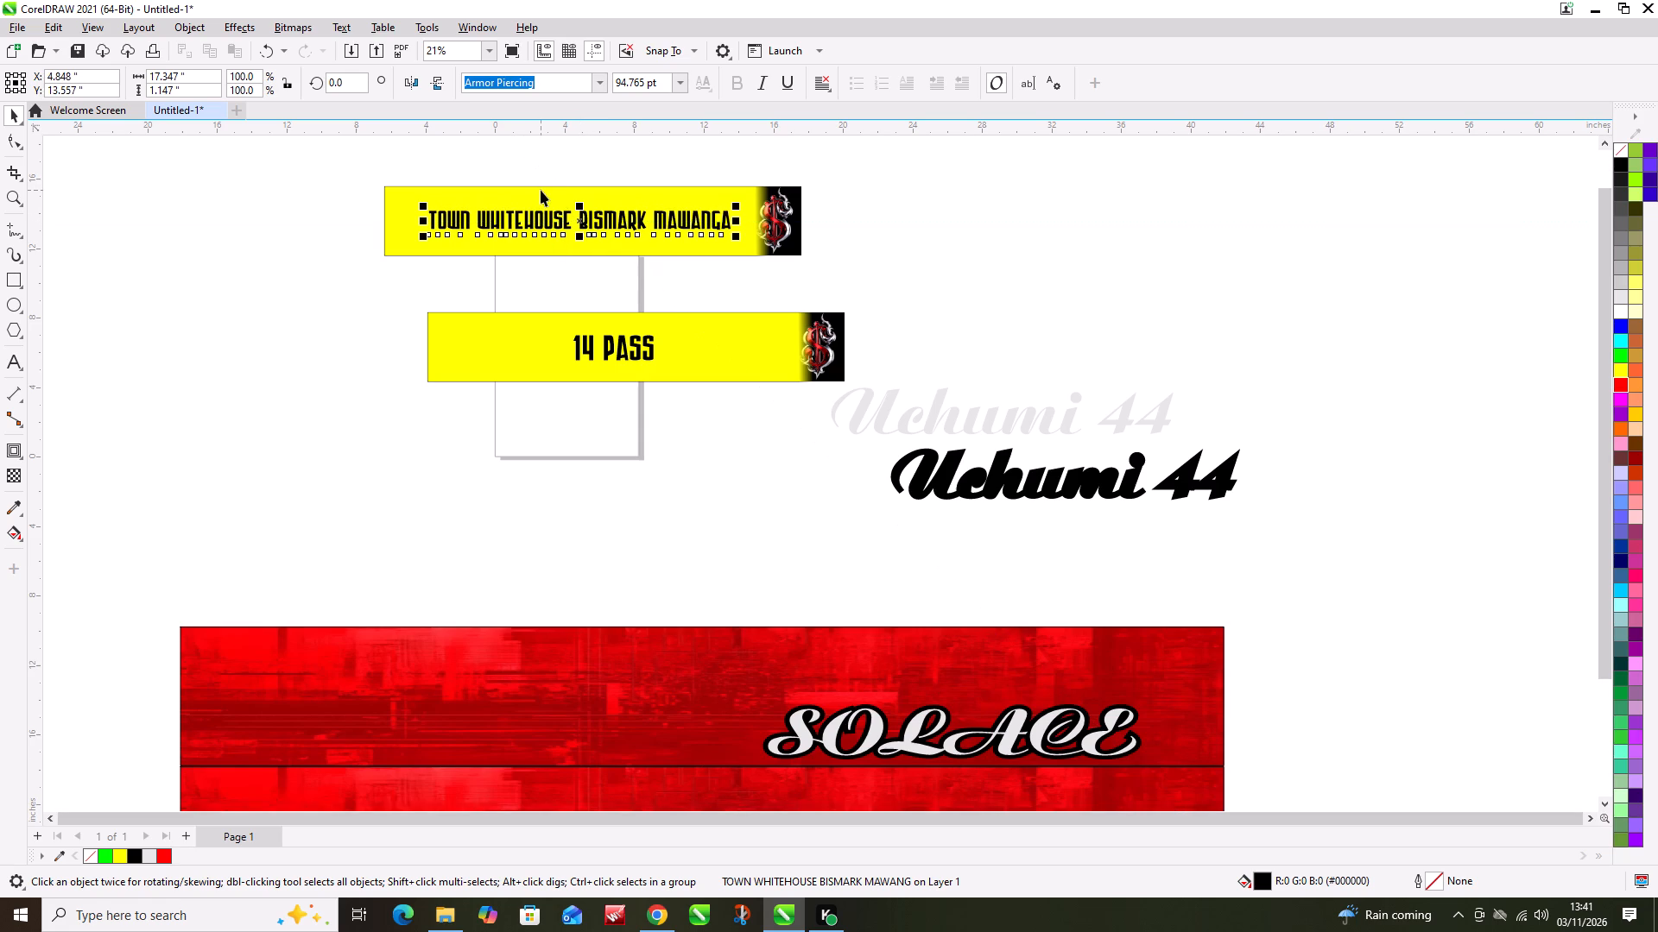
{"action": "key", "text": "ctrl+k"}
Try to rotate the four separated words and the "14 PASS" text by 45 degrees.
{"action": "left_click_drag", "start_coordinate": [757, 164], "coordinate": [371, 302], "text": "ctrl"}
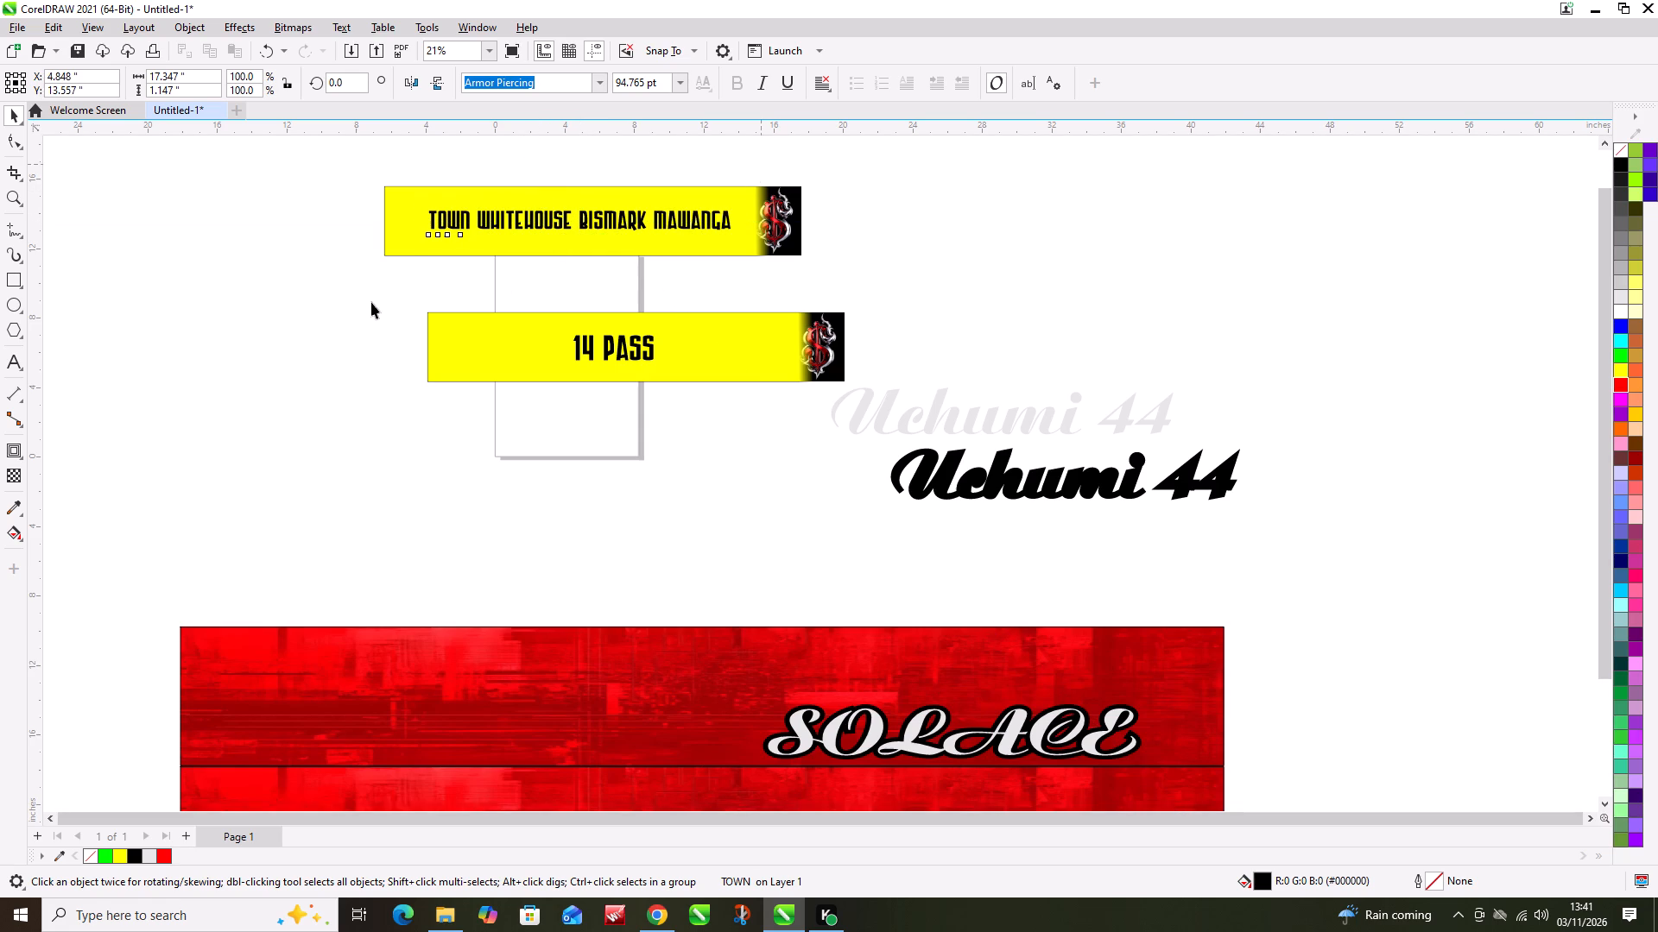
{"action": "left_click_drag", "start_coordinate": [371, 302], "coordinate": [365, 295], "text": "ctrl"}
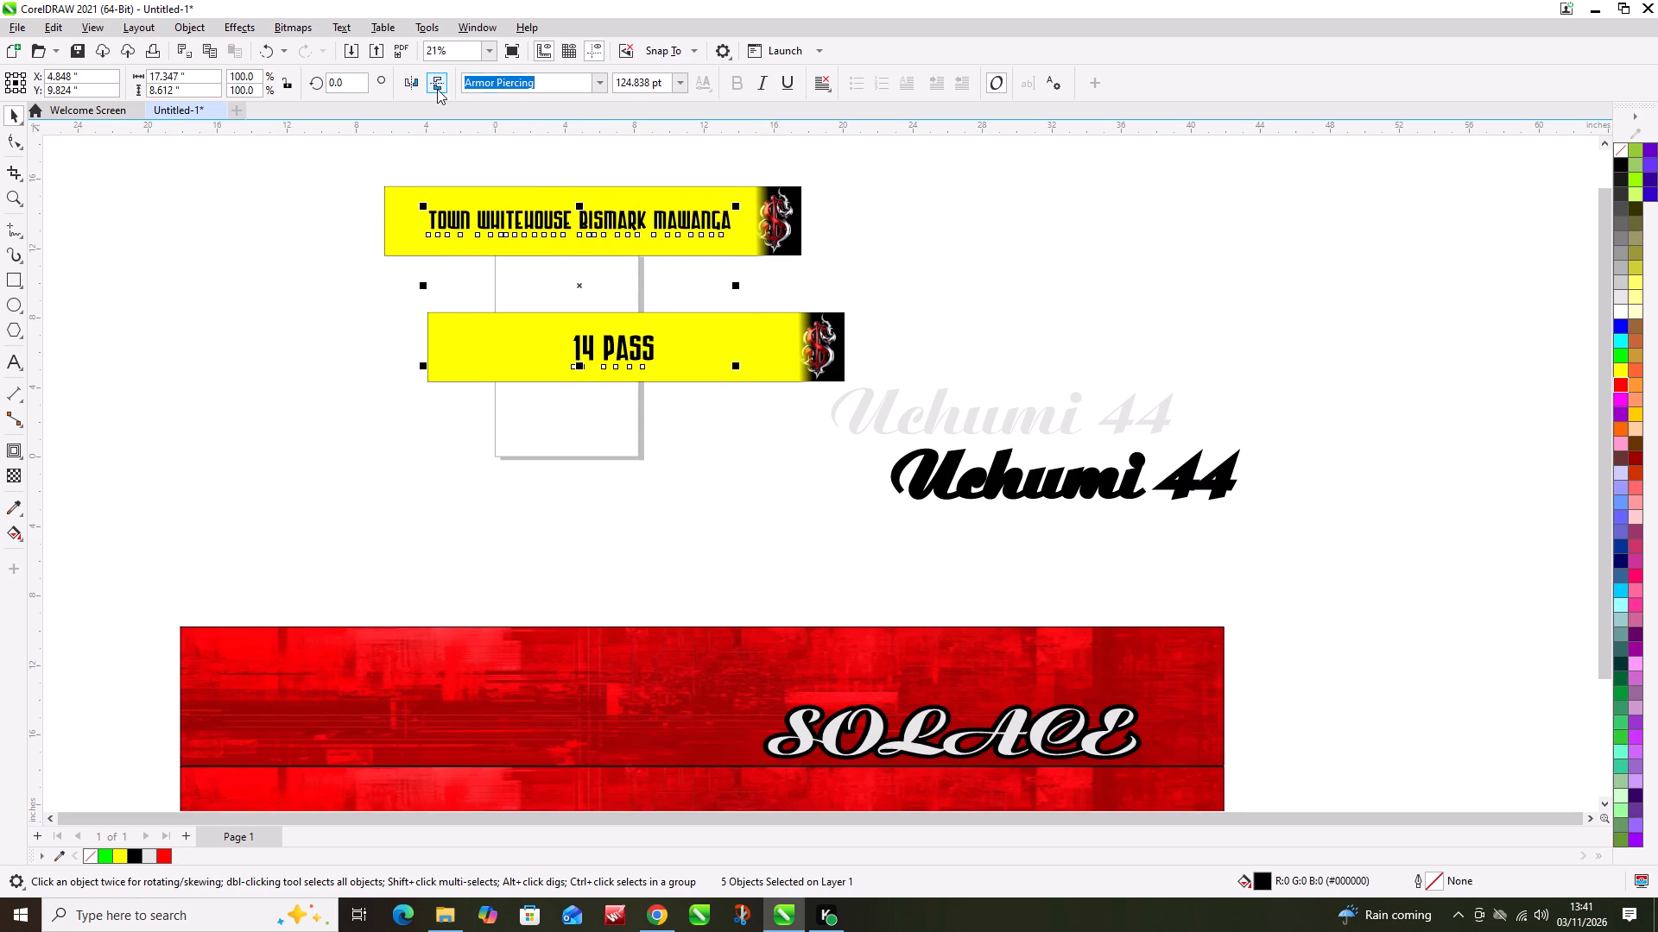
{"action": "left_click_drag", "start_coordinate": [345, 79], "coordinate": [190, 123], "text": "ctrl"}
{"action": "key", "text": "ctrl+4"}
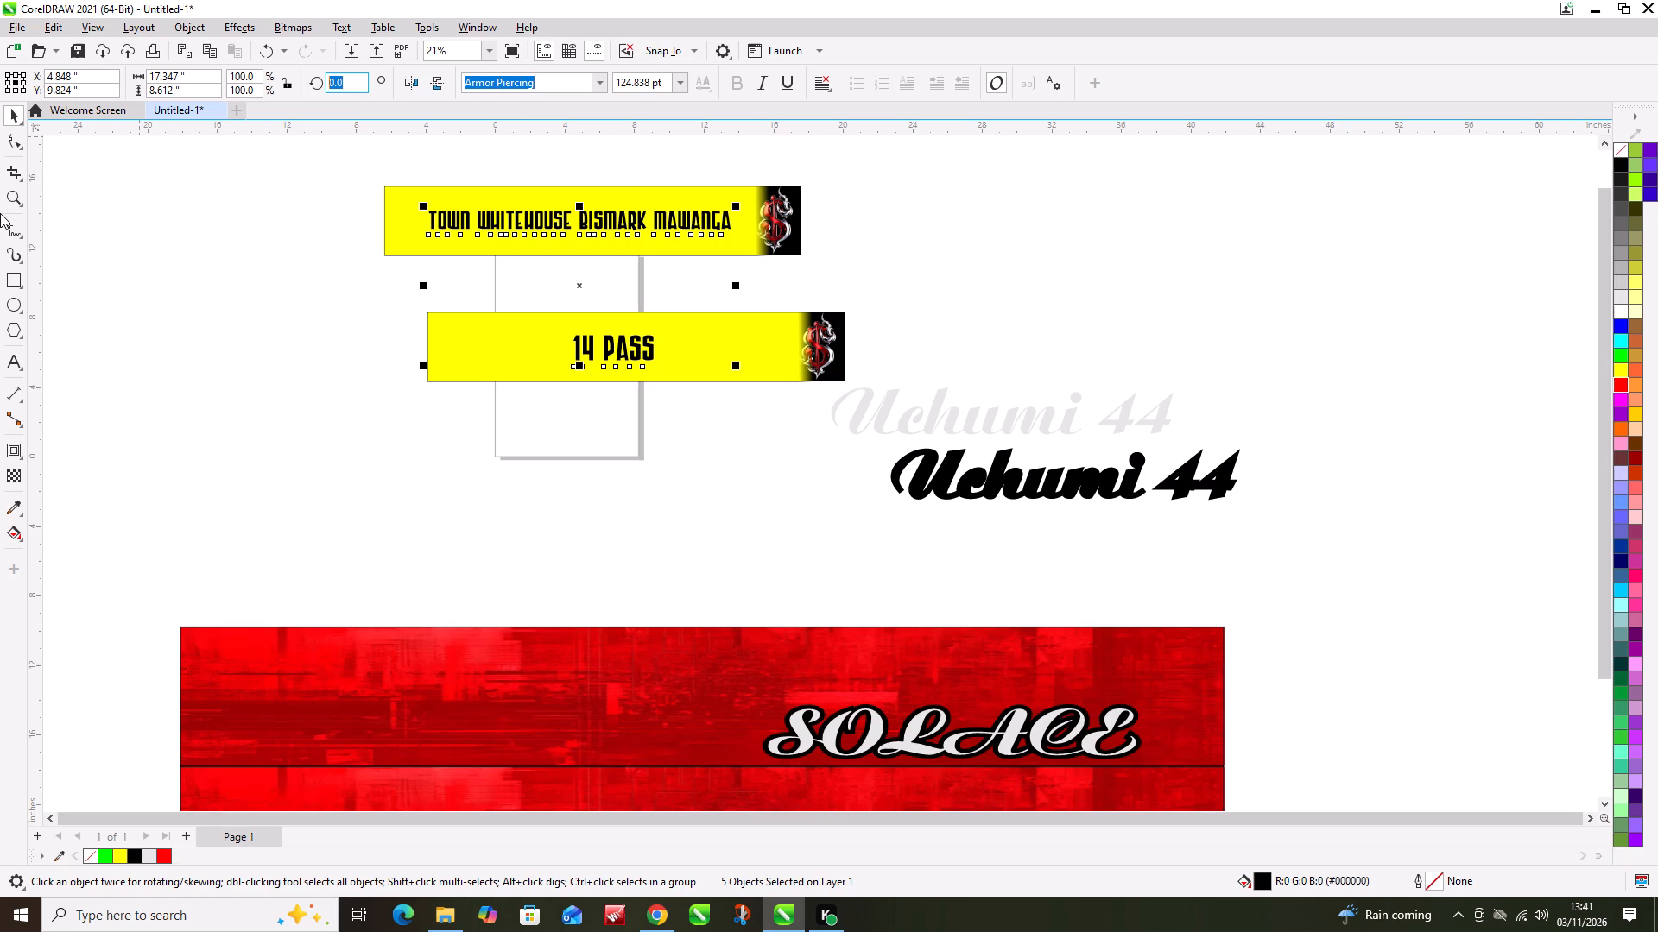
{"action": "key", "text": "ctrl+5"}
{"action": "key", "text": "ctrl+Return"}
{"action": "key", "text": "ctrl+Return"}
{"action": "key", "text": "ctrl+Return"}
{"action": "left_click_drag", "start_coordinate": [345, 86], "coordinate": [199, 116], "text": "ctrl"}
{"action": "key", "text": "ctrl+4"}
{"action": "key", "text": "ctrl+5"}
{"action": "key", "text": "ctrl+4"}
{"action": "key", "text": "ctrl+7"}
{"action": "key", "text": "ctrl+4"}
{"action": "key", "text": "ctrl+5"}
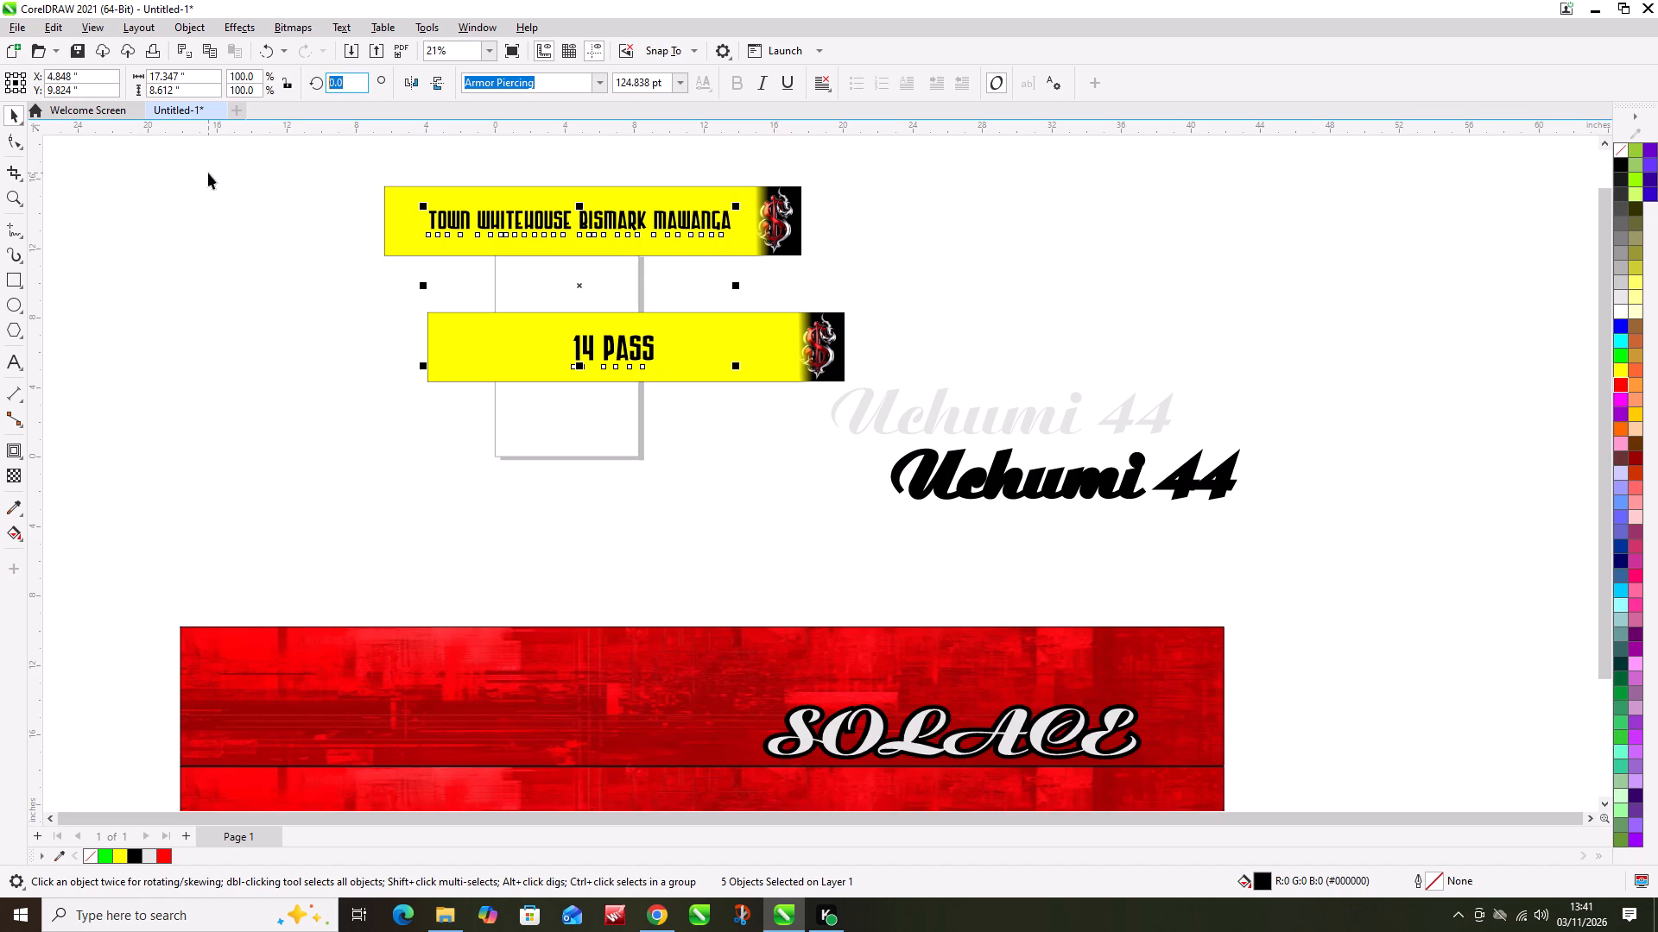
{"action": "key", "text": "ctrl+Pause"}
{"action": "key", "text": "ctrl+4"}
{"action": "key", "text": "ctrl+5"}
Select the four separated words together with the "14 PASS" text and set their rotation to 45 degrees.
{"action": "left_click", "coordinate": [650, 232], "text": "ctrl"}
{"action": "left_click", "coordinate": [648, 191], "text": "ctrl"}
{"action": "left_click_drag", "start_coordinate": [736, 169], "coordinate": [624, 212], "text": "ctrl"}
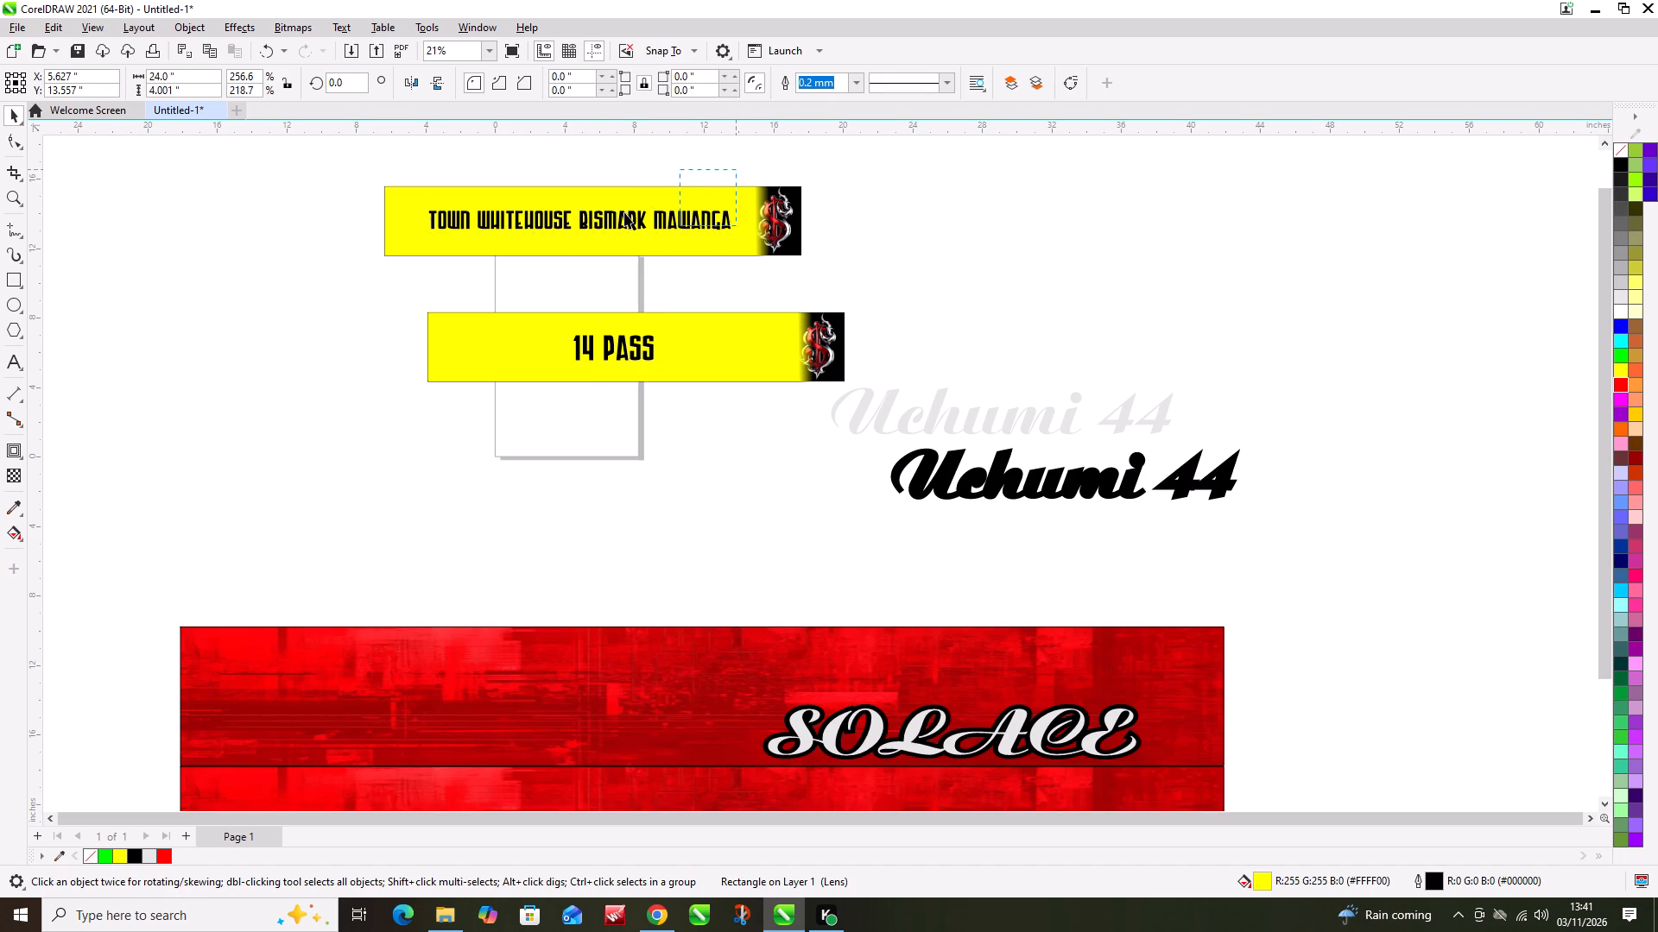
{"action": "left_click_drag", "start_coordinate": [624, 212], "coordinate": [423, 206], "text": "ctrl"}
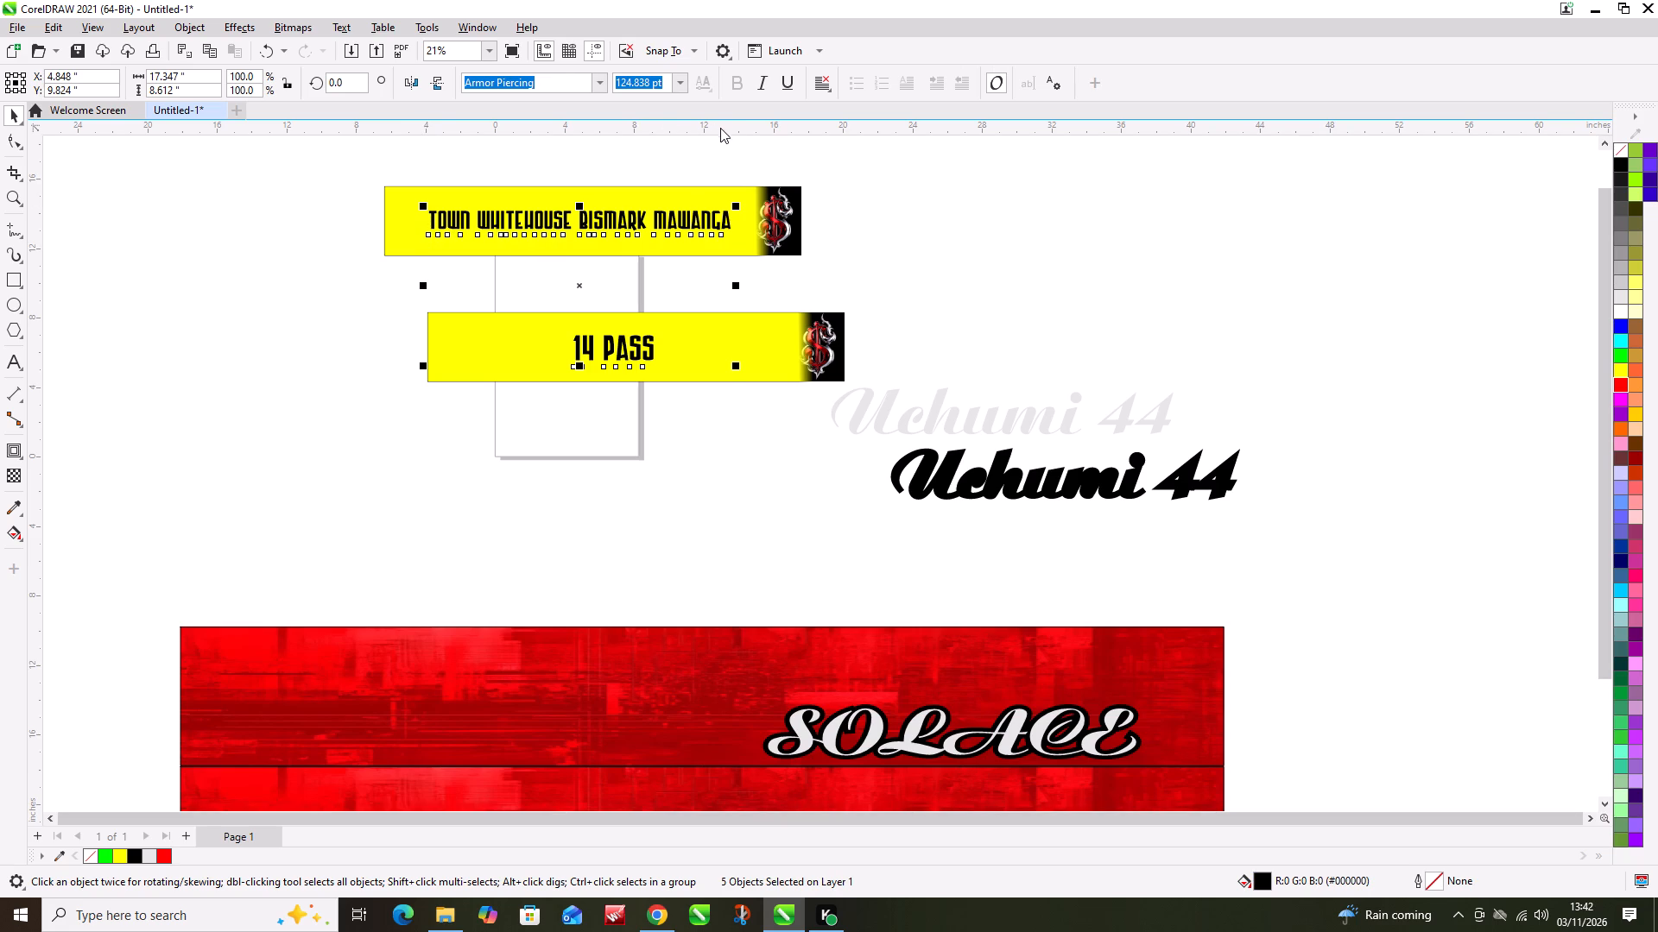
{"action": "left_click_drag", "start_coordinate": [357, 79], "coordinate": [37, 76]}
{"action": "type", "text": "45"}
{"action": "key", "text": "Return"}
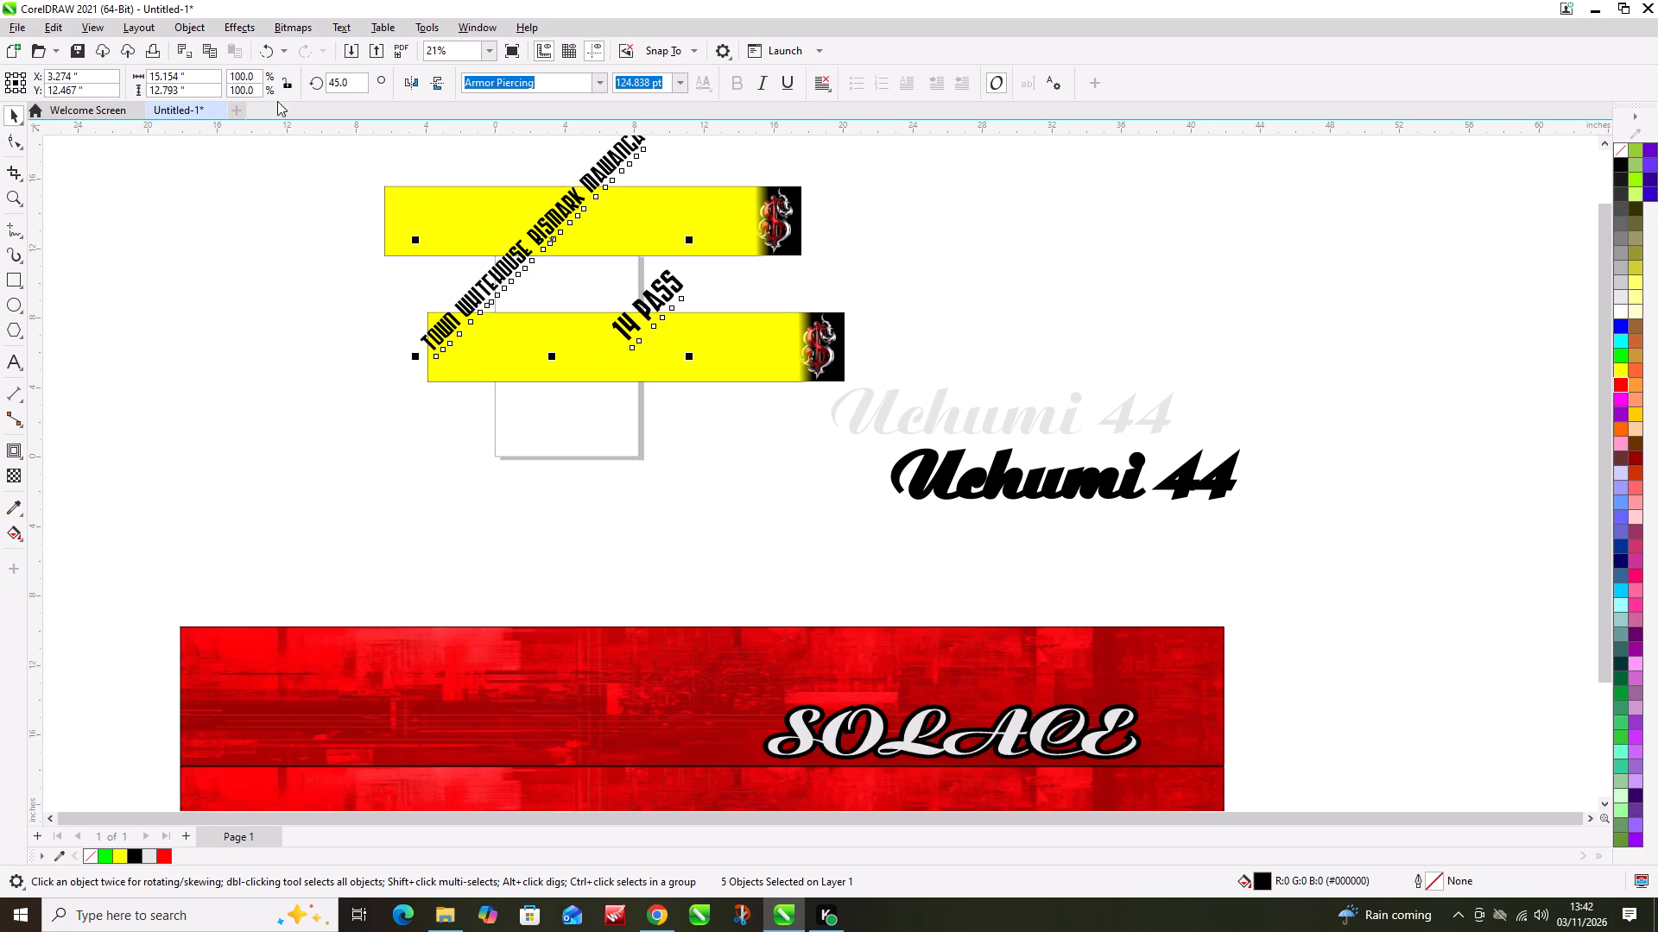
Set the rotation of the four separated words and the "14 PASS" text to 15 degrees.
{"action": "left_click_drag", "start_coordinate": [350, 80], "coordinate": [0, 90]}
{"action": "type", "text": "15"}
{"action": "key", "text": "Return"}
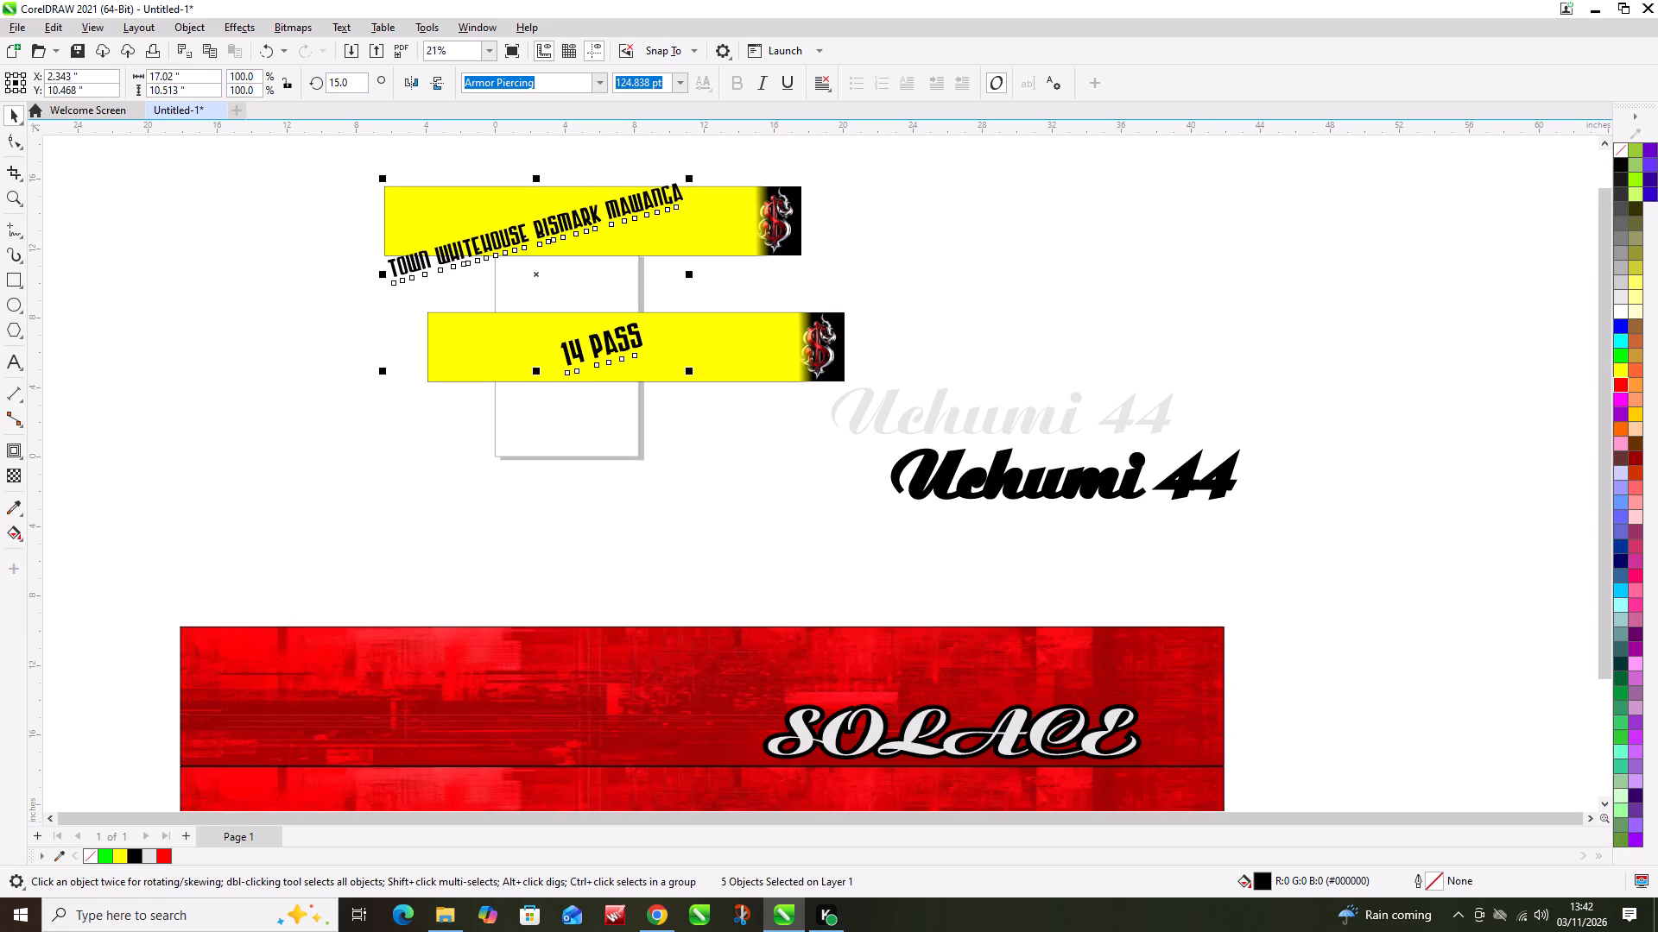
Reduce the "14 PASS" text's height to about 1.99 inches and shift it toward the middle of its banner.
{"action": "left_click", "coordinate": [454, 482]}
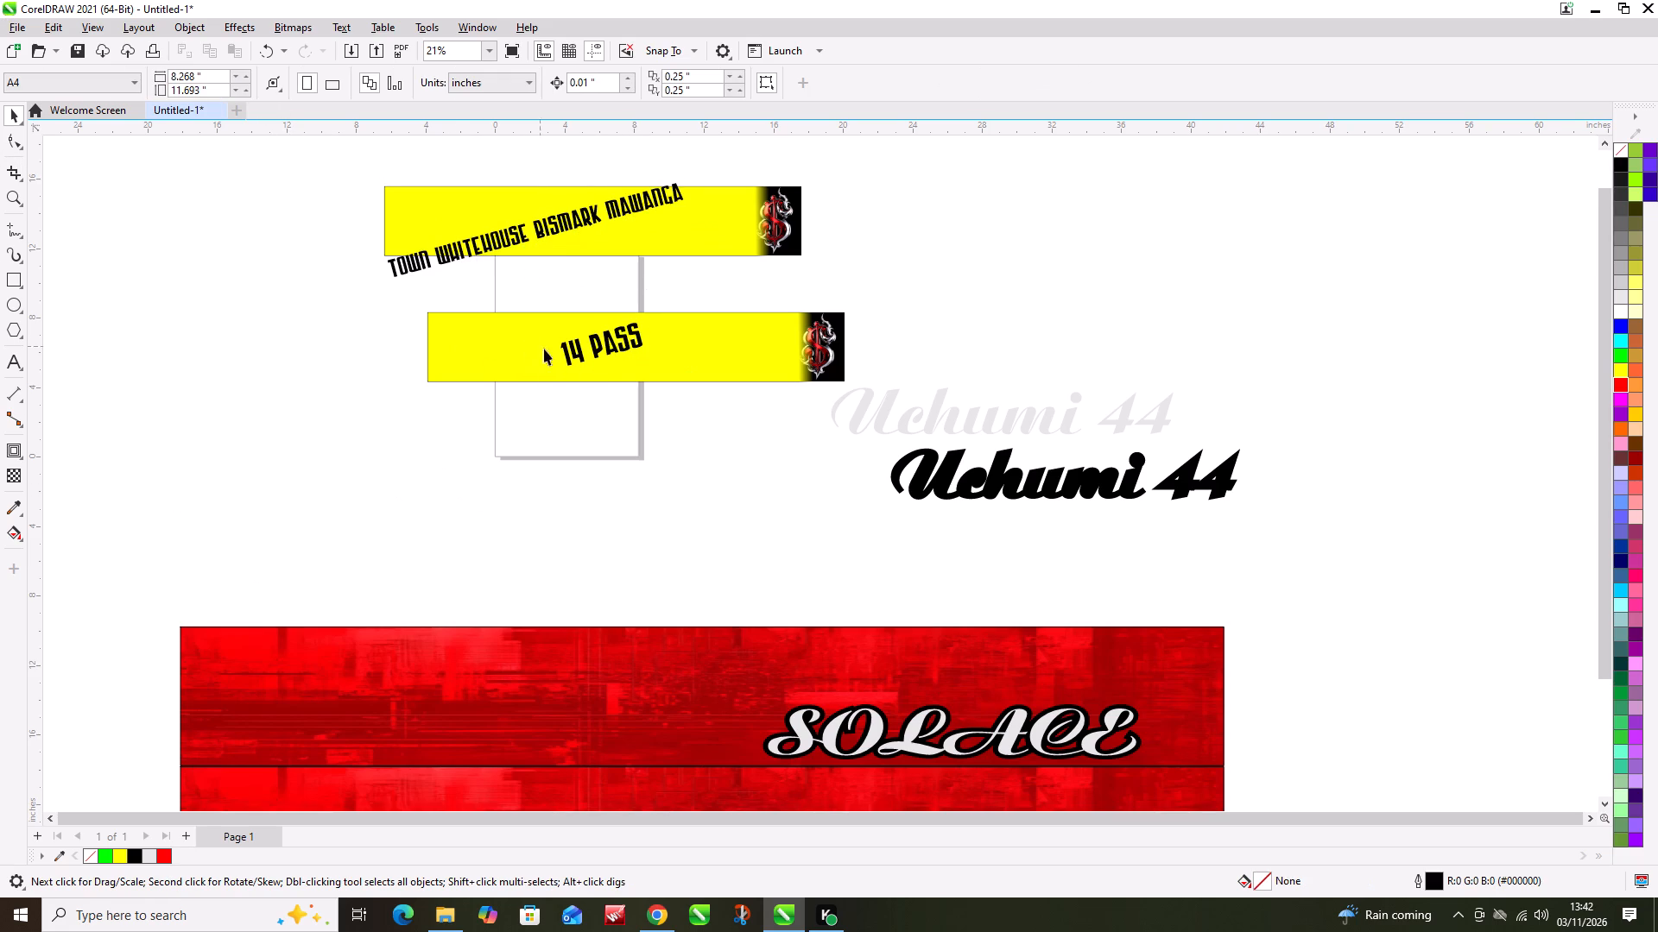
{"action": "left_click", "coordinate": [601, 345]}
{"action": "scroll", "coordinate": [602, 320], "scroll_direction": "up", "scroll_amount": 4}
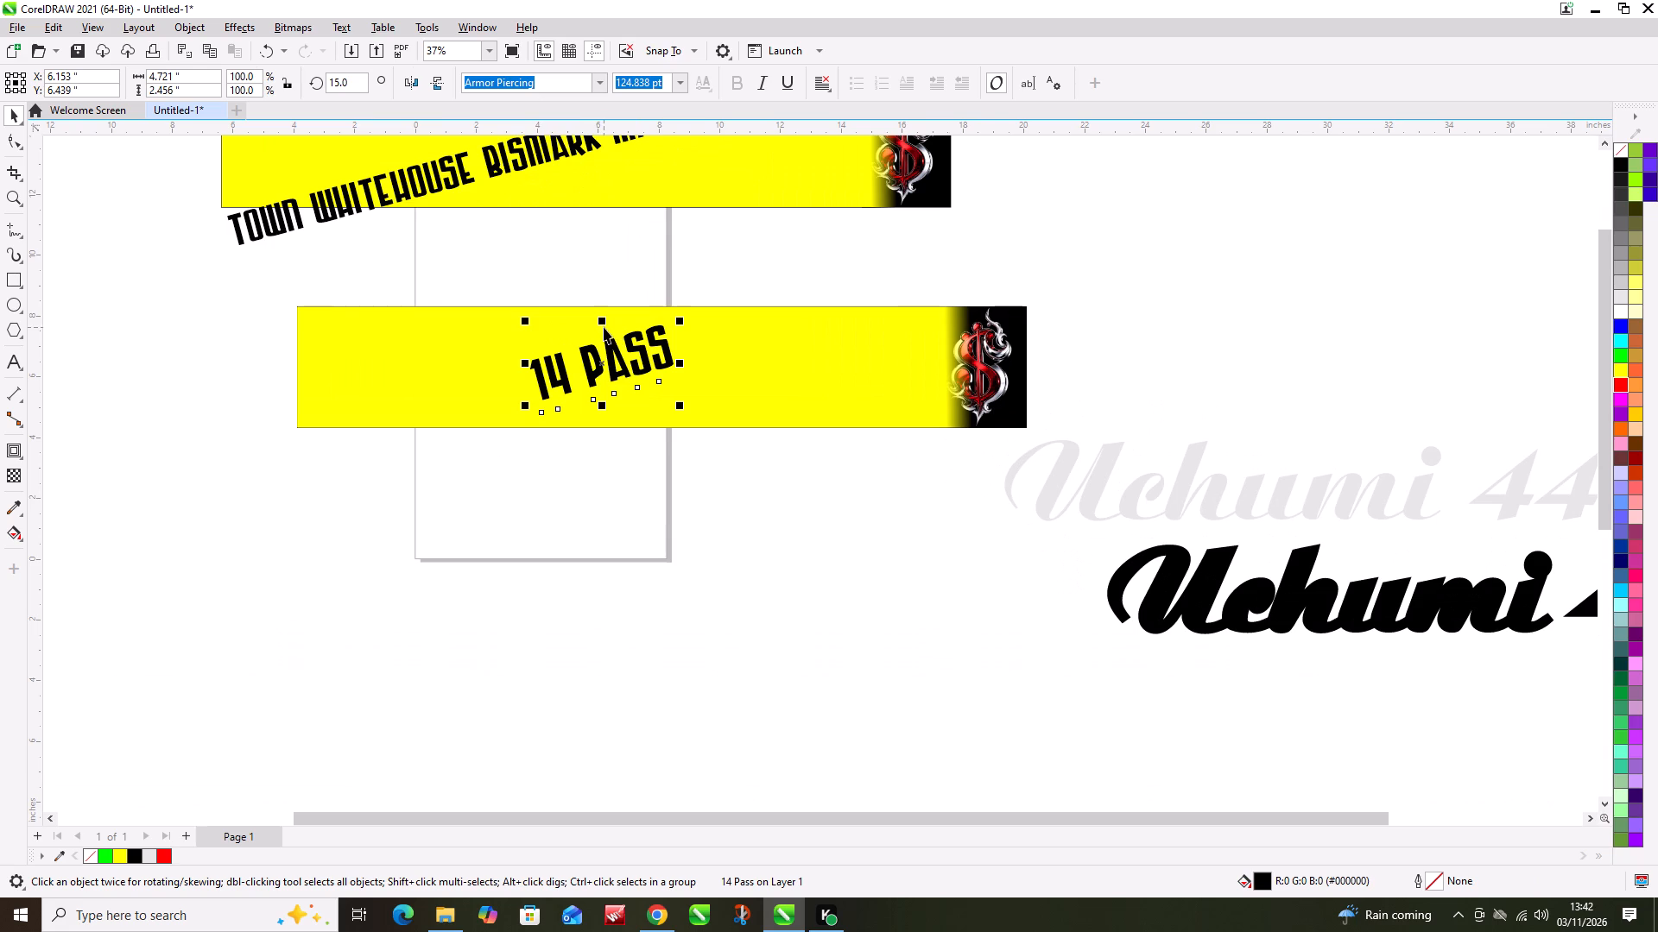
{"action": "left_click_drag", "start_coordinate": [604, 321], "coordinate": [606, 335]}
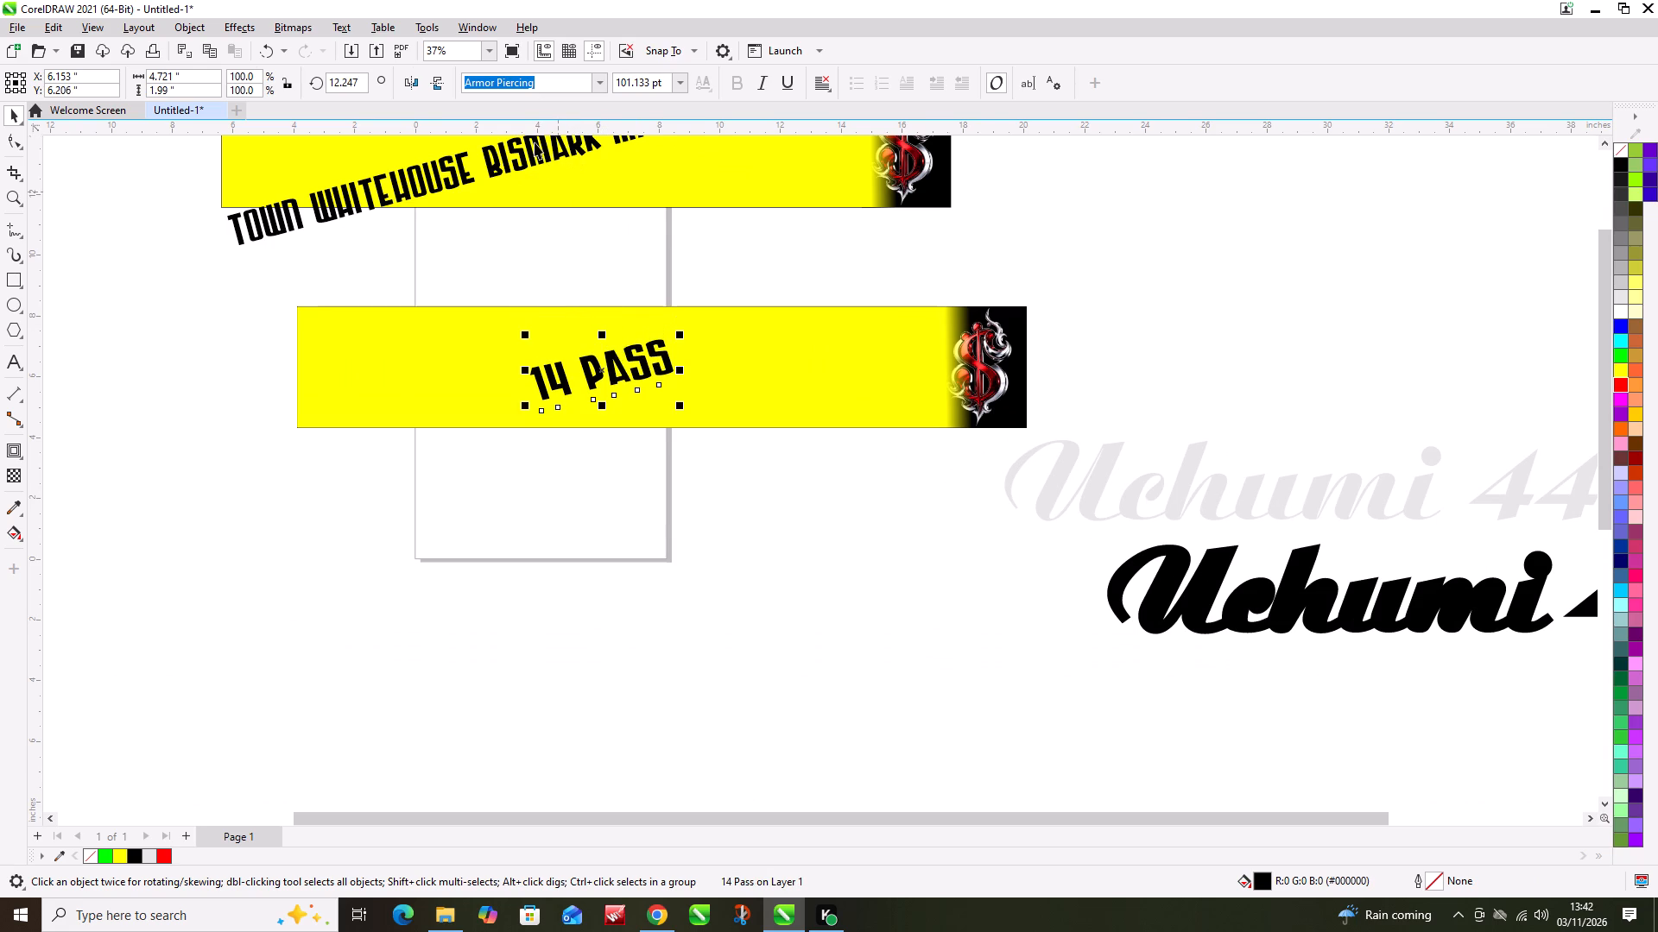
{"action": "scroll", "coordinate": [692, 331], "scroll_direction": "down", "scroll_amount": 2}
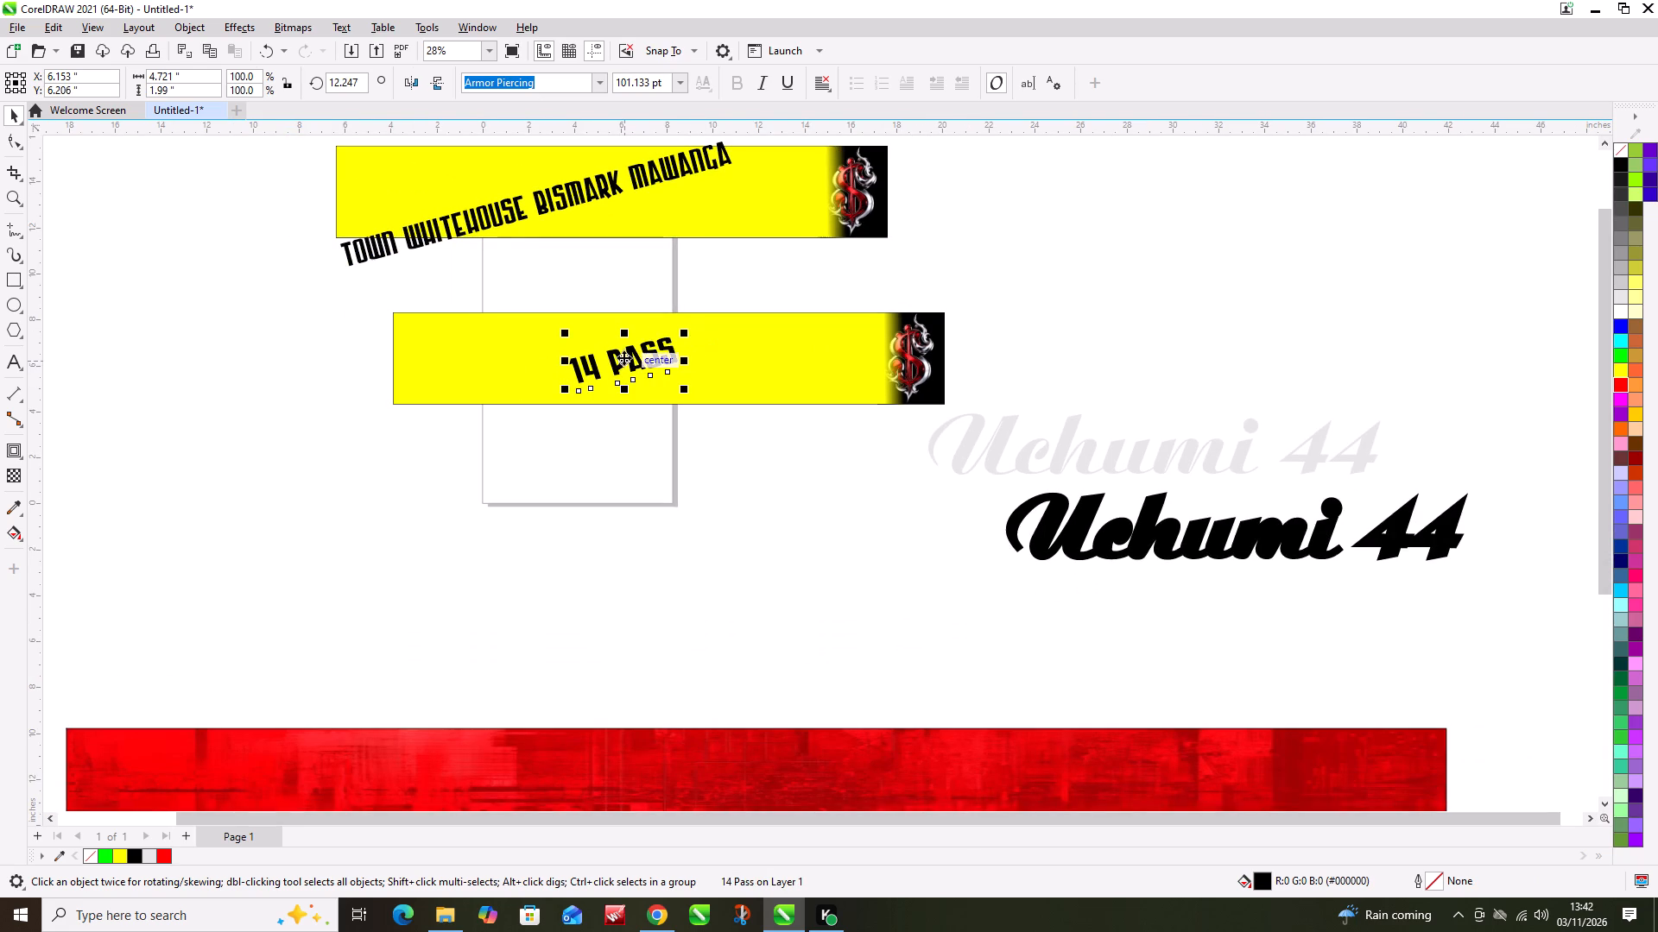
{"action": "left_click_drag", "start_coordinate": [623, 357], "coordinate": [659, 362]}
Move the words MAWANGA, BISMARK and WHITEHOUSE individually so they are spaced out along the upper yellow banner.
{"action": "scroll", "coordinate": [694, 356], "scroll_direction": "down", "scroll_amount": 2}
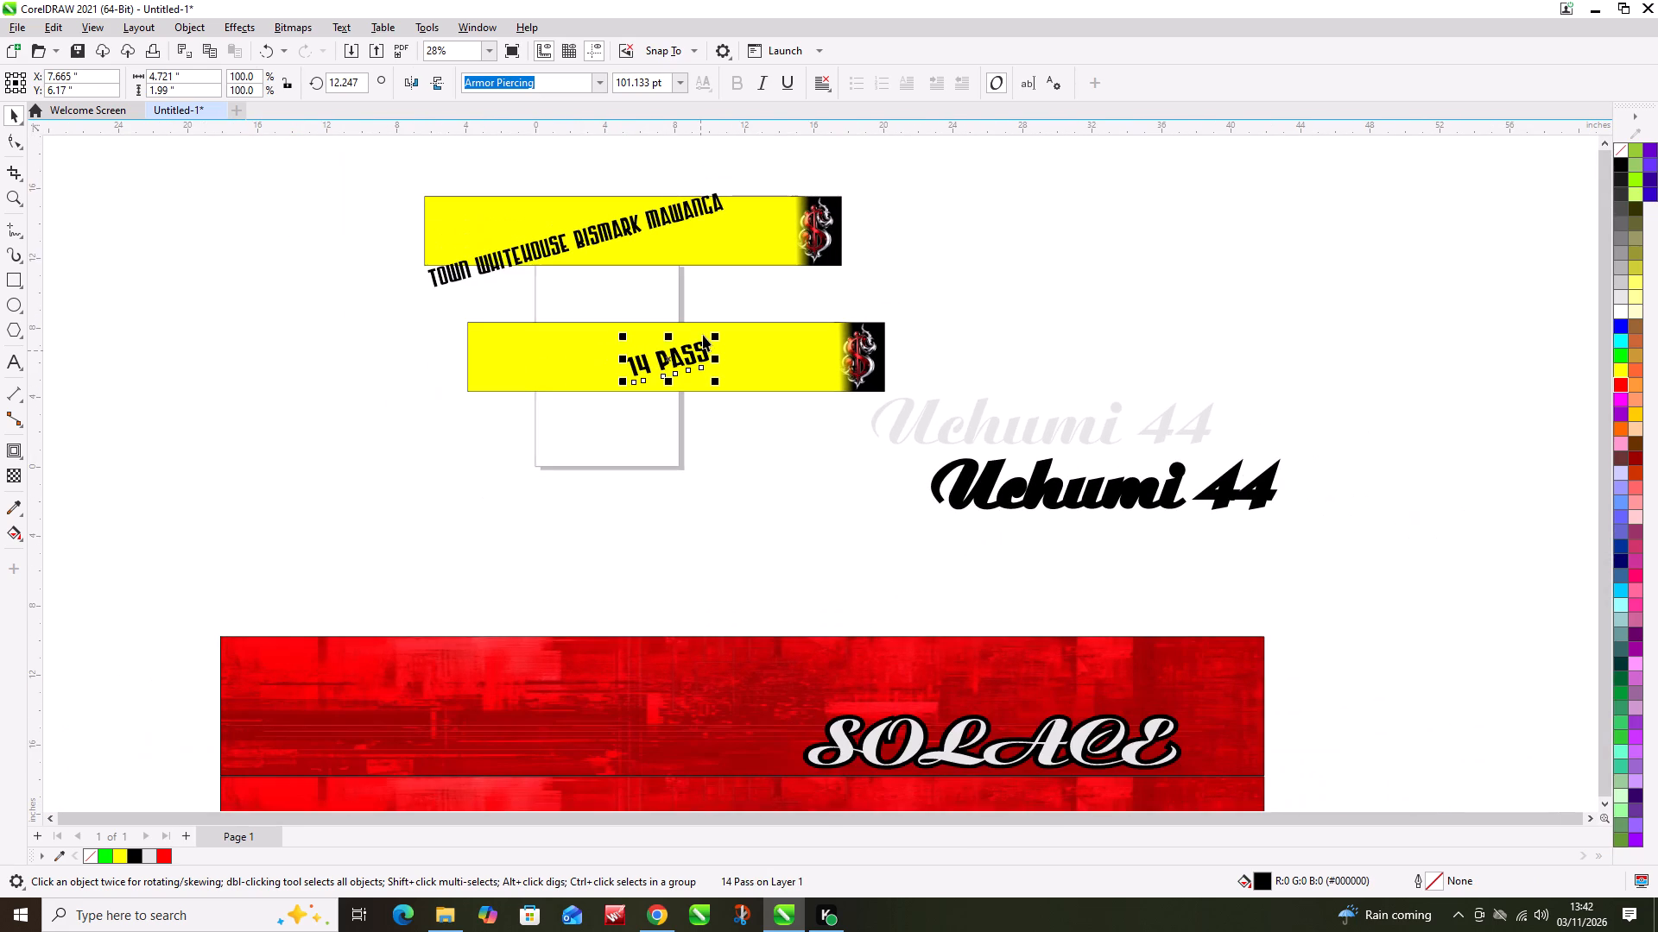
{"action": "left_click_drag", "start_coordinate": [775, 171], "coordinate": [635, 236]}
{"action": "left_click_drag", "start_coordinate": [679, 211], "coordinate": [722, 234]}
{"action": "left_click", "coordinate": [612, 224]}
{"action": "left_click_drag", "start_coordinate": [601, 234], "coordinate": [632, 226]}
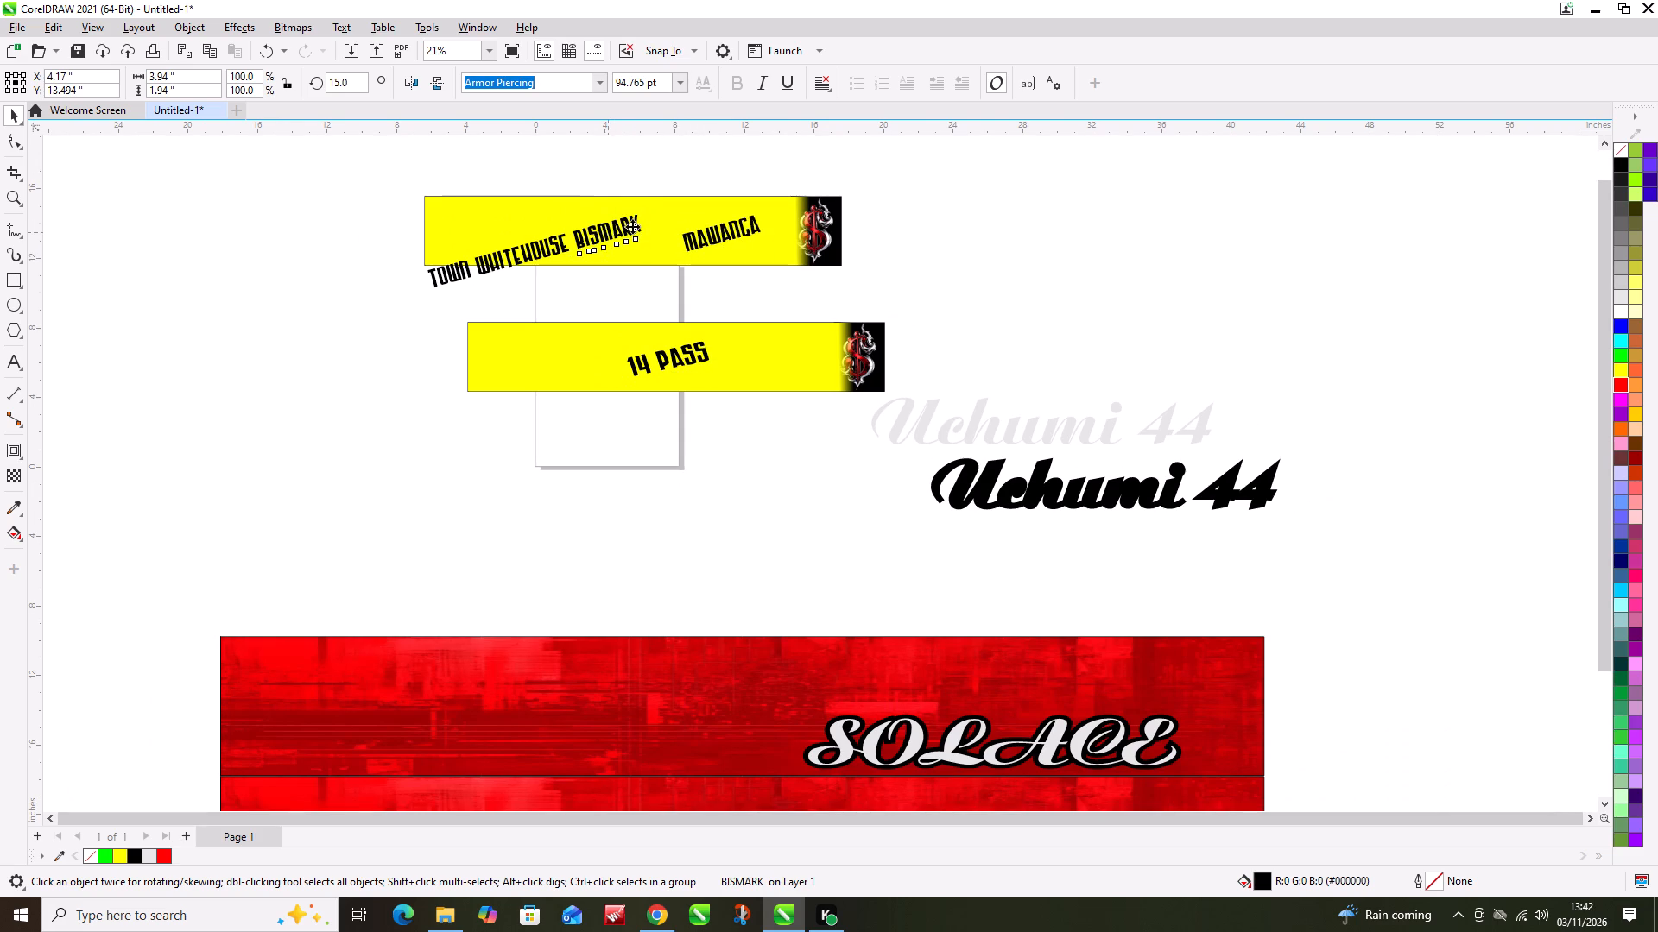
{"action": "left_click_drag", "start_coordinate": [632, 226], "coordinate": [634, 229]}
{"action": "left_click", "coordinate": [560, 245]}
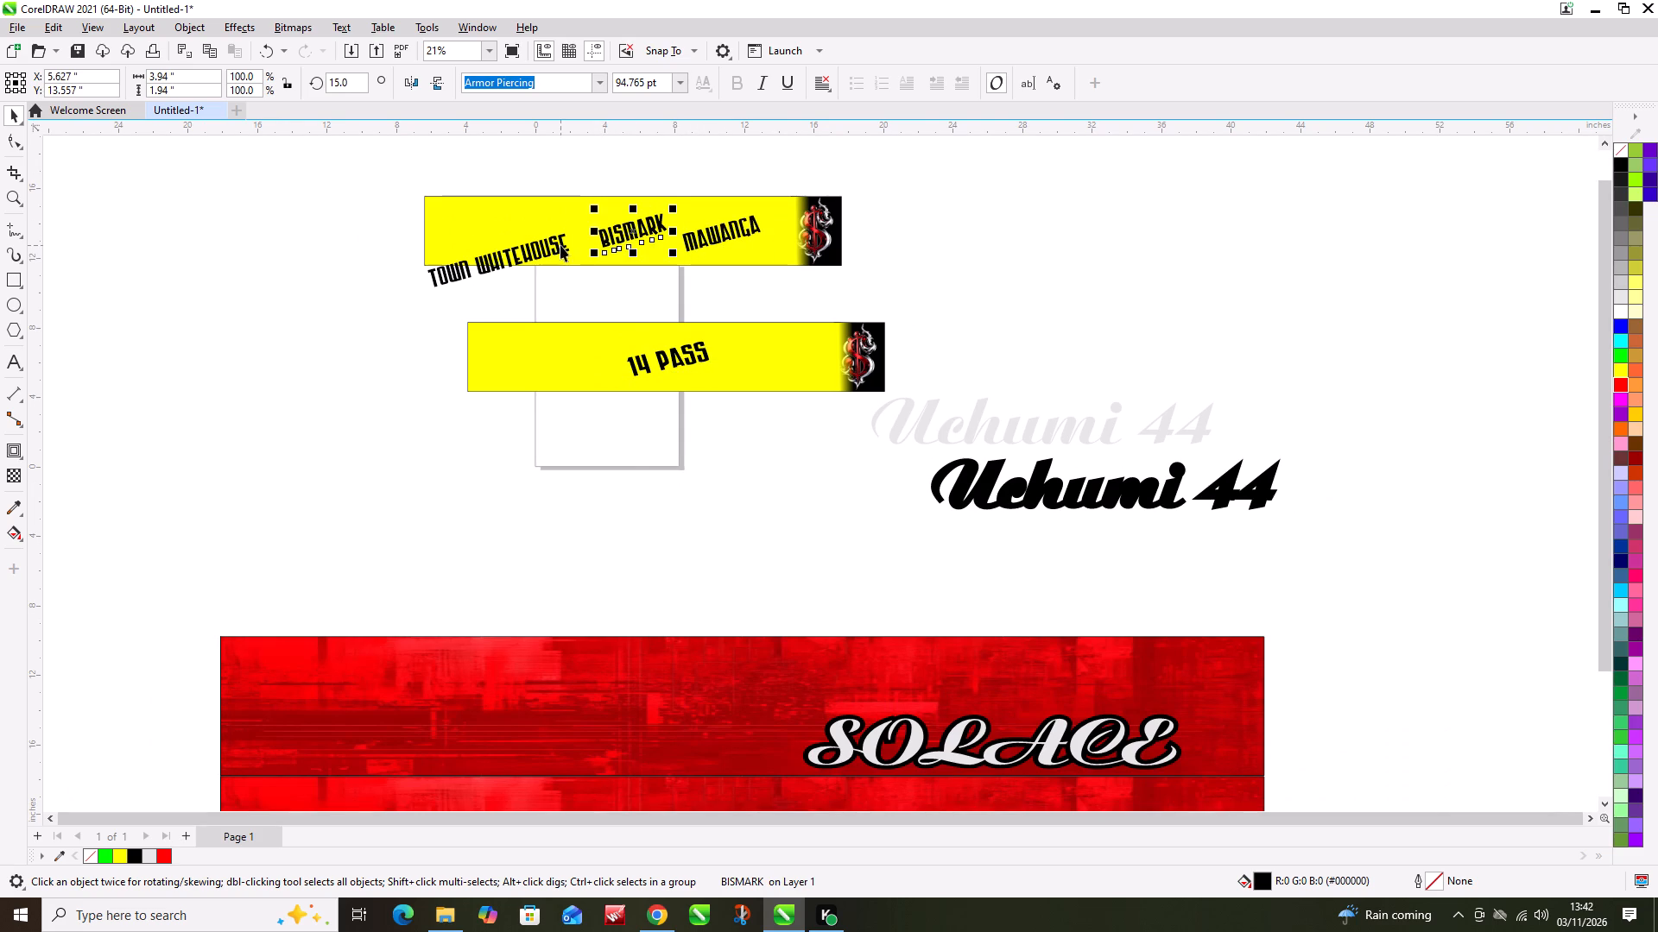
{"action": "left_click_drag", "start_coordinate": [522, 251], "coordinate": [536, 231]}
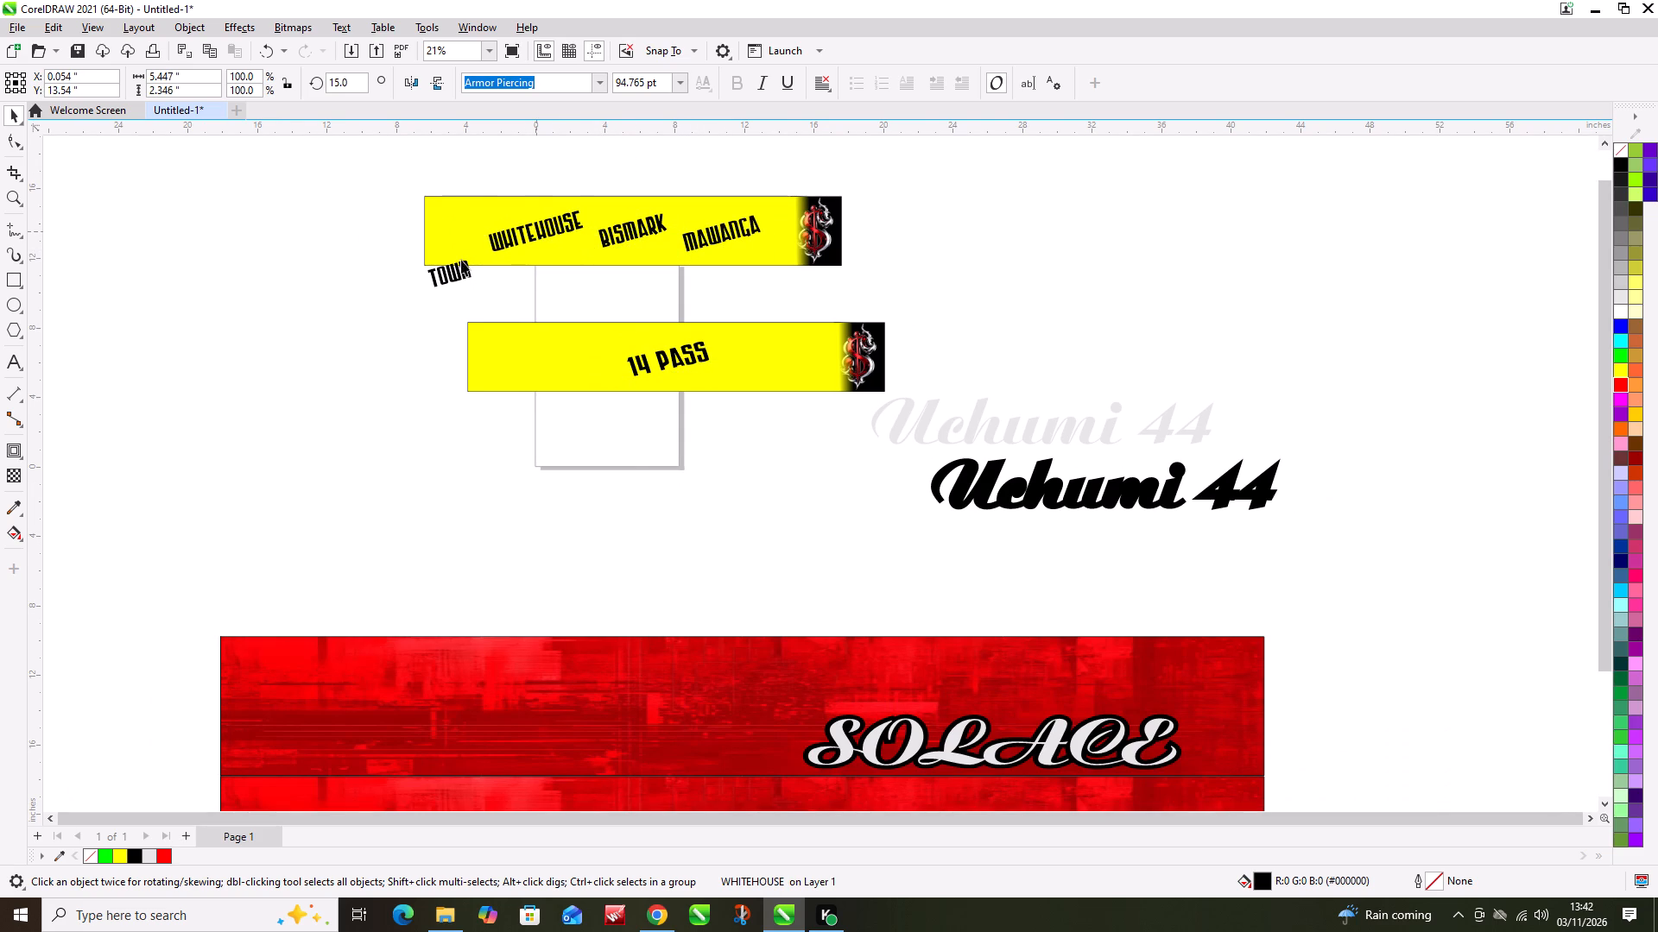
Move the word TOWN up onto the yellow banner, near its left end before WHITEHOUSE.
{"action": "left_click", "coordinate": [455, 276]}
{"action": "left_click_drag", "start_coordinate": [454, 276], "coordinate": [463, 242]}
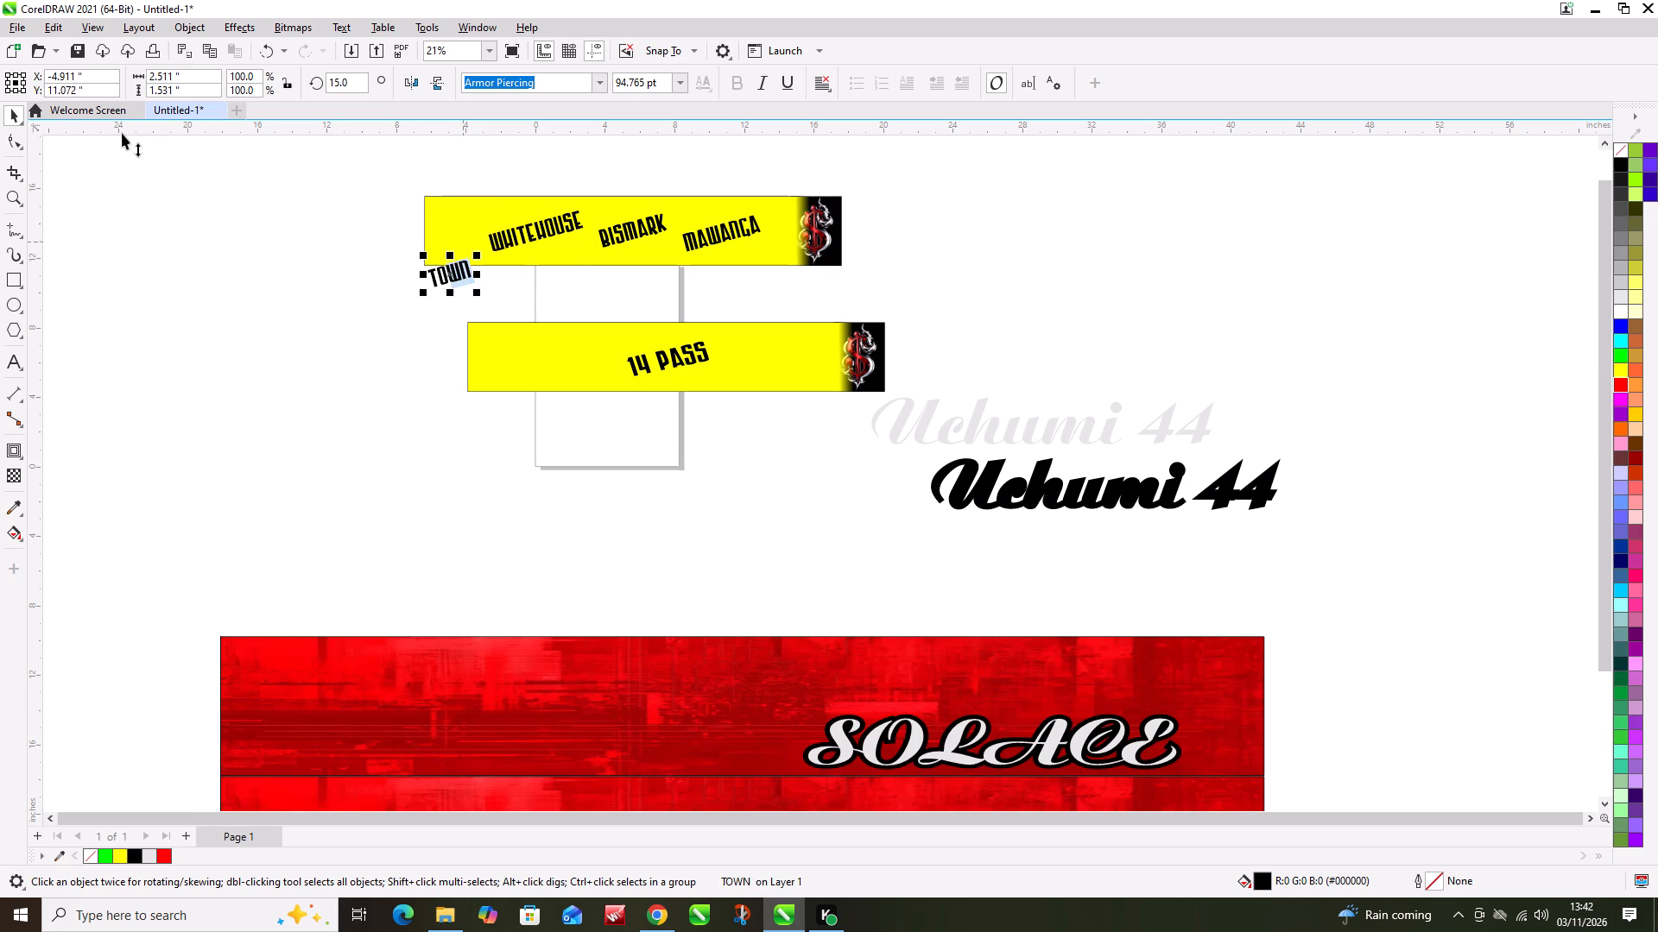
{"action": "left_click", "coordinate": [13, 120]}
{"action": "left_click_drag", "start_coordinate": [279, 263], "coordinate": [313, 261]}
{"action": "left_click_drag", "start_coordinate": [318, 245], "coordinate": [488, 305]}
{"action": "left_click_drag", "start_coordinate": [444, 276], "coordinate": [446, 238]}
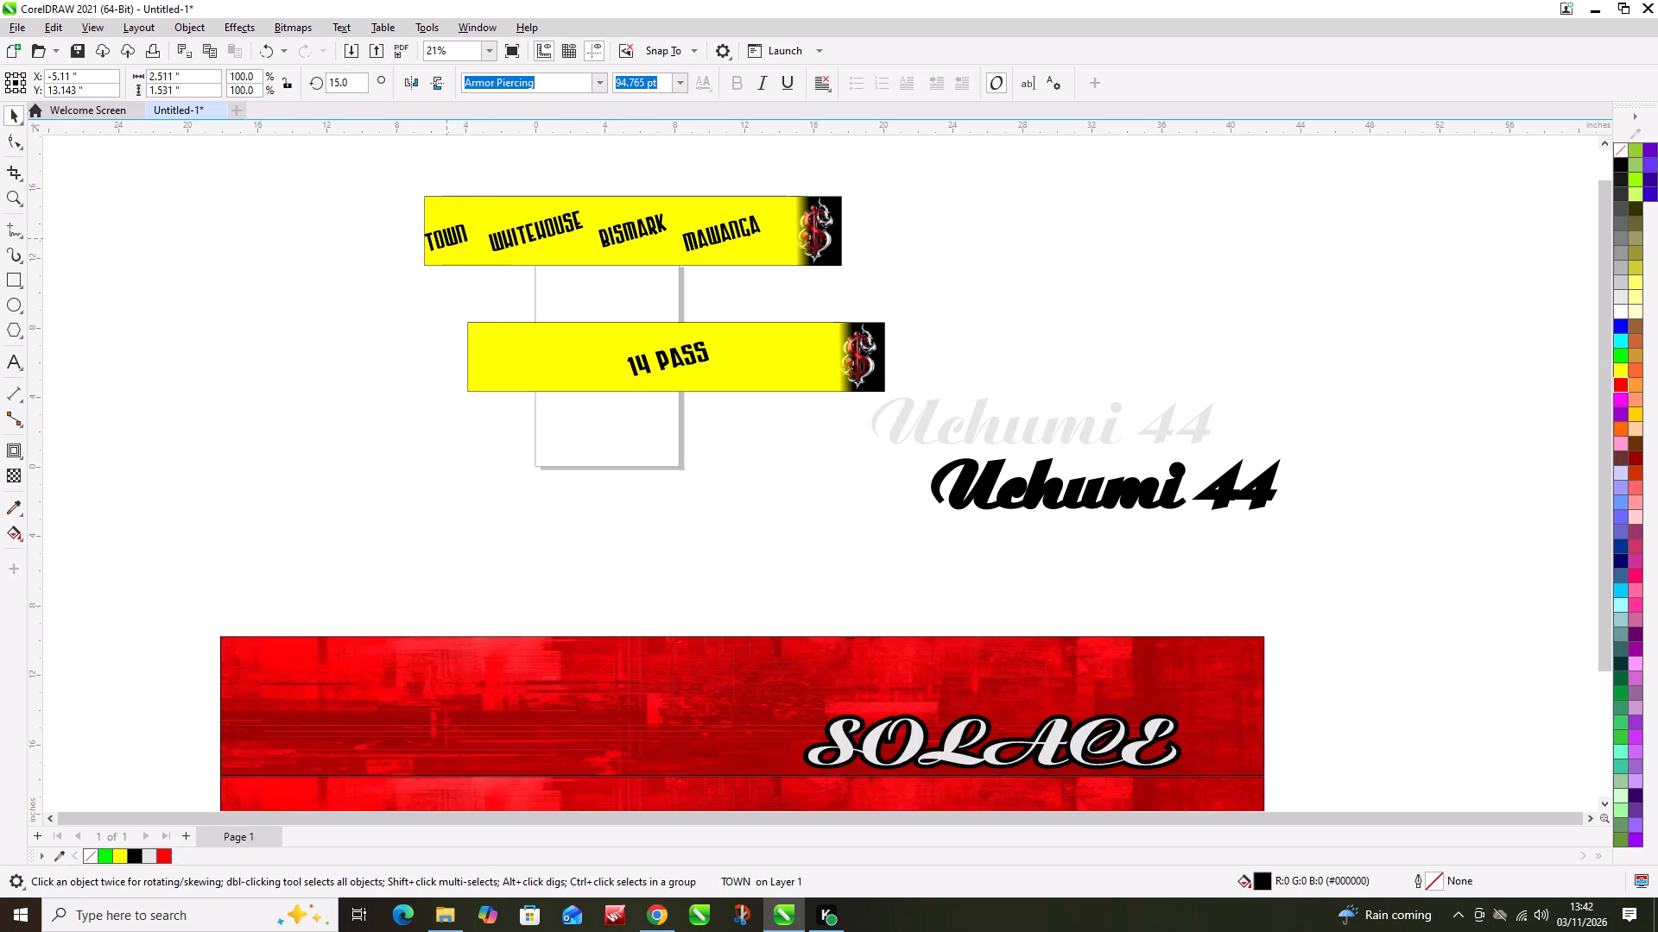
{"action": "left_click_drag", "start_coordinate": [446, 238], "coordinate": [452, 236]}
Align the centres of the four route words along one horizontal line.
{"action": "left_click_drag", "start_coordinate": [777, 173], "coordinate": [414, 270]}
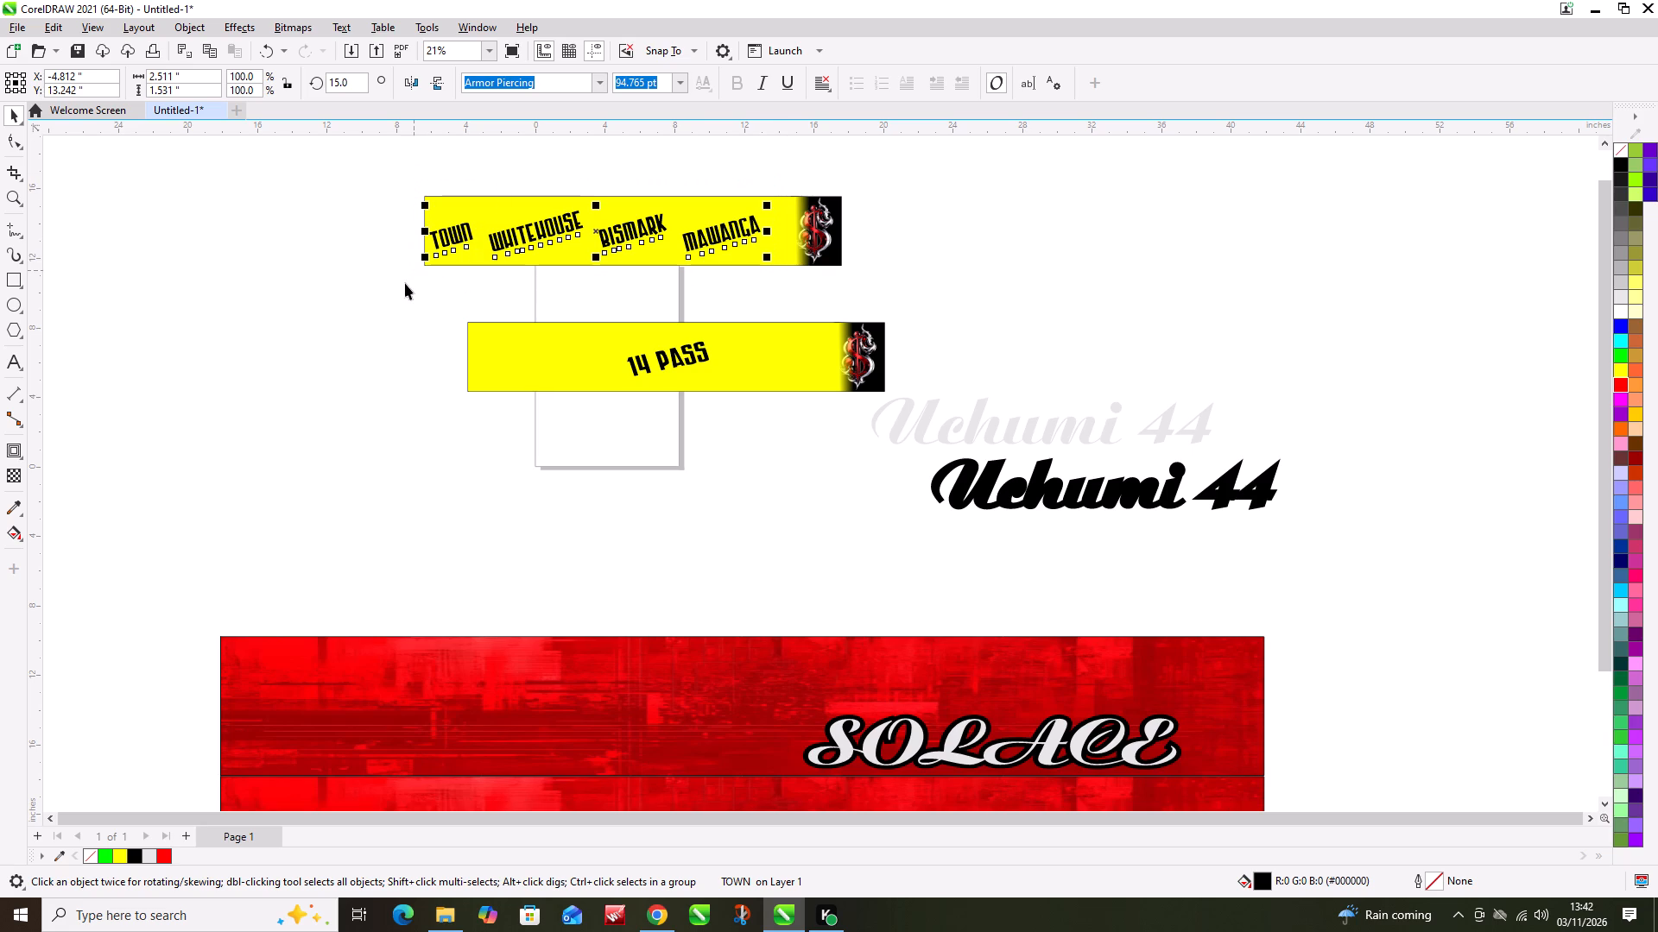
{"action": "key", "text": "e"}
{"action": "right_click", "coordinate": [405, 283]}
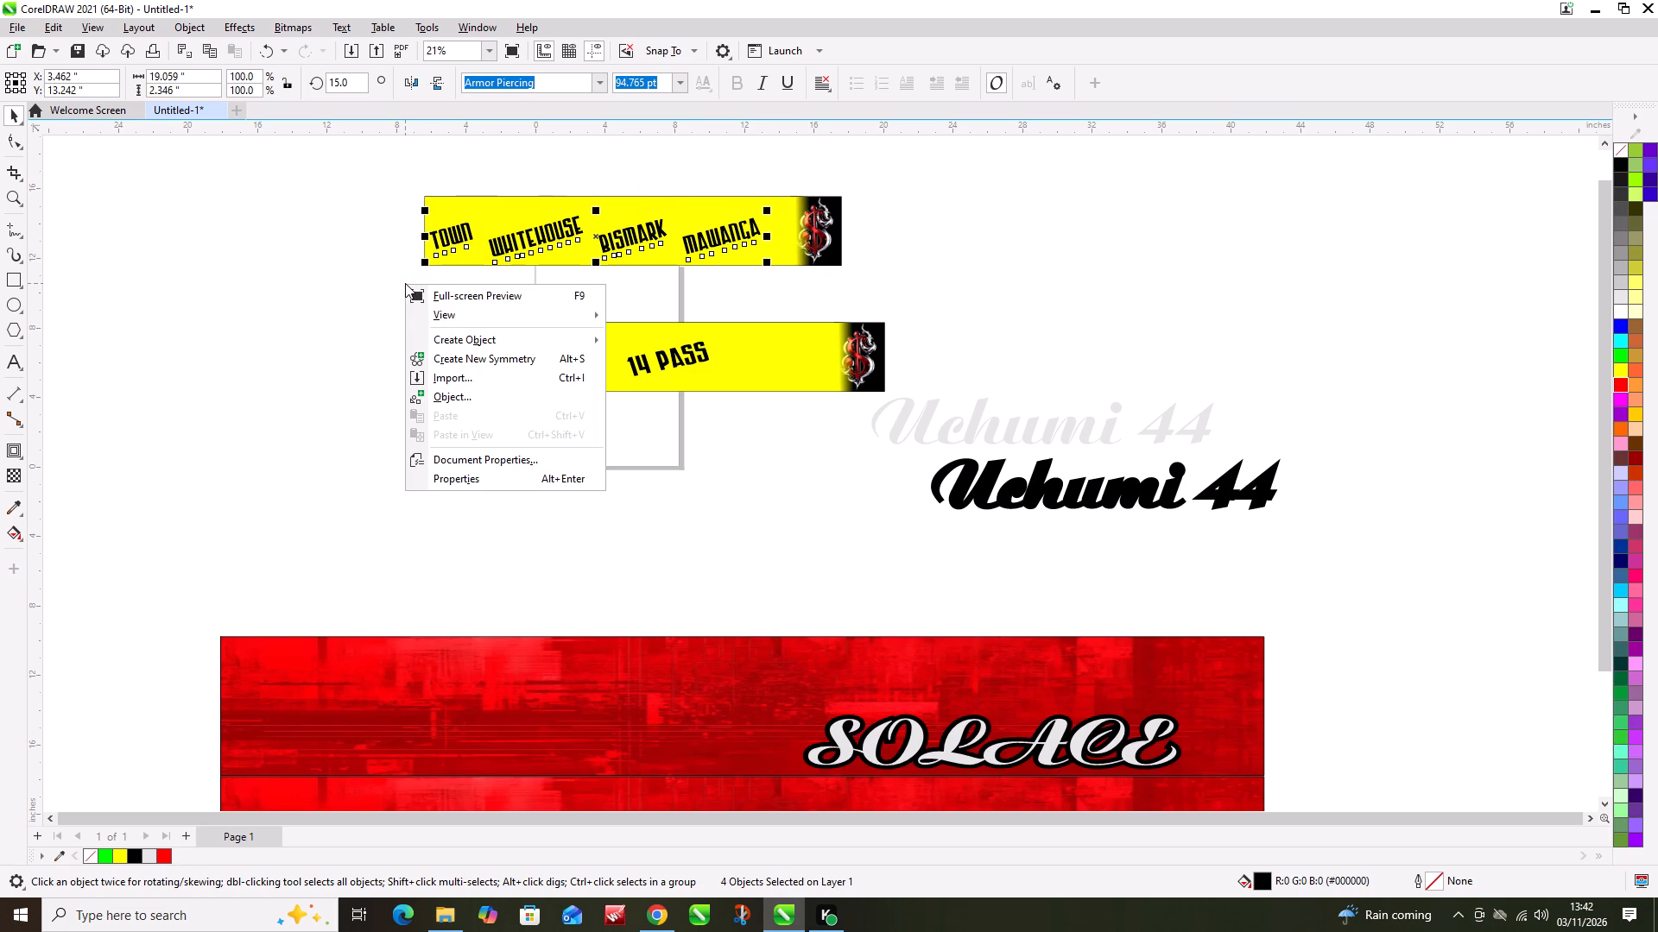
{"action": "left_click", "coordinate": [830, 162]}
Move the four route words together so they sit centred in the banner's yellow area.
{"action": "left_click", "coordinate": [783, 155]}
{"action": "left_click_drag", "start_coordinate": [783, 155], "coordinate": [407, 272]}
{"action": "scroll", "coordinate": [635, 242], "scroll_direction": "up", "scroll_amount": 1}
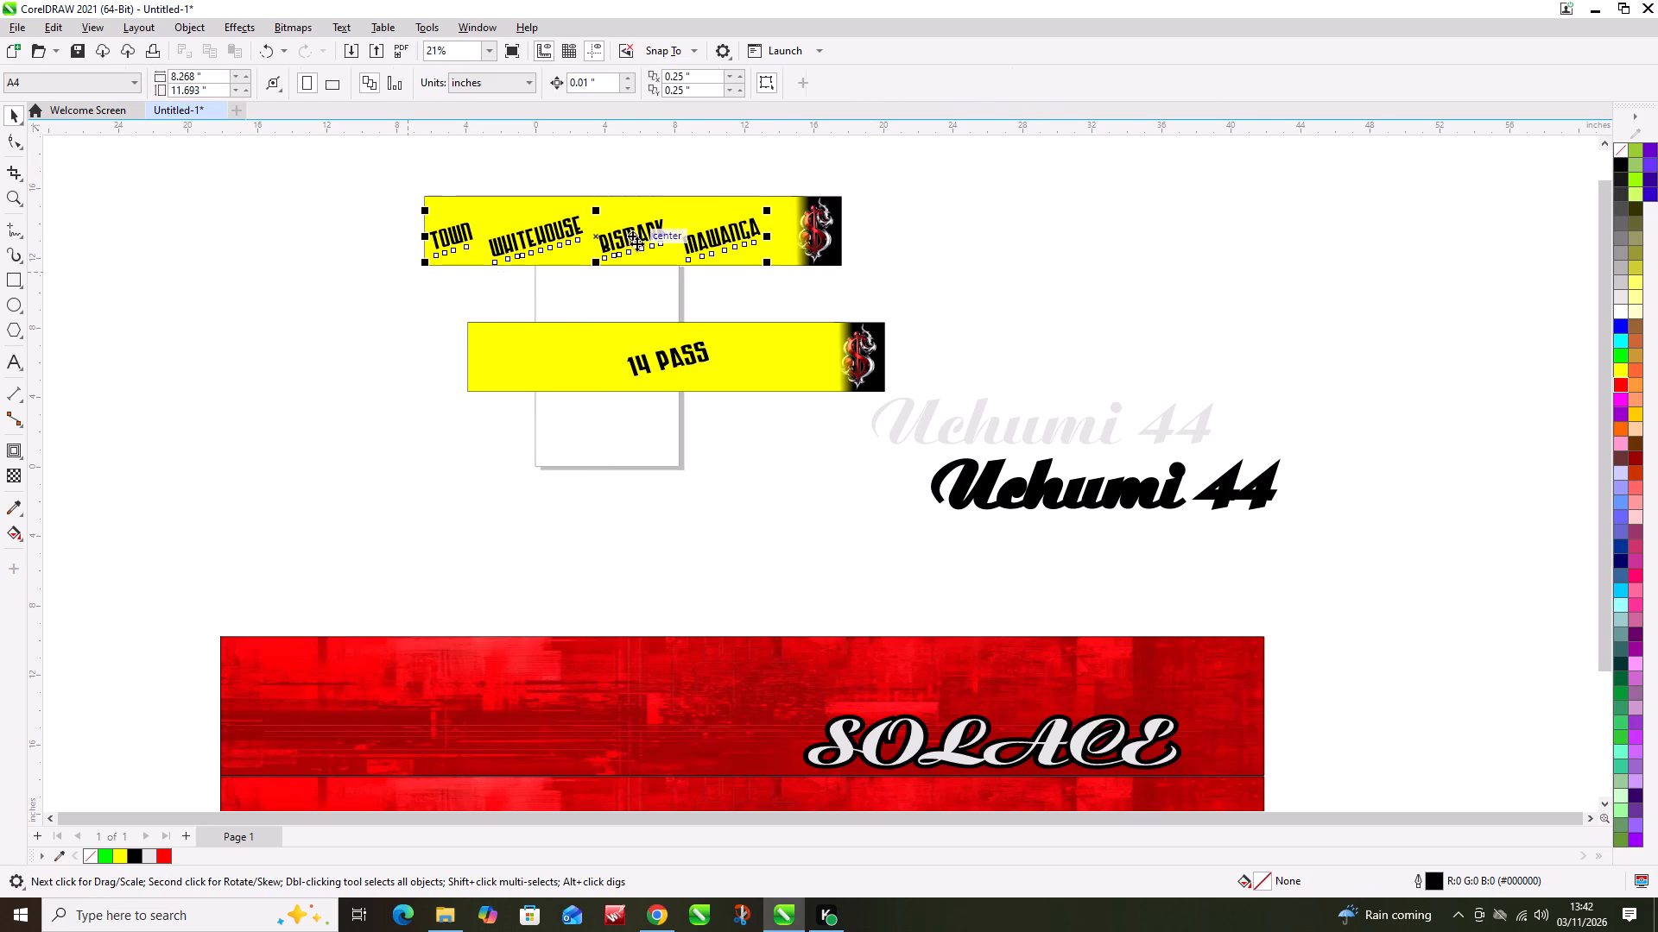
{"action": "scroll", "coordinate": [636, 243], "scroll_direction": "up", "scroll_amount": 1}
{"action": "left_click_drag", "start_coordinate": [585, 232], "coordinate": [610, 230]}
{"action": "left_click", "coordinate": [610, 230]}
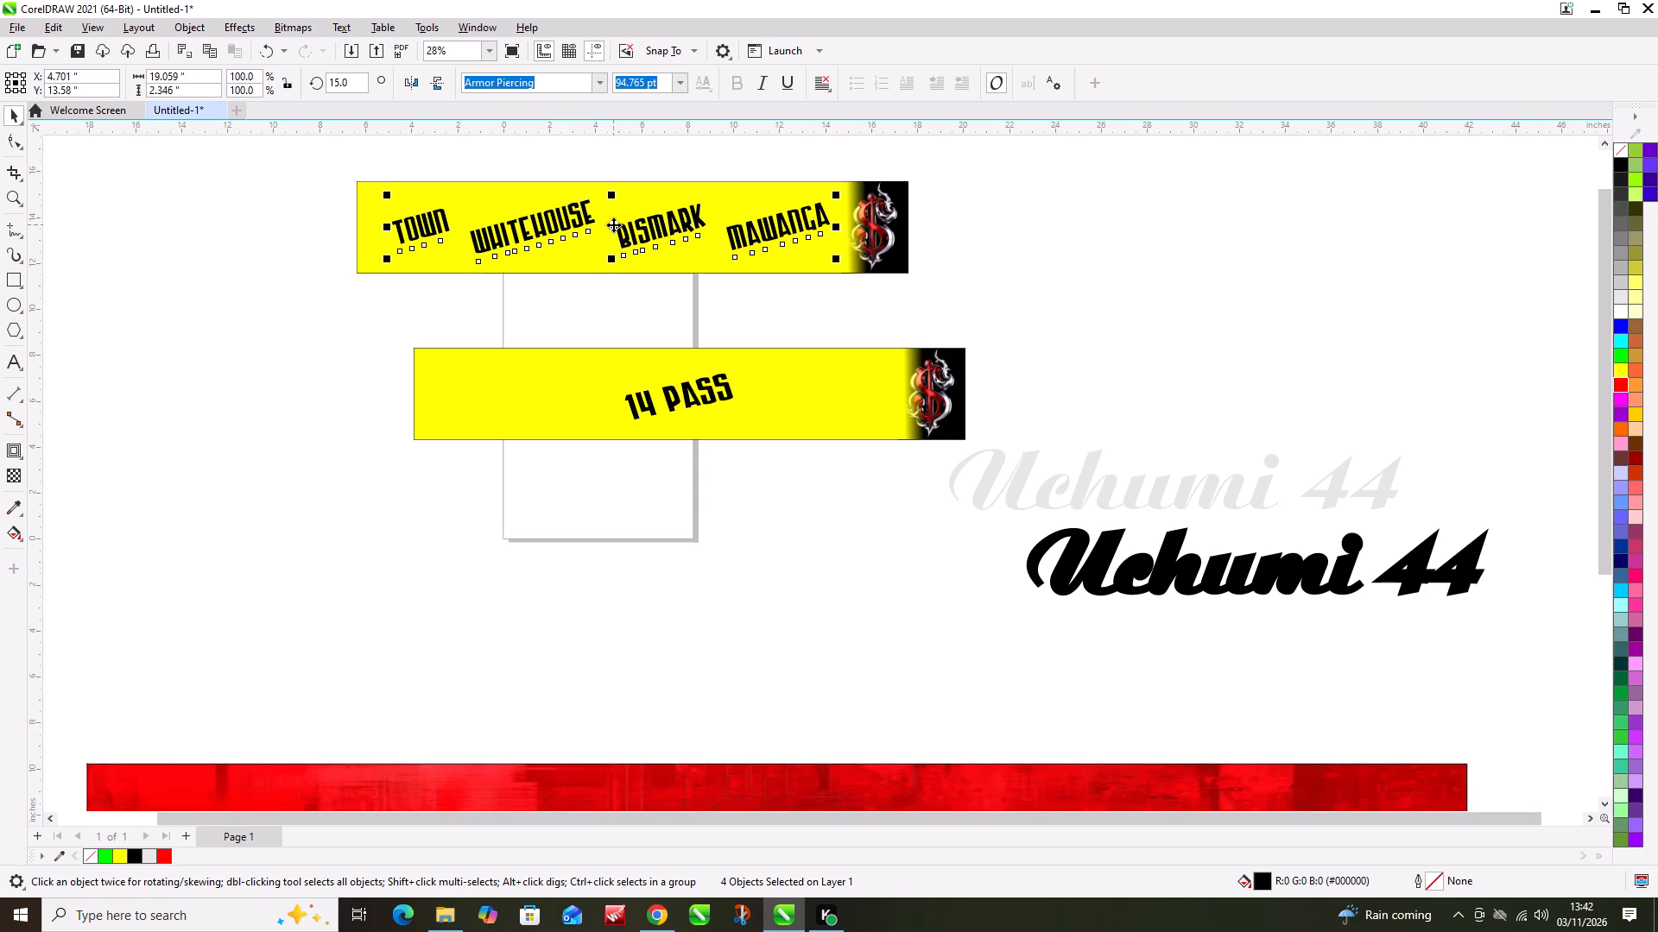
{"action": "left_click", "coordinate": [655, 139]}
Move the complete route-name banner down so it sits directly on top of the "14 PASS" banner, edges aligned.
{"action": "scroll", "coordinate": [882, 268], "scroll_direction": "down", "scroll_amount": 3}
{"action": "left_click_drag", "start_coordinate": [984, 172], "coordinate": [530, 273]}
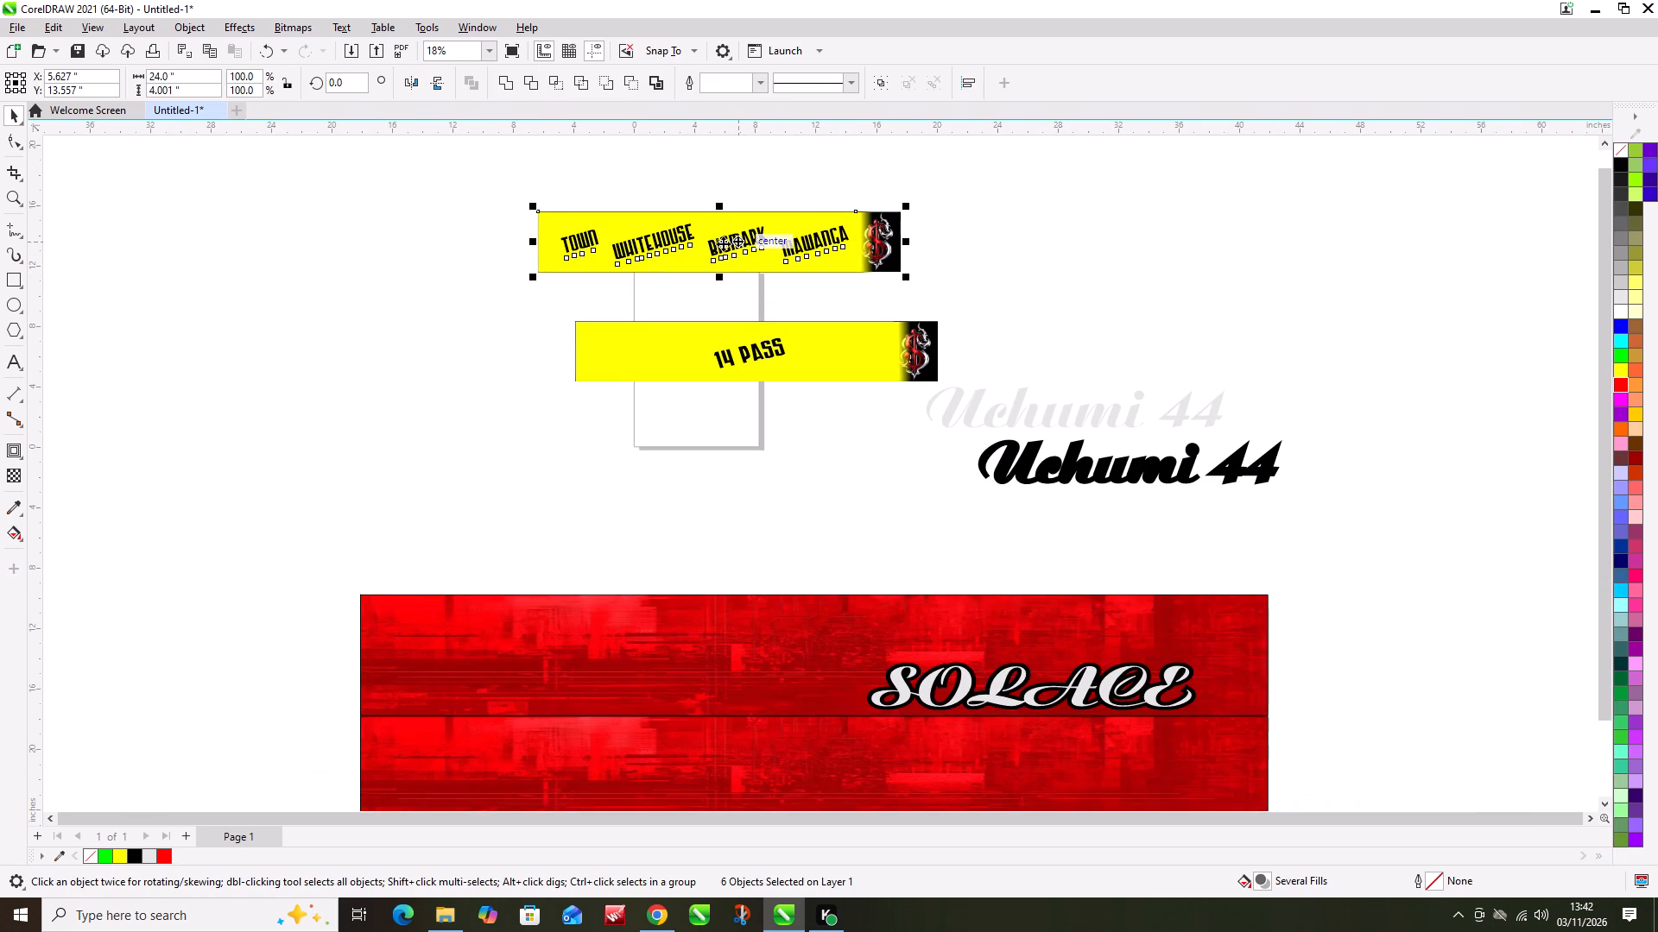
{"action": "left_click_drag", "start_coordinate": [716, 242], "coordinate": [756, 289]}
Move both stacked yellow banners directly beneath the red SOLACE banners, flush with their left edge.
{"action": "scroll", "coordinate": [757, 227], "scroll_direction": "down", "scroll_amount": 5}
{"action": "left_click_drag", "start_coordinate": [884, 192], "coordinate": [686, 318]}
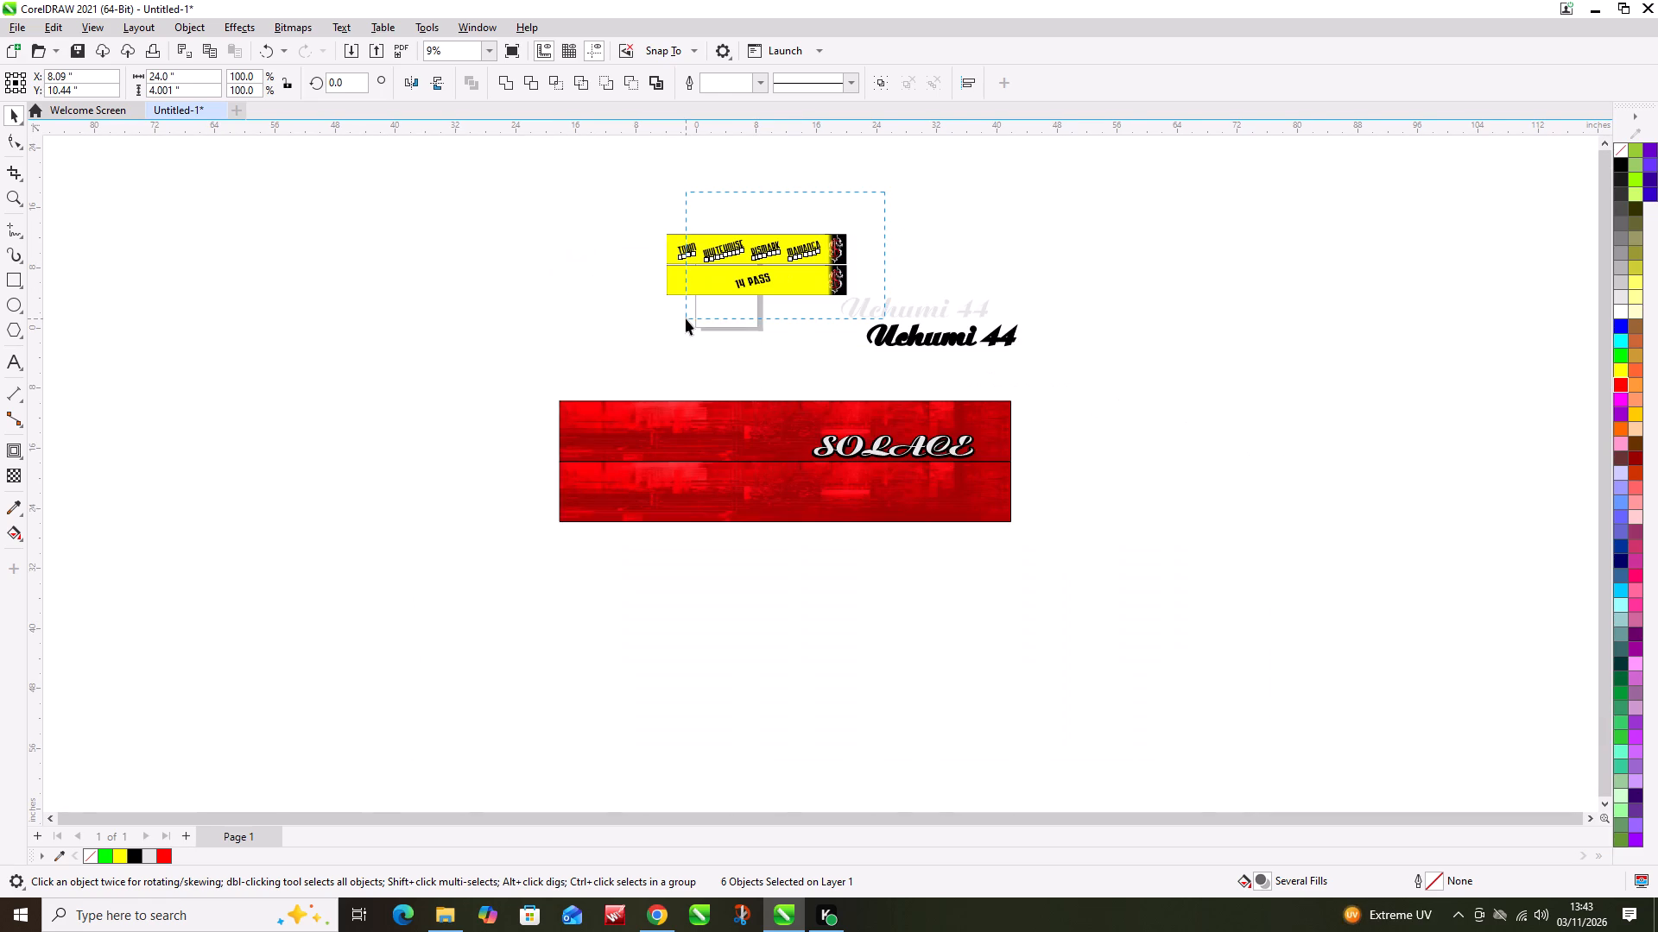
{"action": "left_click_drag", "start_coordinate": [686, 318], "coordinate": [658, 311]}
{"action": "left_click_drag", "start_coordinate": [761, 265], "coordinate": [686, 535]}
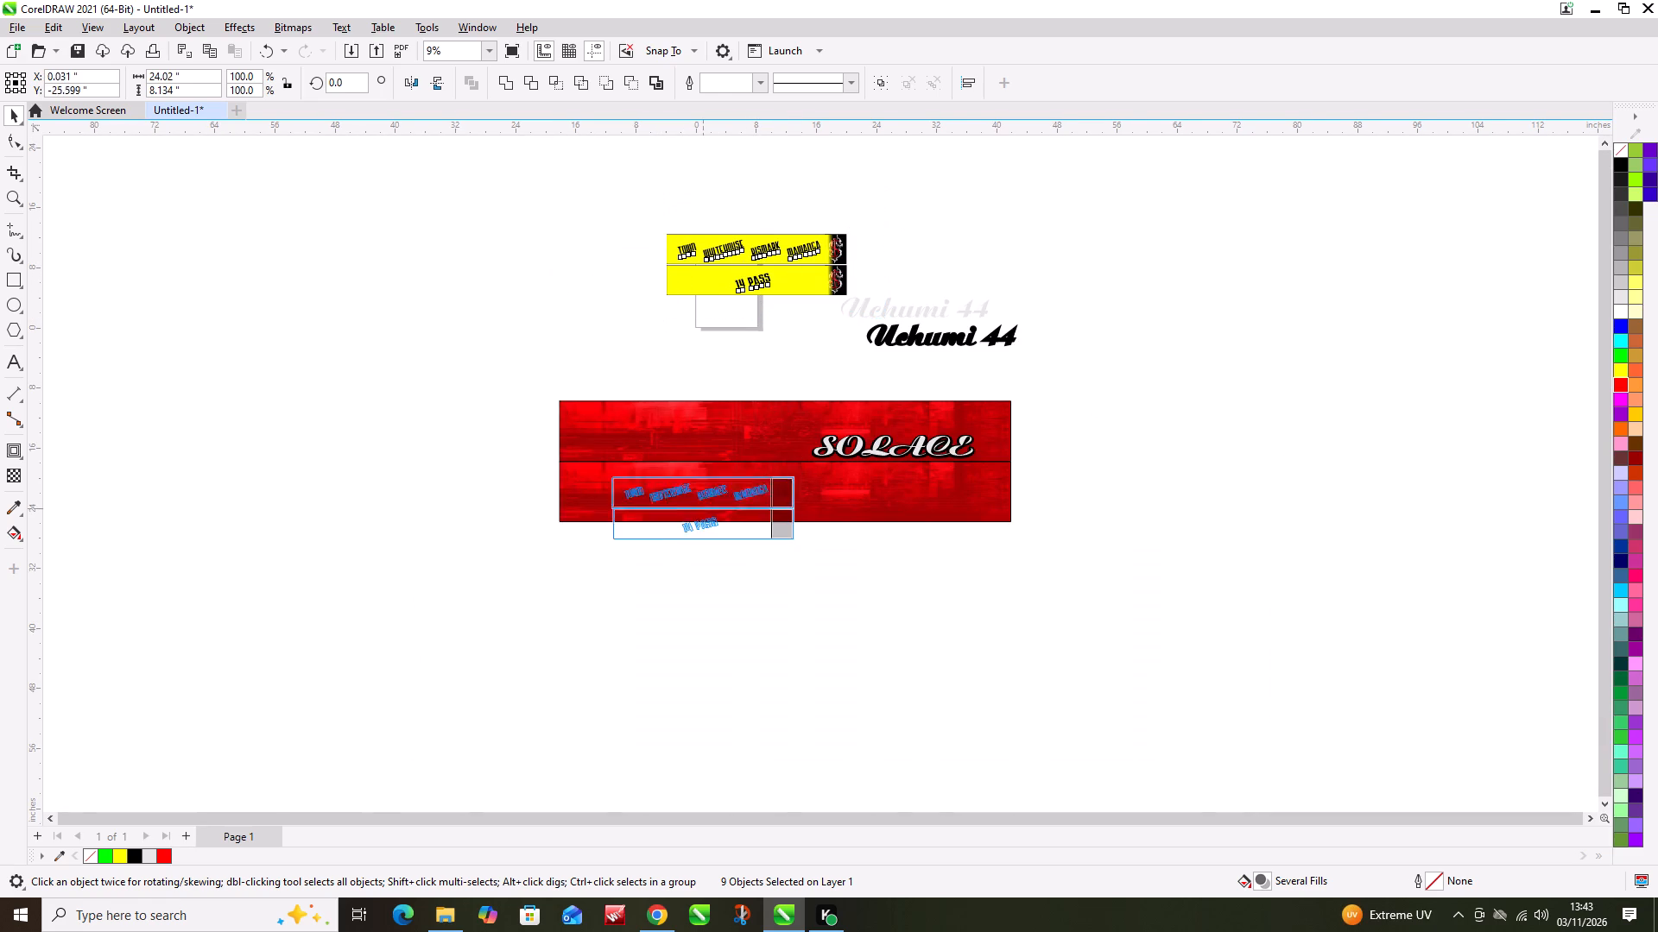
{"action": "left_click_drag", "start_coordinate": [686, 535], "coordinate": [653, 549]}
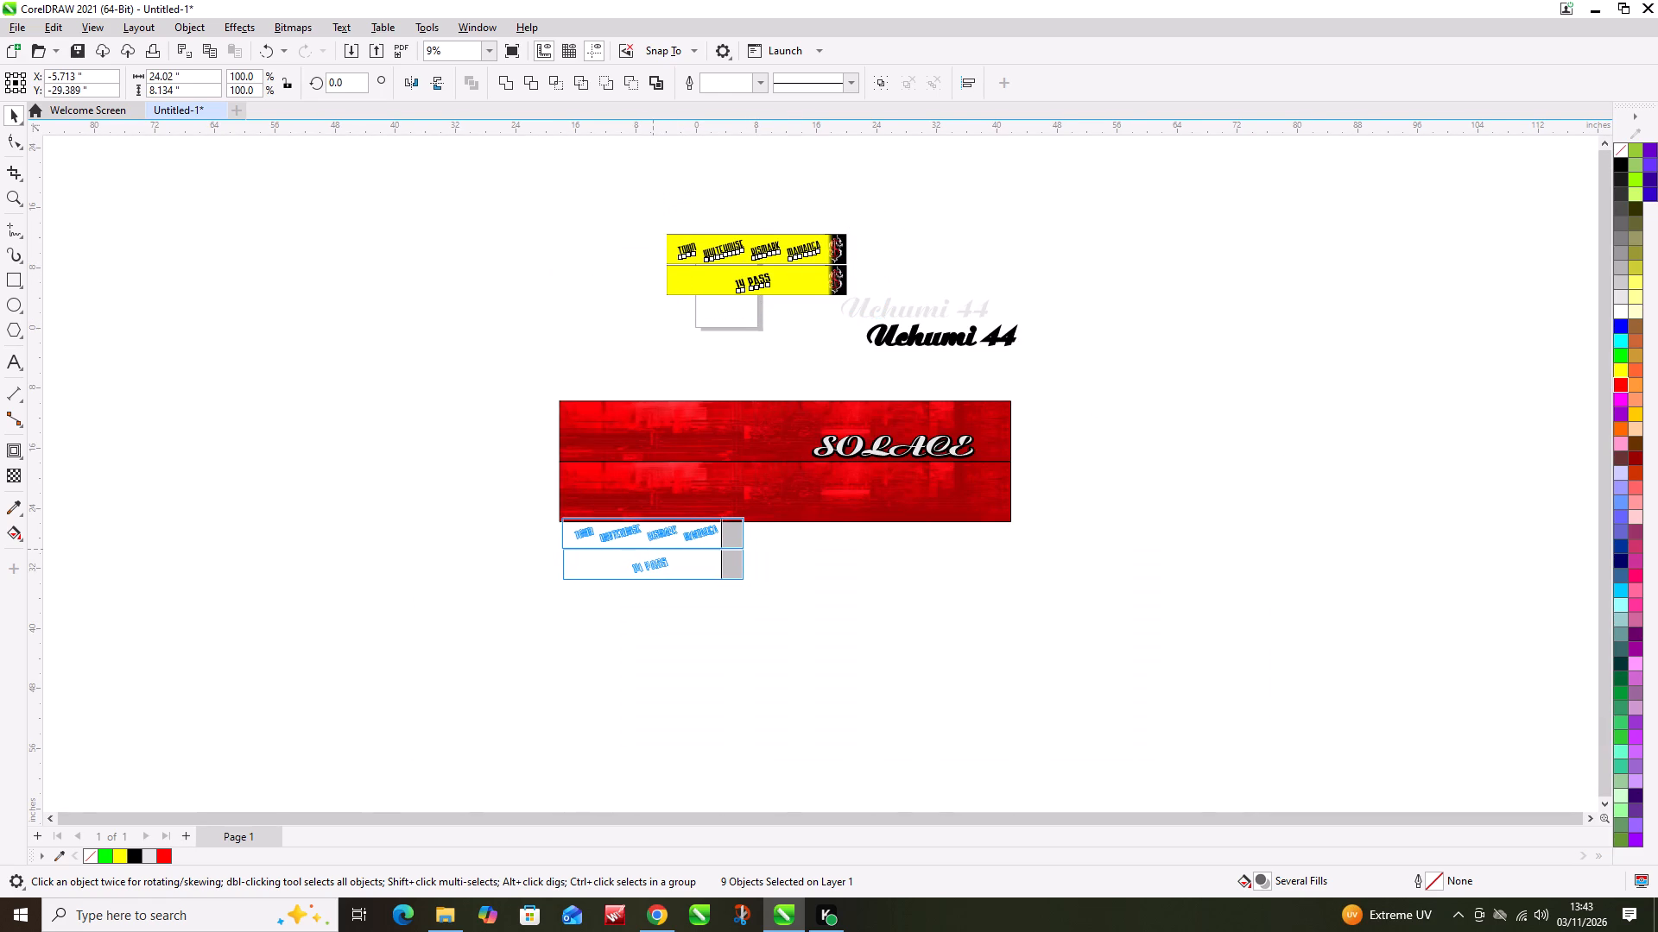
{"action": "left_click_drag", "start_coordinate": [653, 549], "coordinate": [651, 554]}
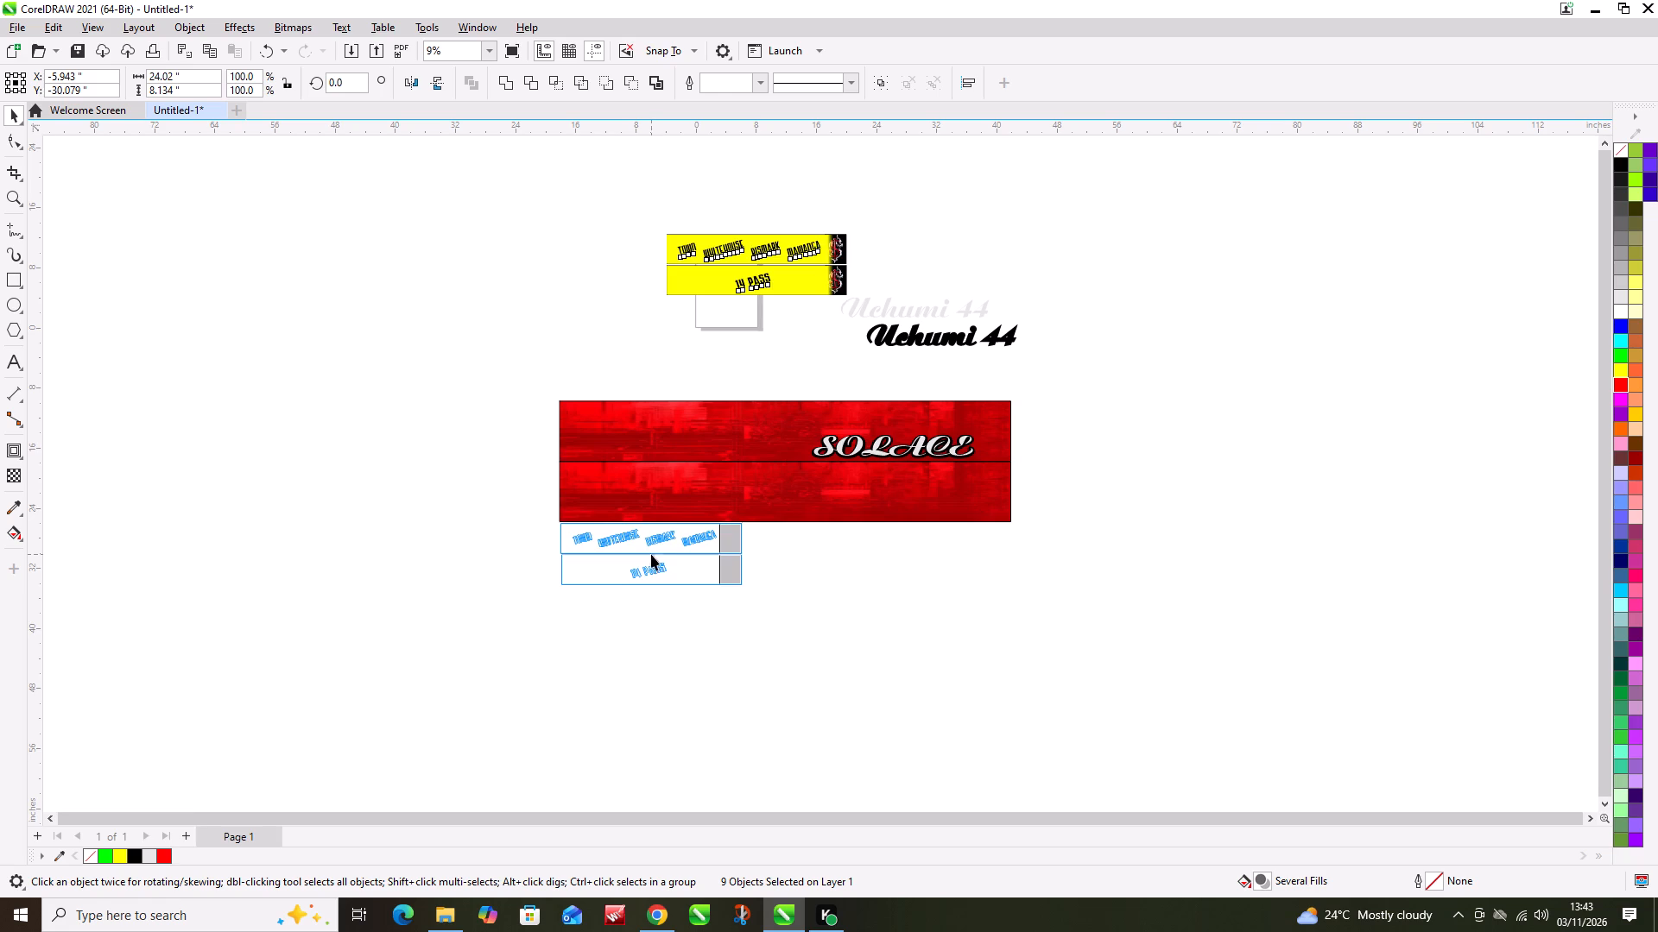
Duplicate the stacked pair of yellow banners and place the copy directly beside the original pair's right end.
{"action": "left_click_drag", "start_coordinate": [650, 553], "coordinate": [784, 555]}
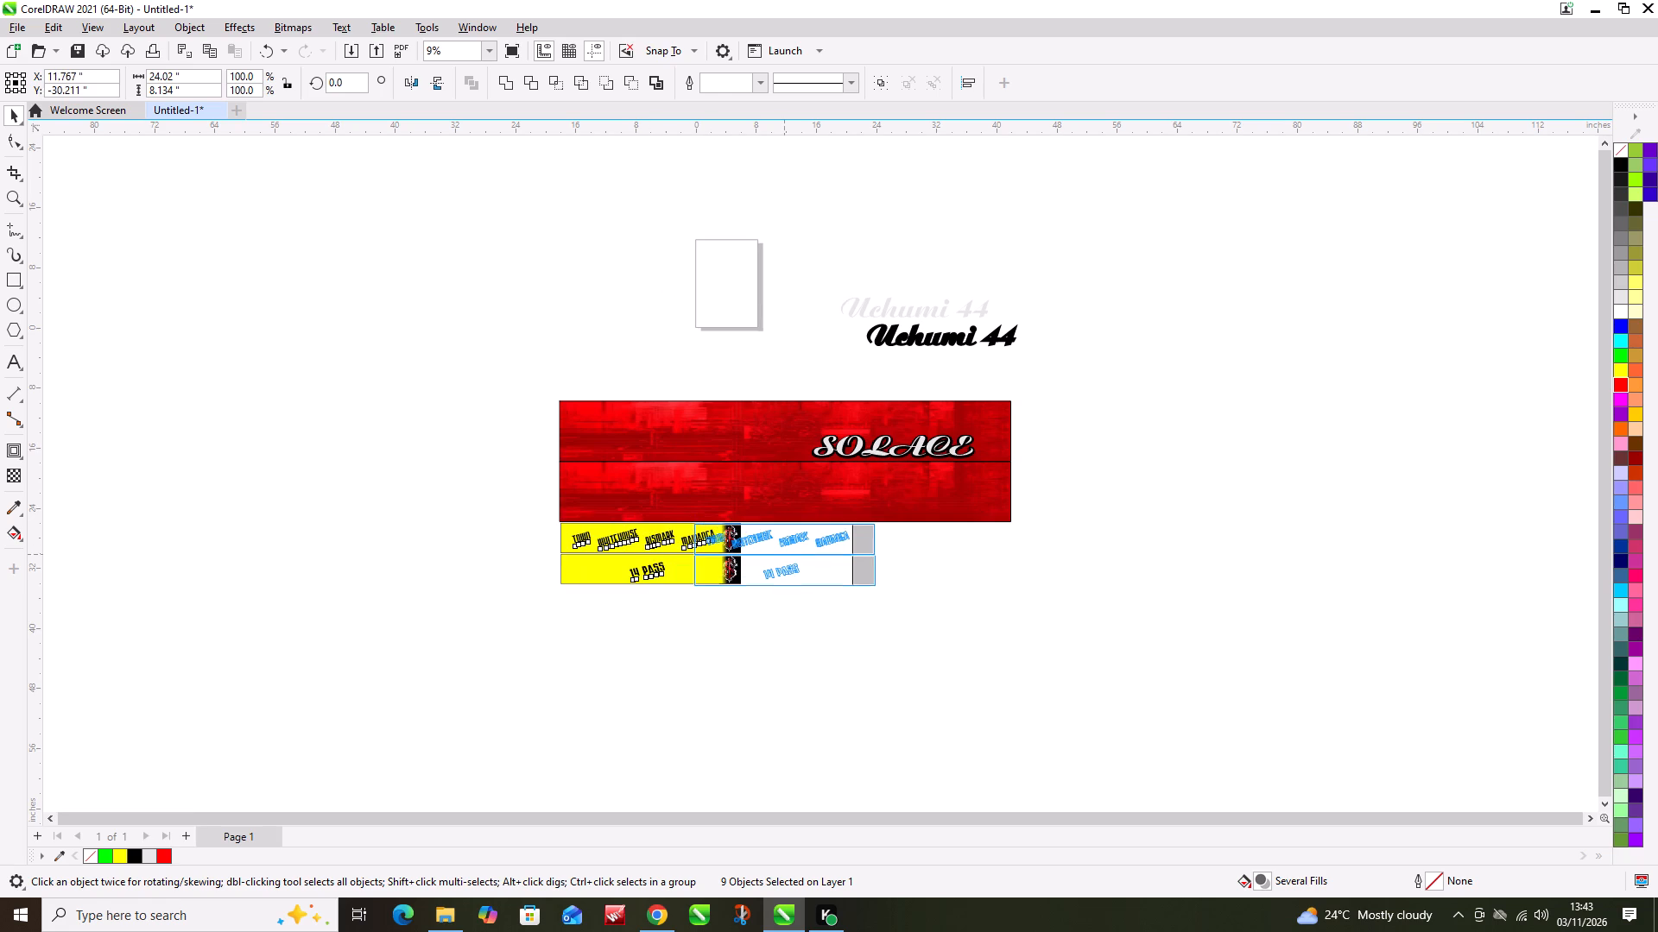
{"action": "left_click_drag", "start_coordinate": [784, 555], "coordinate": [813, 598]}
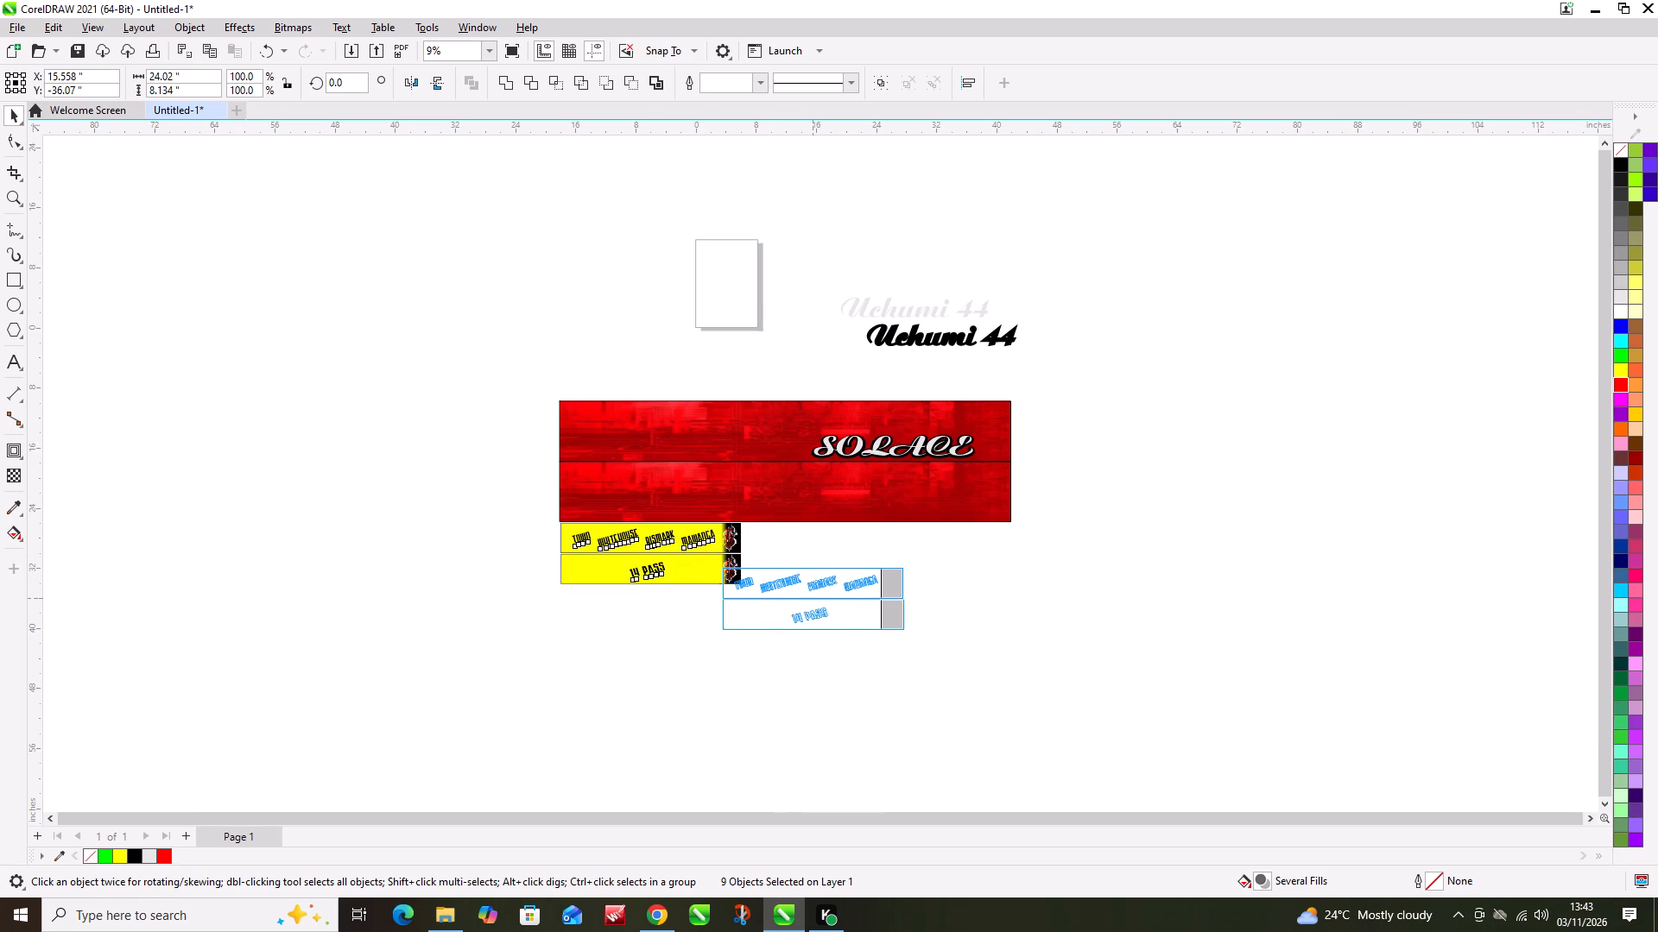
{"action": "left_click_drag", "start_coordinate": [813, 598], "coordinate": [813, 599]}
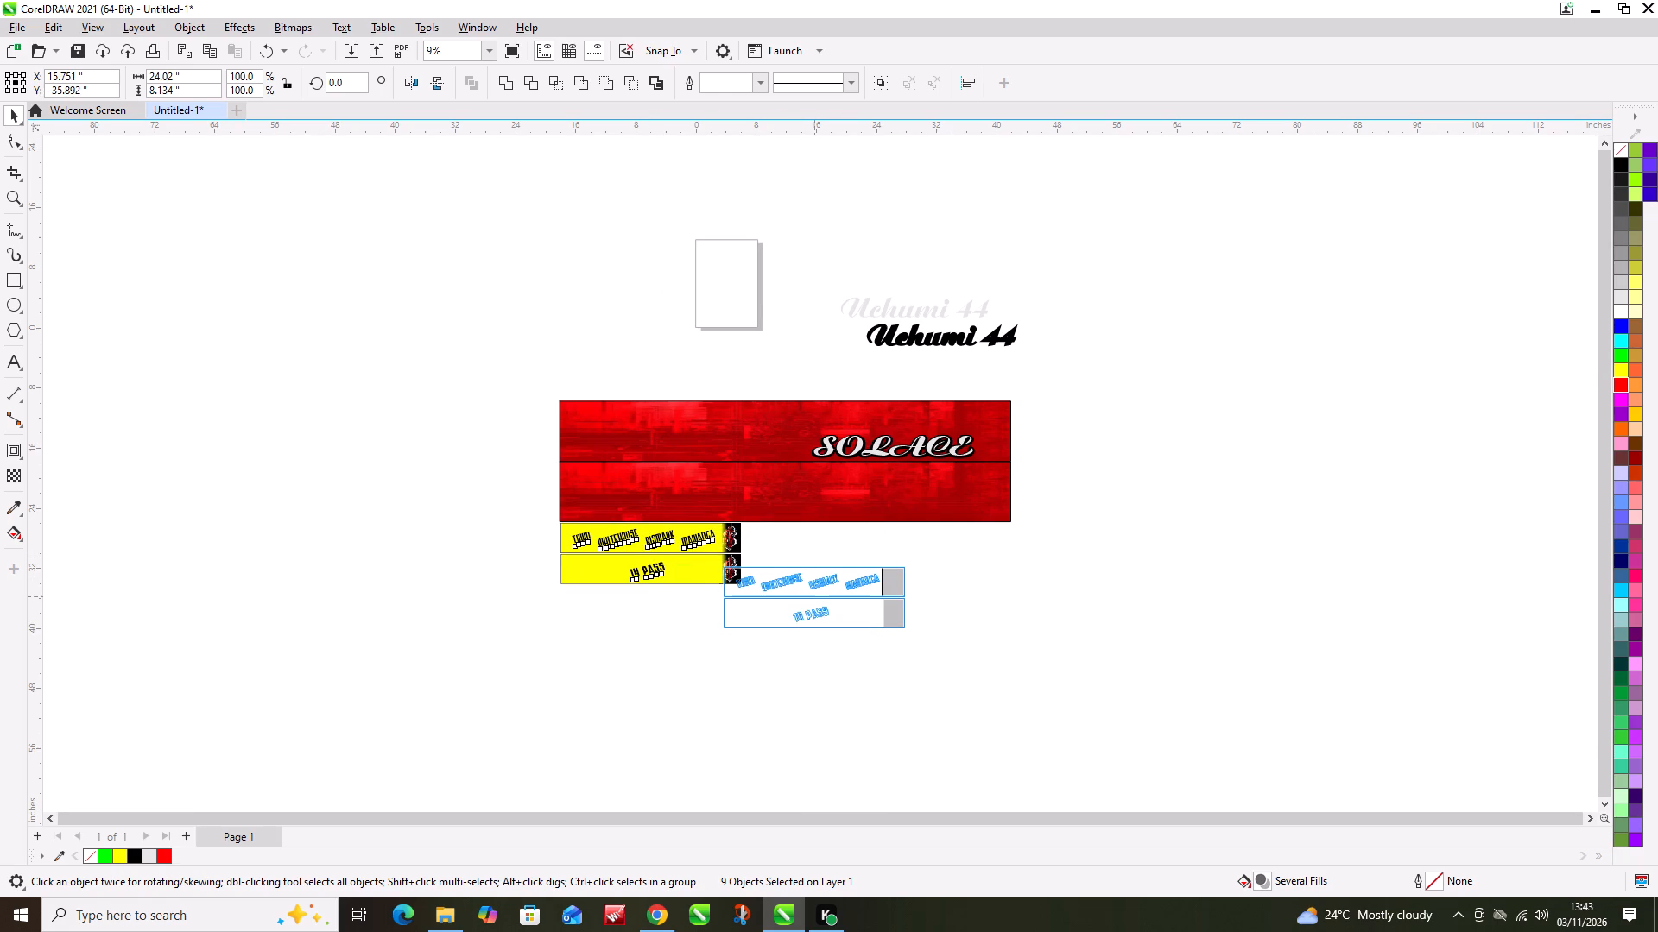
{"action": "left_click_drag", "start_coordinate": [813, 599], "coordinate": [834, 548]}
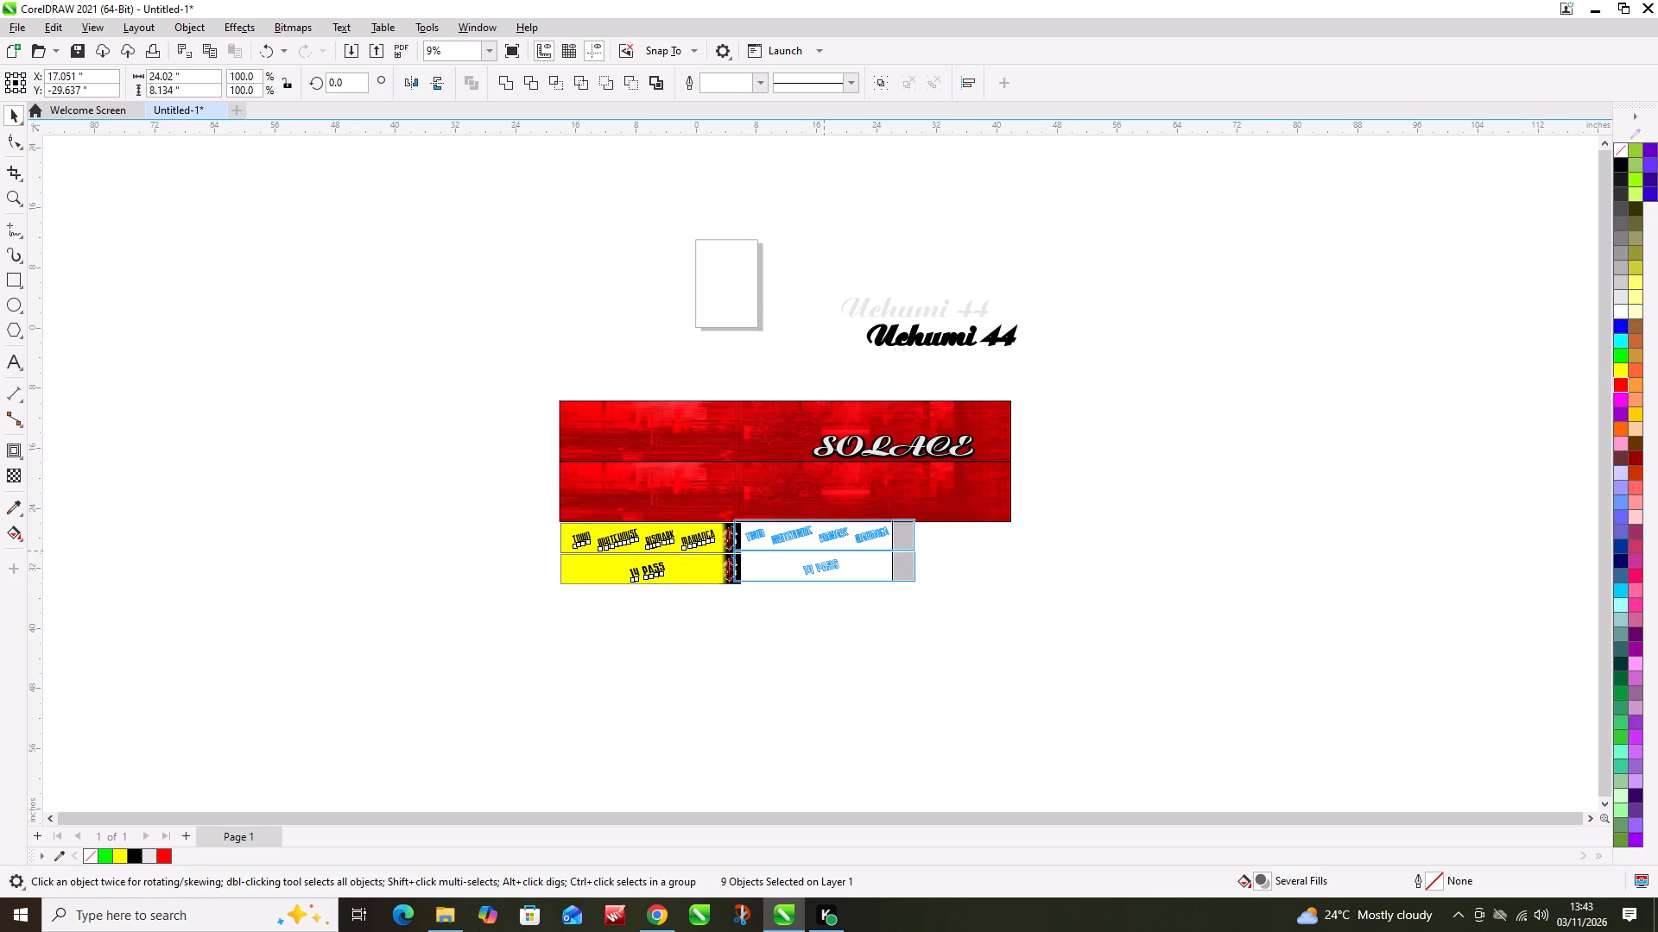
{"action": "left_click_drag", "start_coordinate": [834, 548], "coordinate": [832, 552]}
{"action": "right_click", "coordinate": [832, 552], "text": "ctrl"}
{"action": "left_click", "coordinate": [924, 633]}
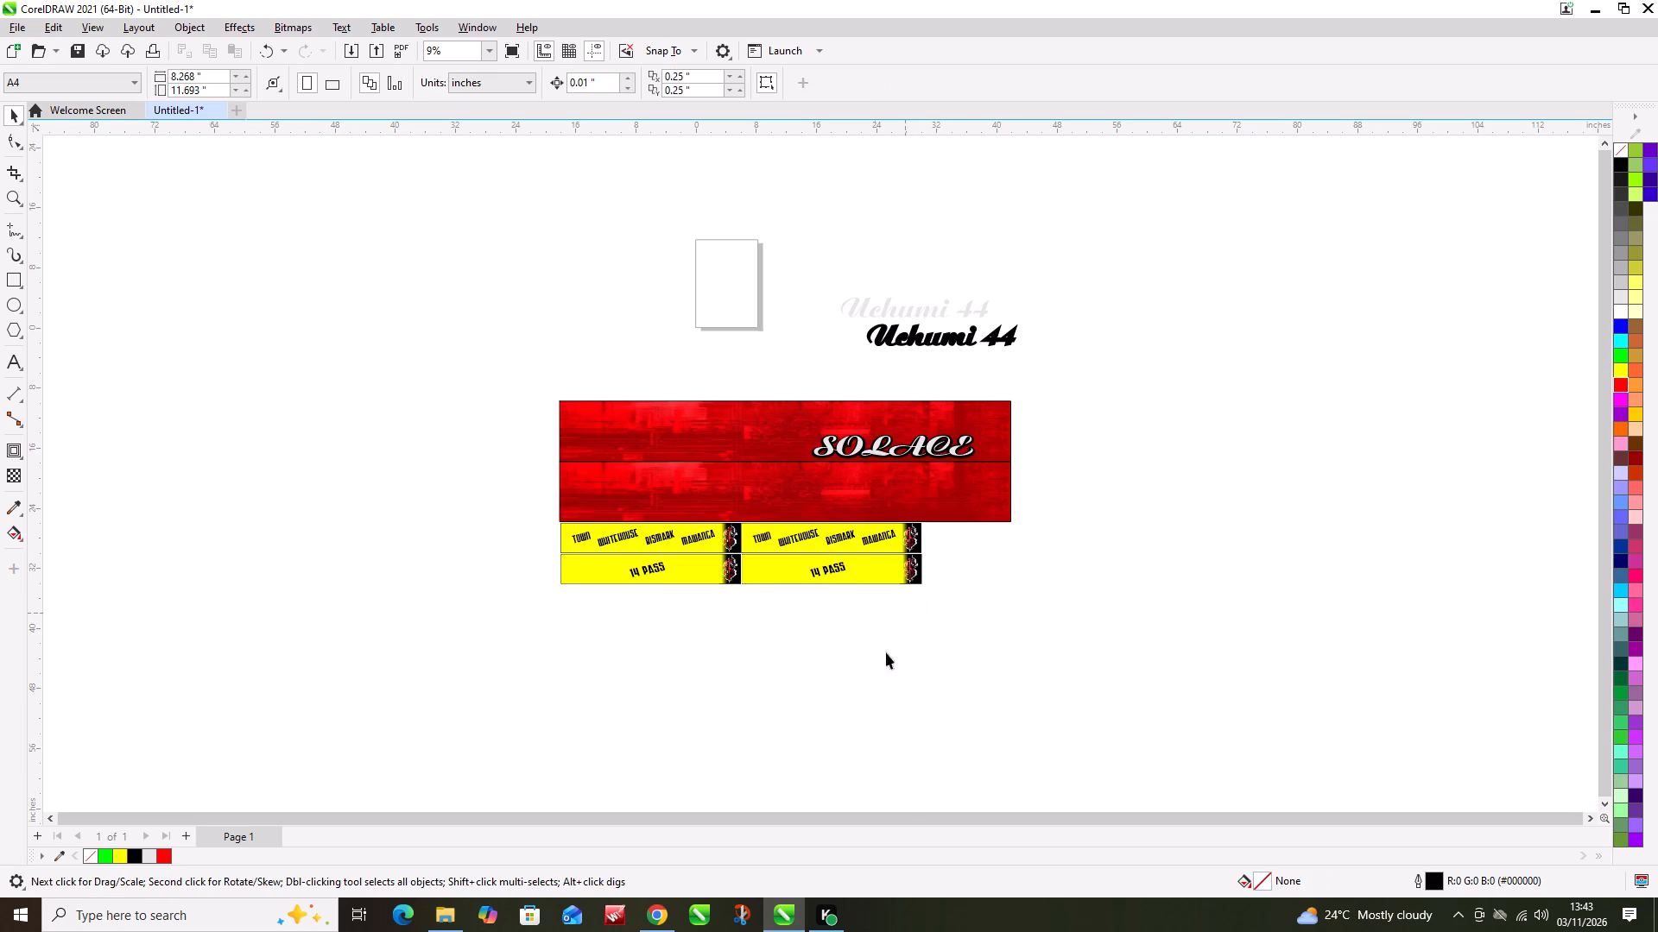
Delete the "14 PASS" text from the duplicated lower banner.
{"action": "left_click_drag", "start_coordinate": [871, 598], "coordinate": [802, 545]}
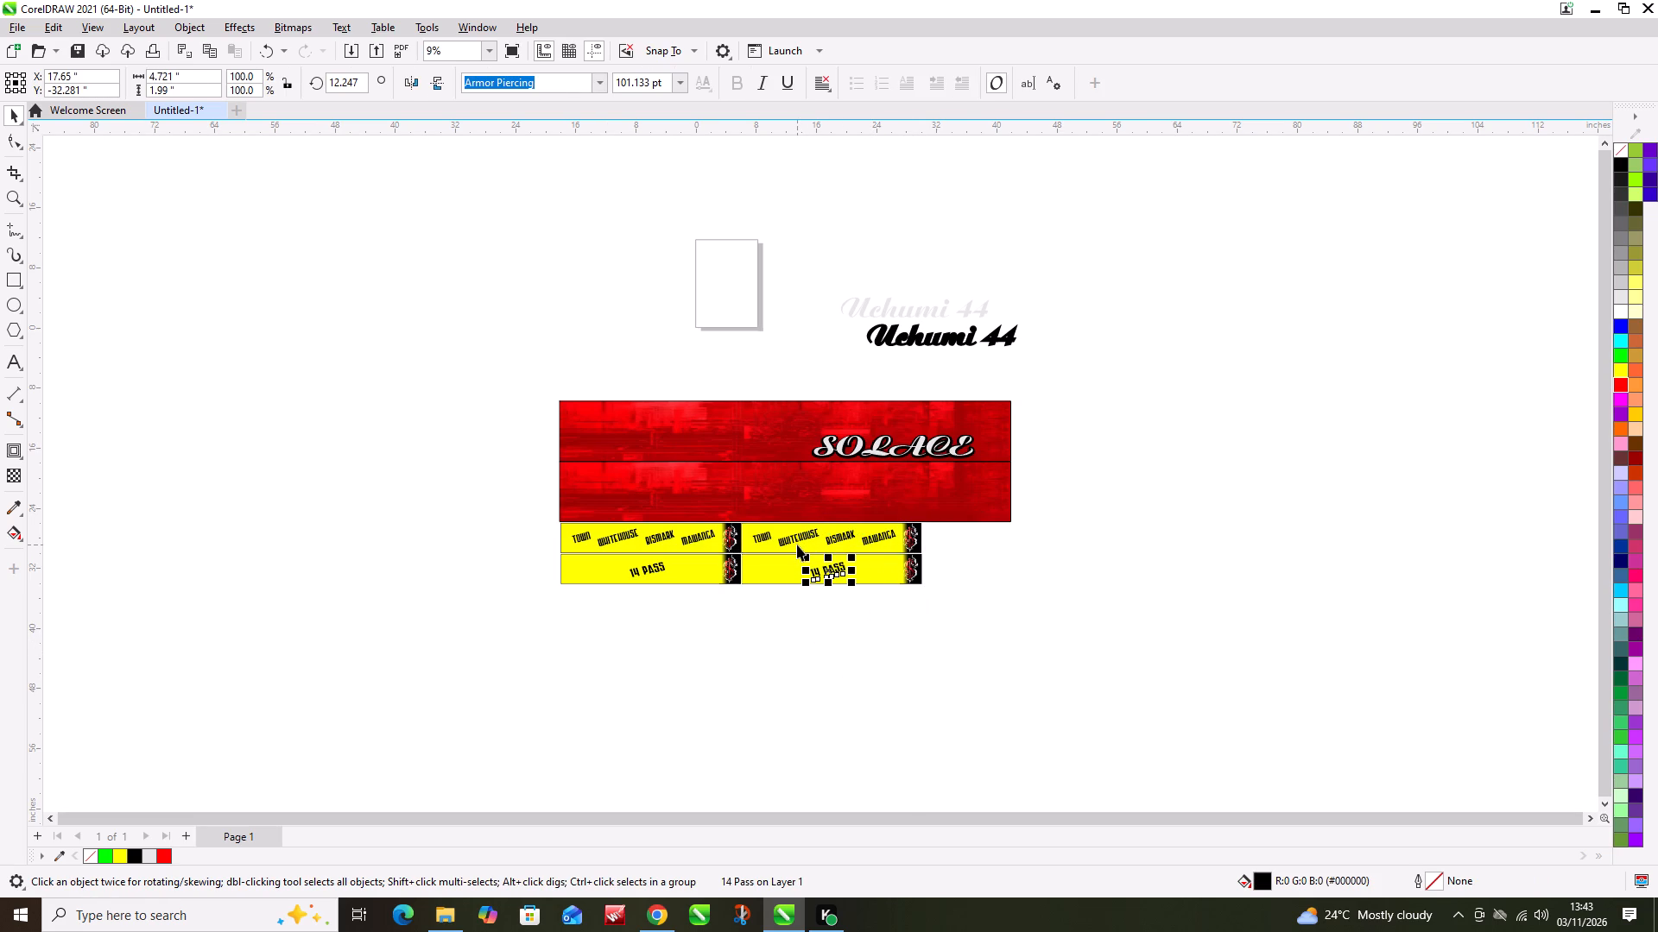
{"action": "key", "text": "Delete"}
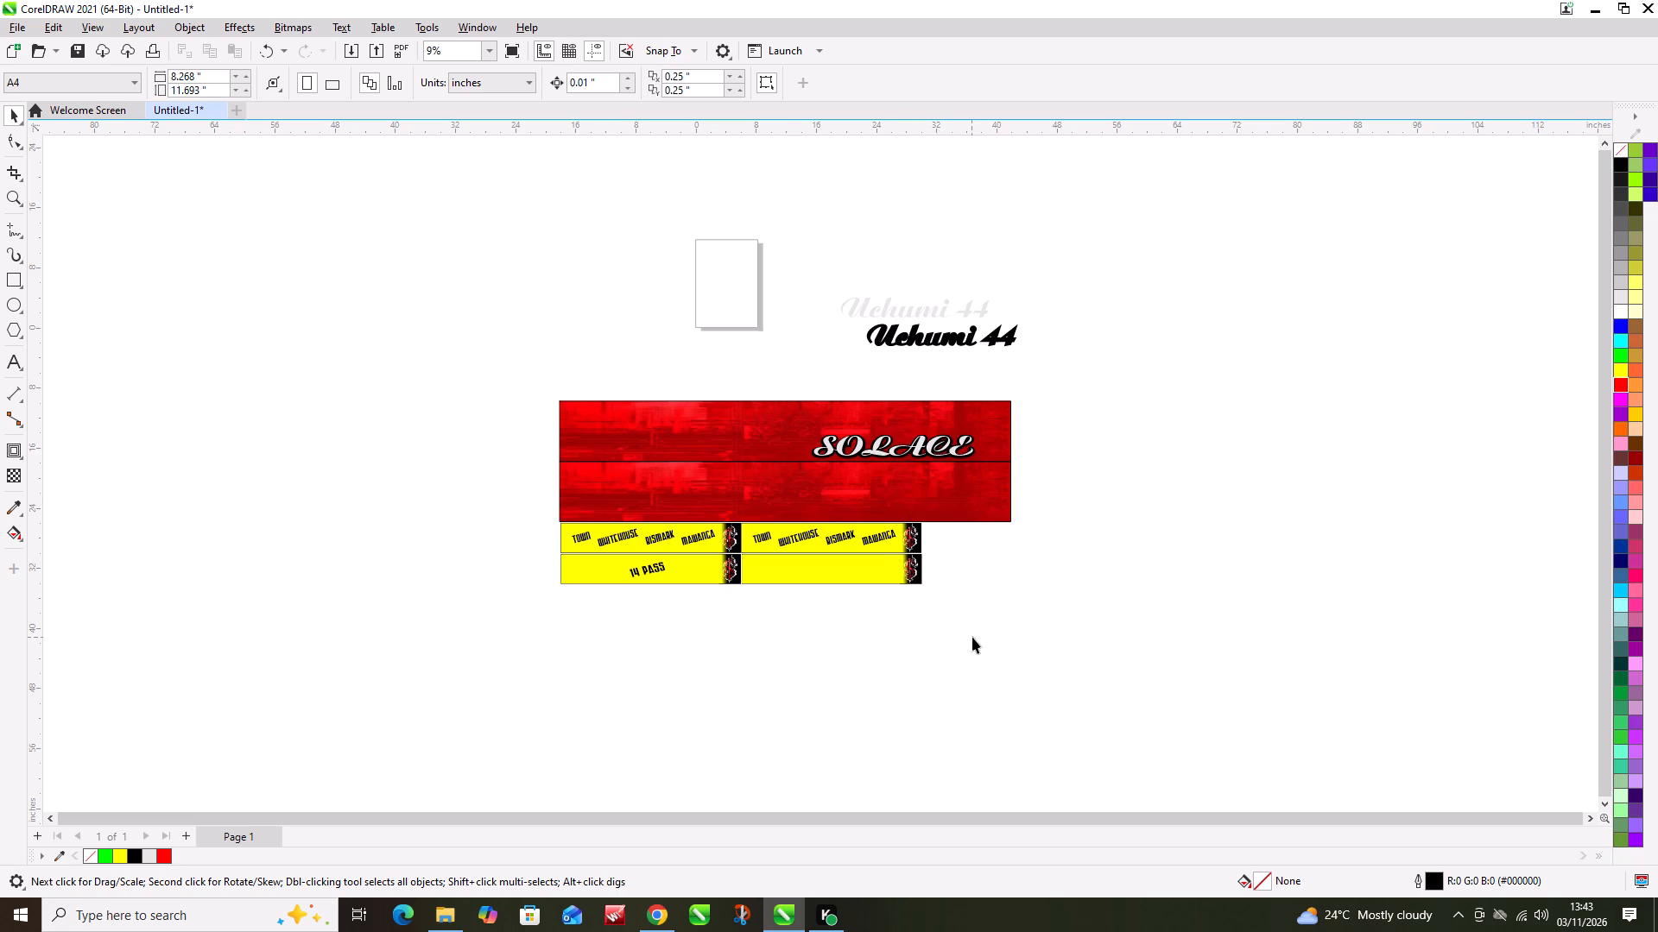
Narrow all four yellow banners together horizontally to a combined width of about 40.7 inches.
{"action": "left_click_drag", "start_coordinate": [972, 637], "coordinate": [857, 562]}
{"action": "left_click_drag", "start_coordinate": [987, 632], "coordinate": [675, 558]}
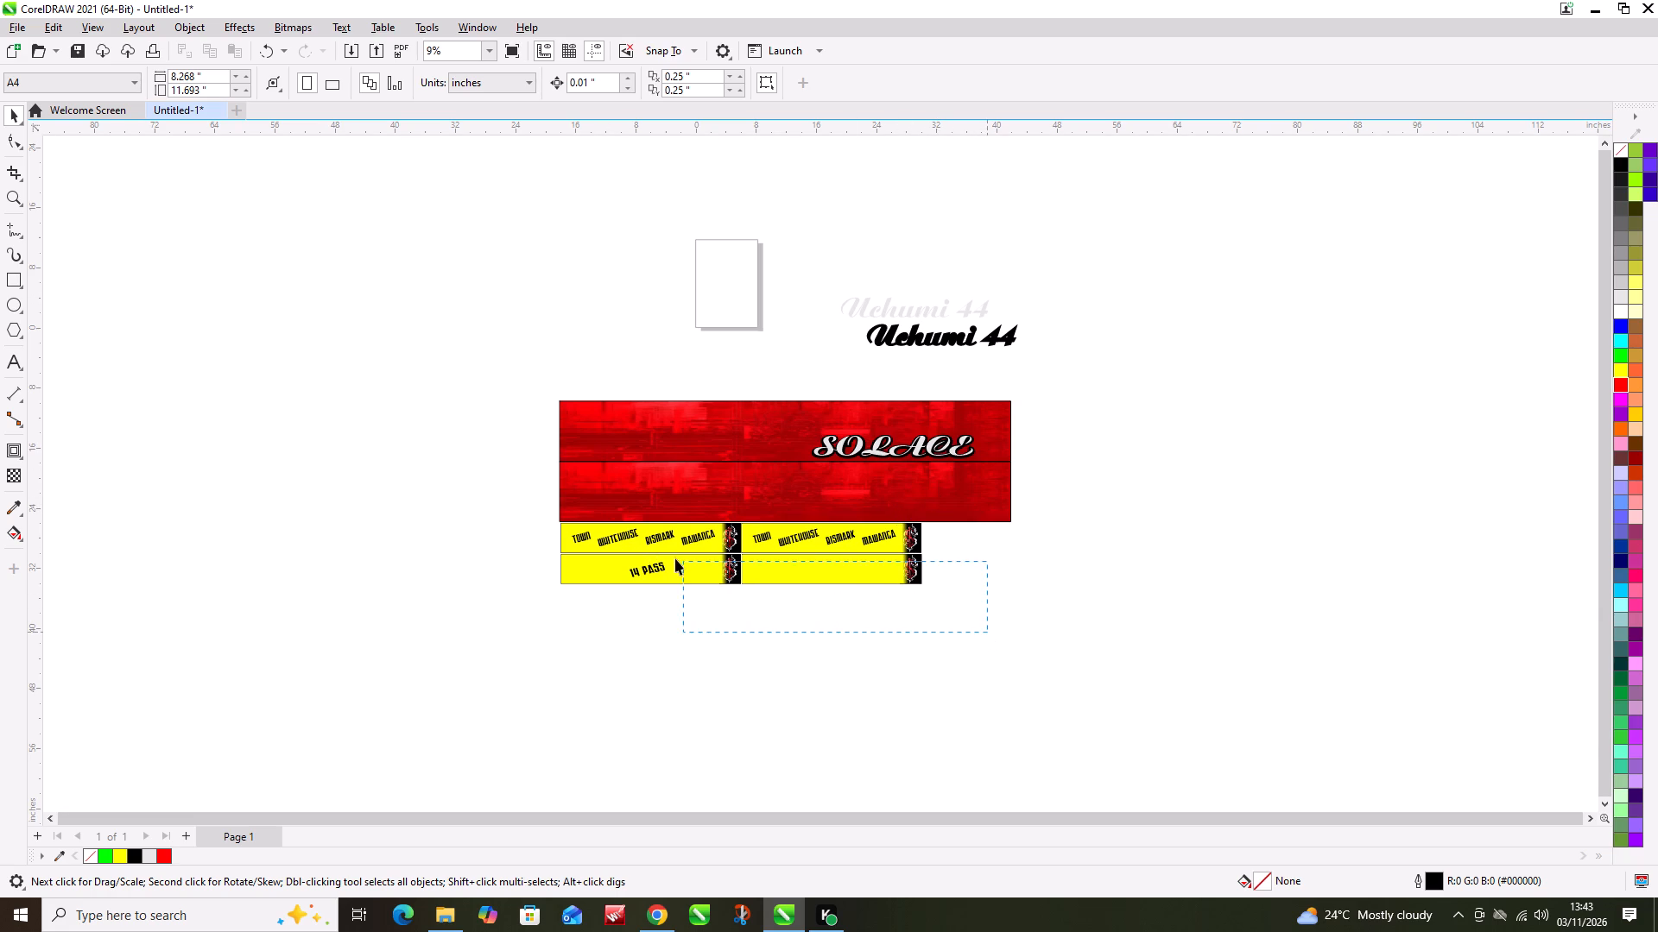
{"action": "left_click_drag", "start_coordinate": [675, 558], "coordinate": [547, 507]}
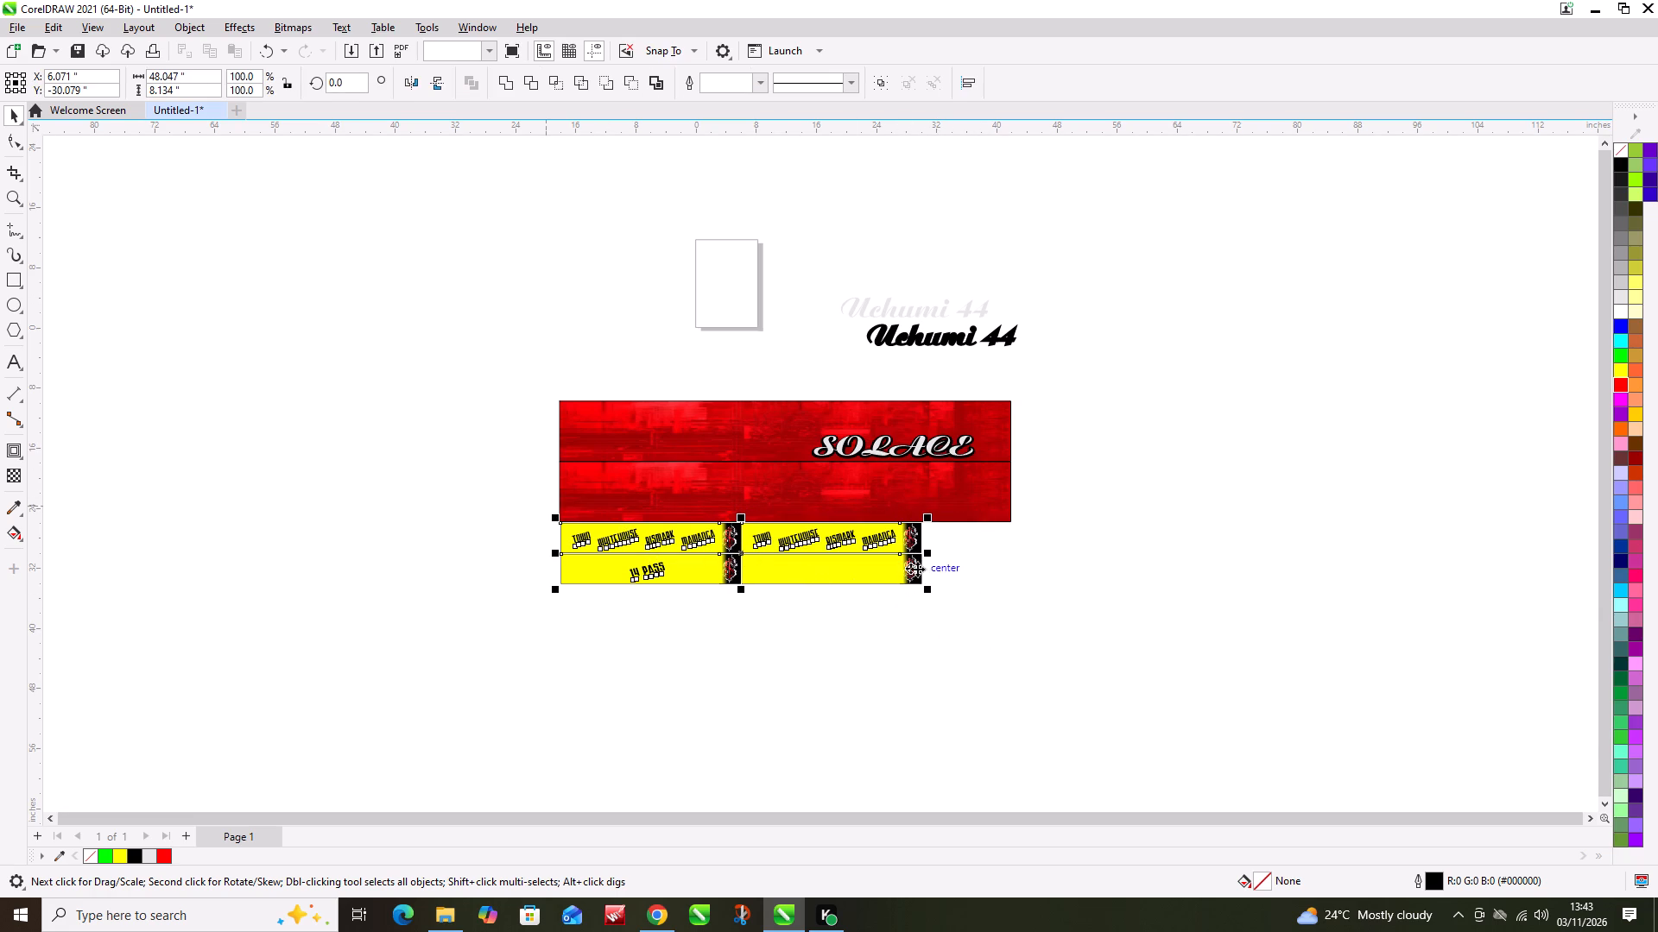
{"action": "left_click_drag", "start_coordinate": [927, 553], "coordinate": [887, 557]}
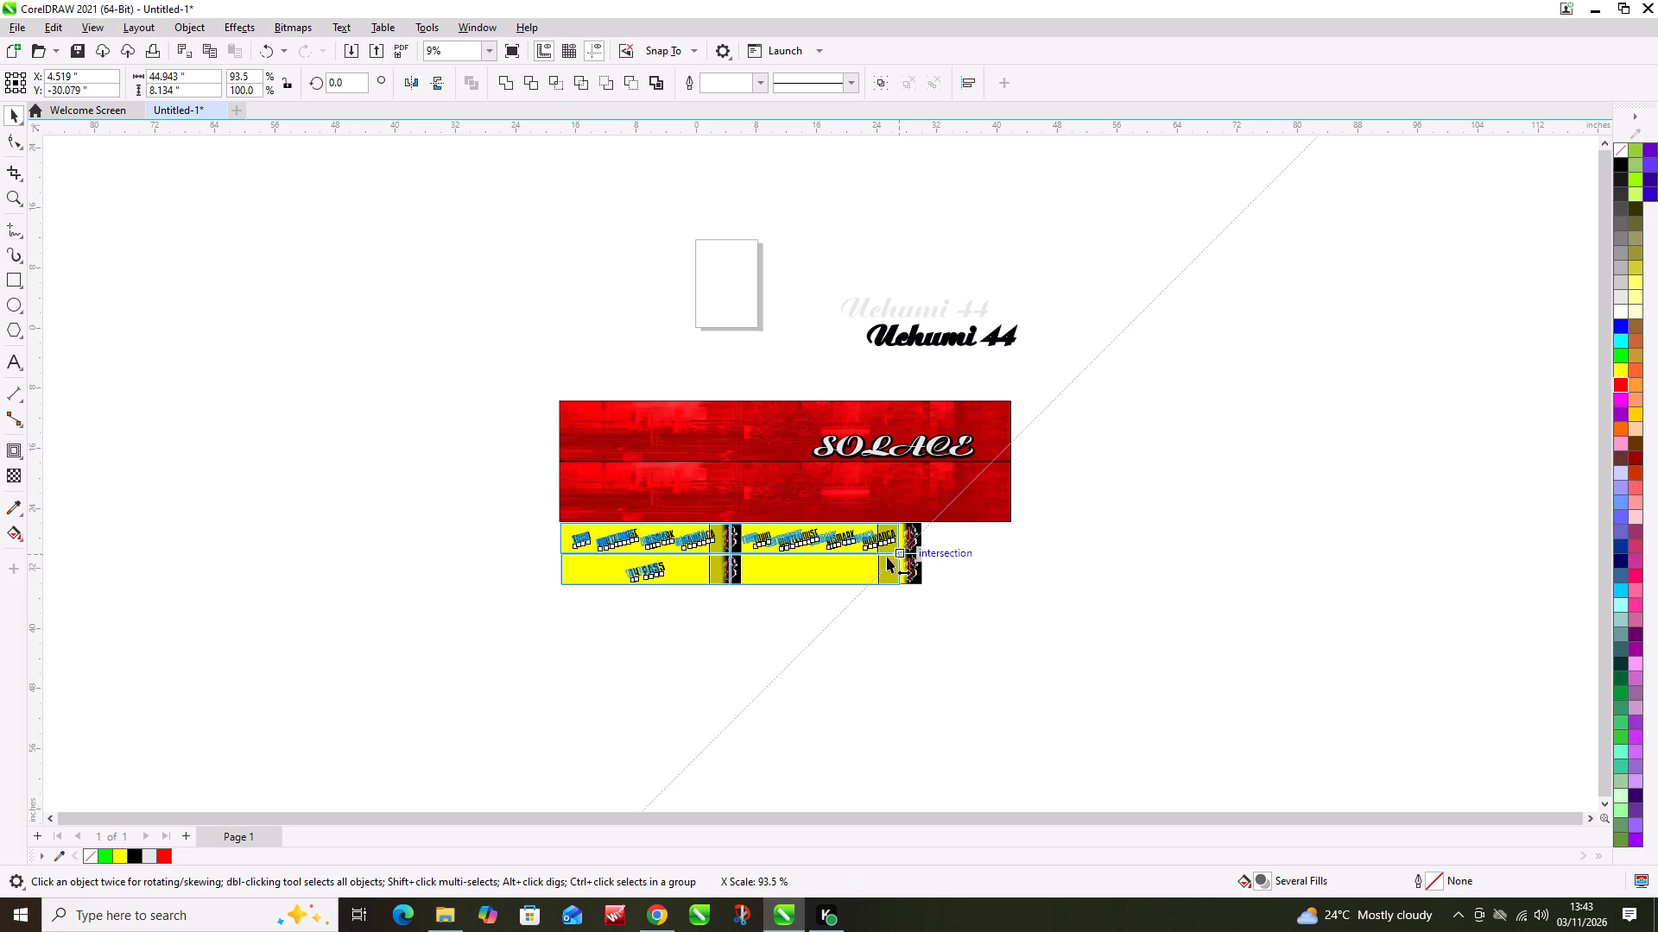
{"action": "left_click_drag", "start_coordinate": [887, 557], "coordinate": [872, 561]}
{"action": "left_click", "coordinate": [882, 610]}
Duplicate the block of four yellow banners and place the copy against the original block's right end.
{"action": "left_click_drag", "start_coordinate": [886, 633], "coordinate": [538, 502]}
{"action": "left_click_drag", "start_coordinate": [705, 559], "coordinate": [887, 563]}
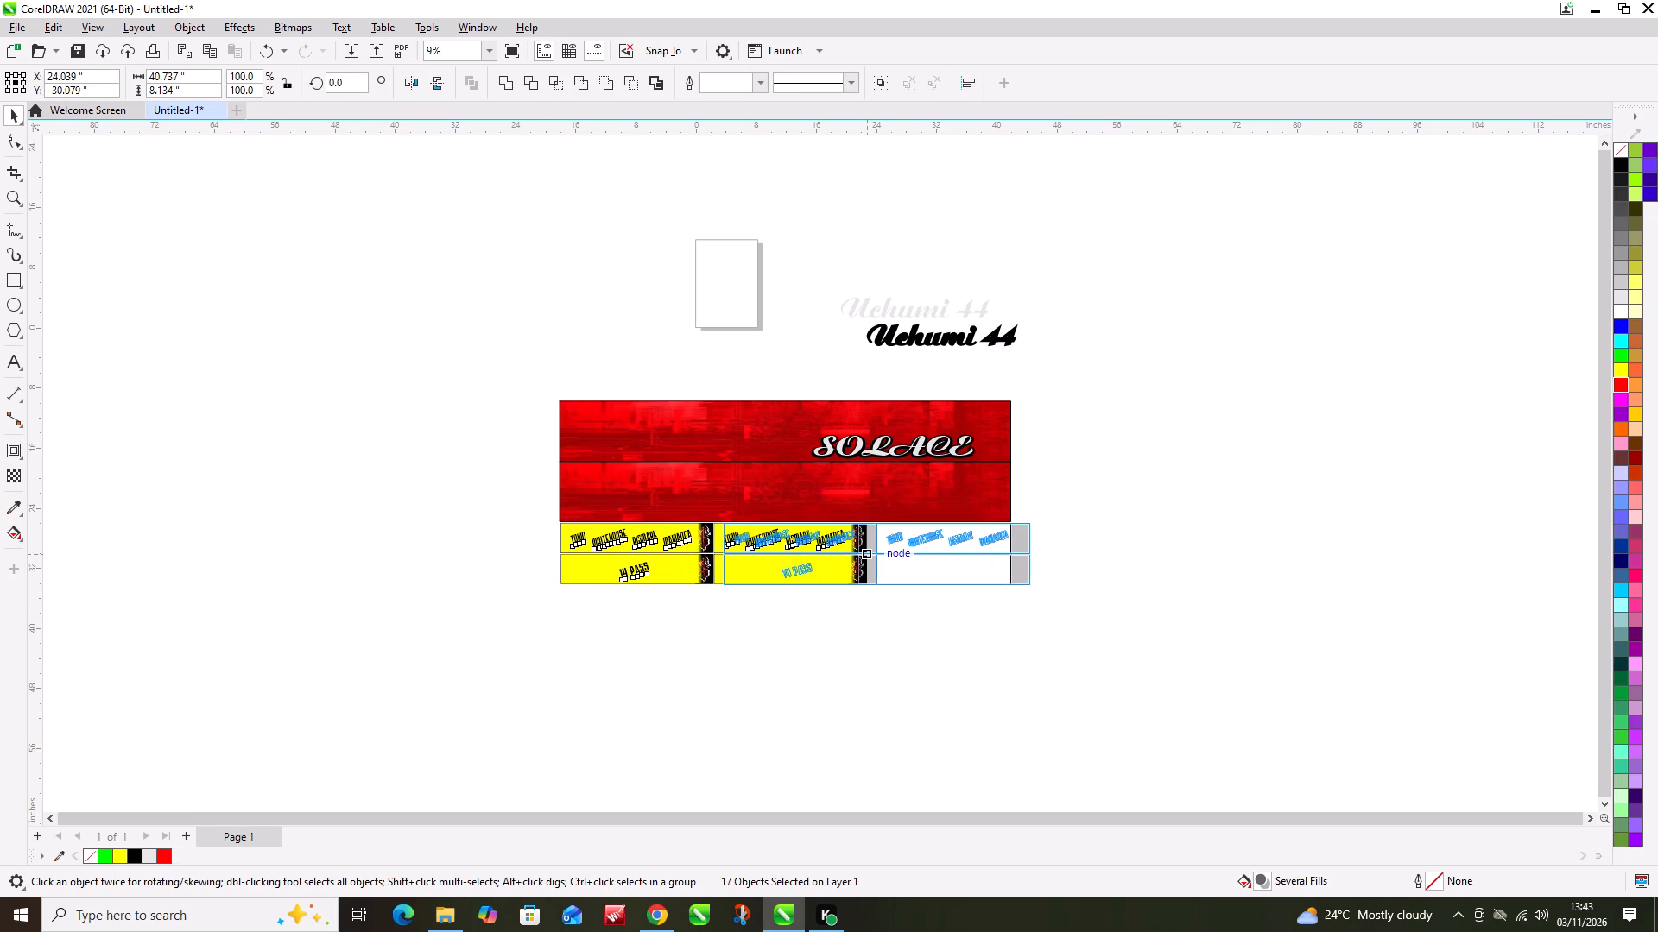
{"action": "left_click_drag", "start_coordinate": [887, 563], "coordinate": [1009, 564]}
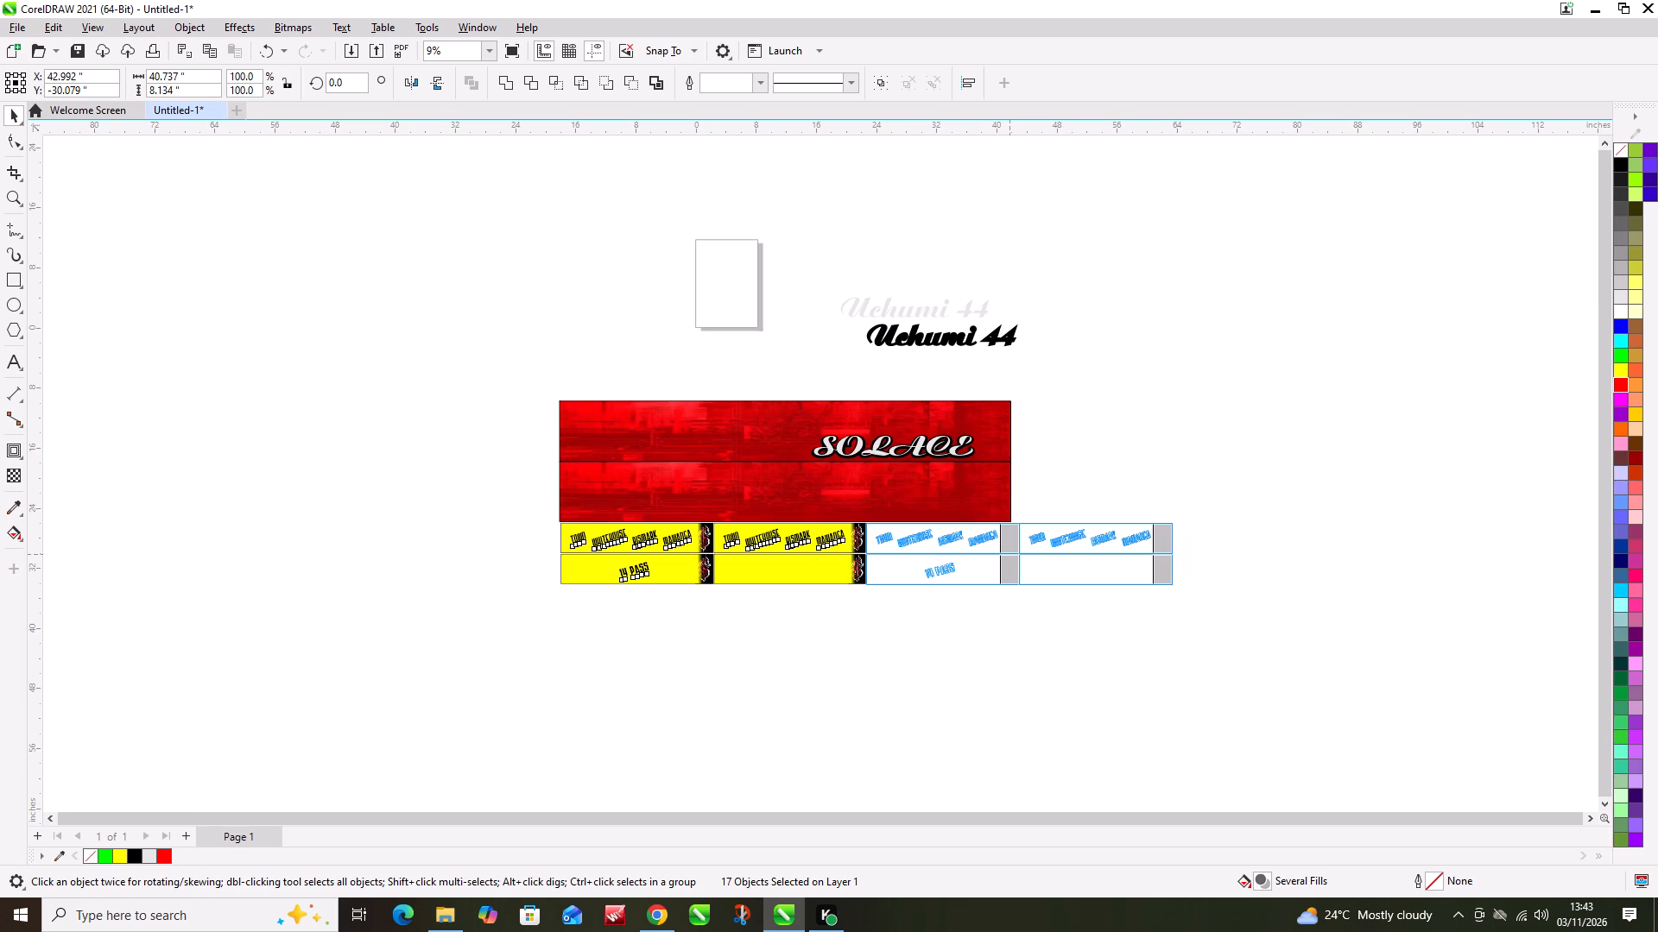
{"action": "left_click_drag", "start_coordinate": [1009, 564], "coordinate": [1012, 564]}
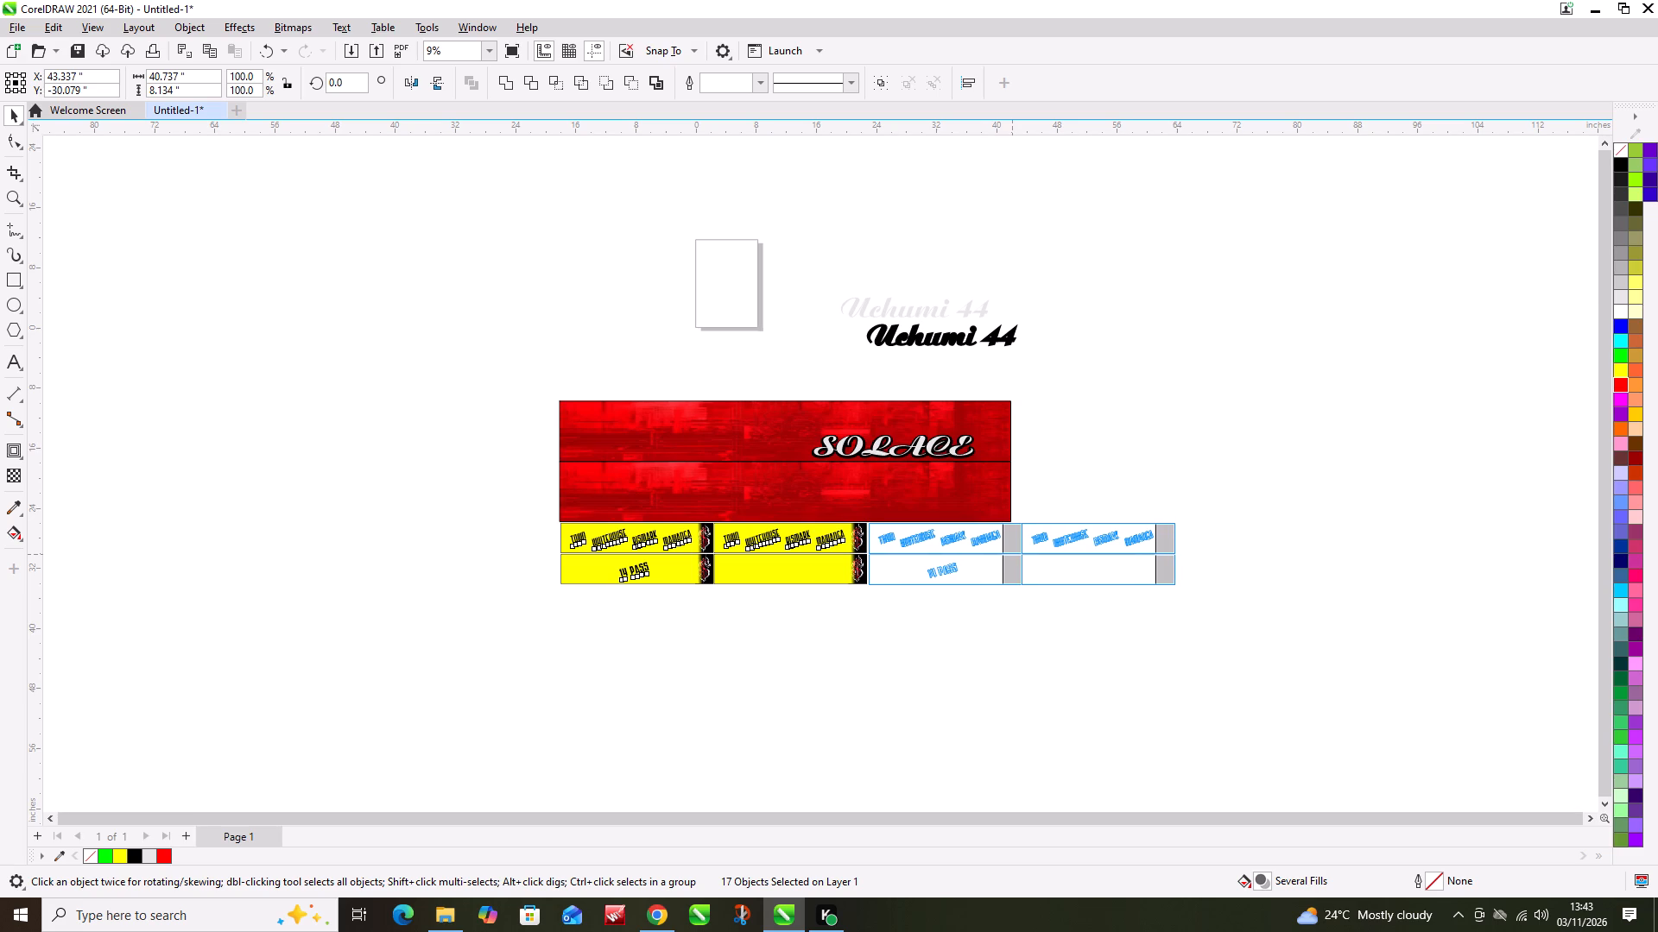
{"action": "left_click_drag", "start_coordinate": [1012, 564], "coordinate": [1010, 565]}
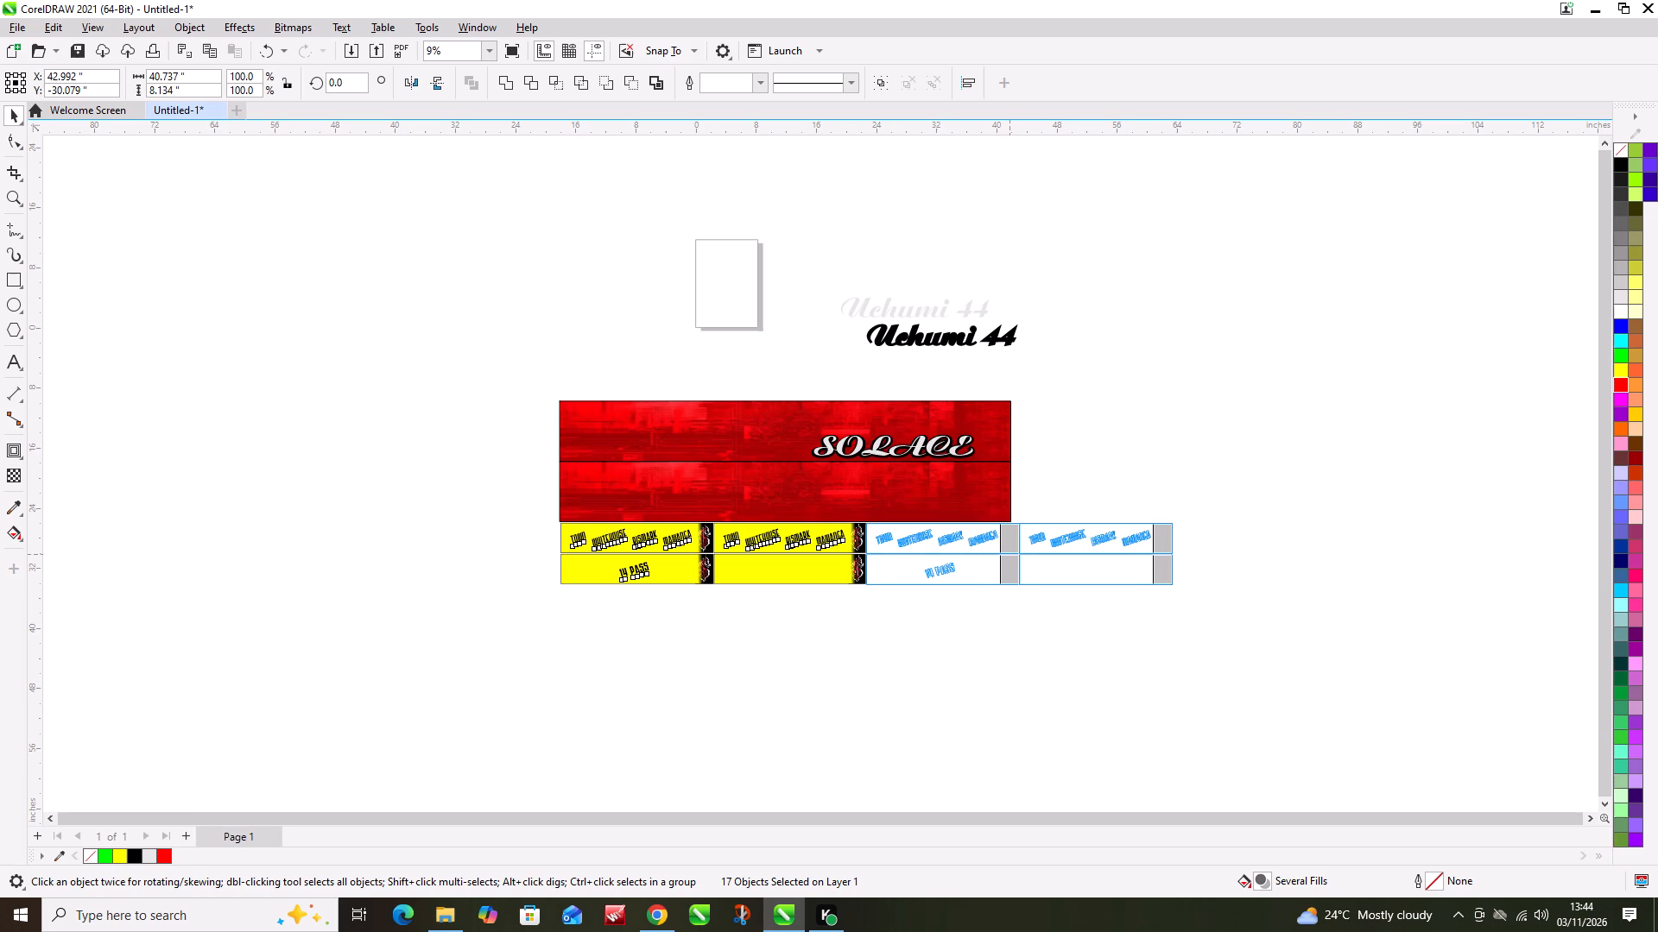
{"action": "left_click_drag", "start_coordinate": [1010, 565], "coordinate": [1010, 566]}
{"action": "right_click", "coordinate": [1010, 566], "text": "ctrl"}
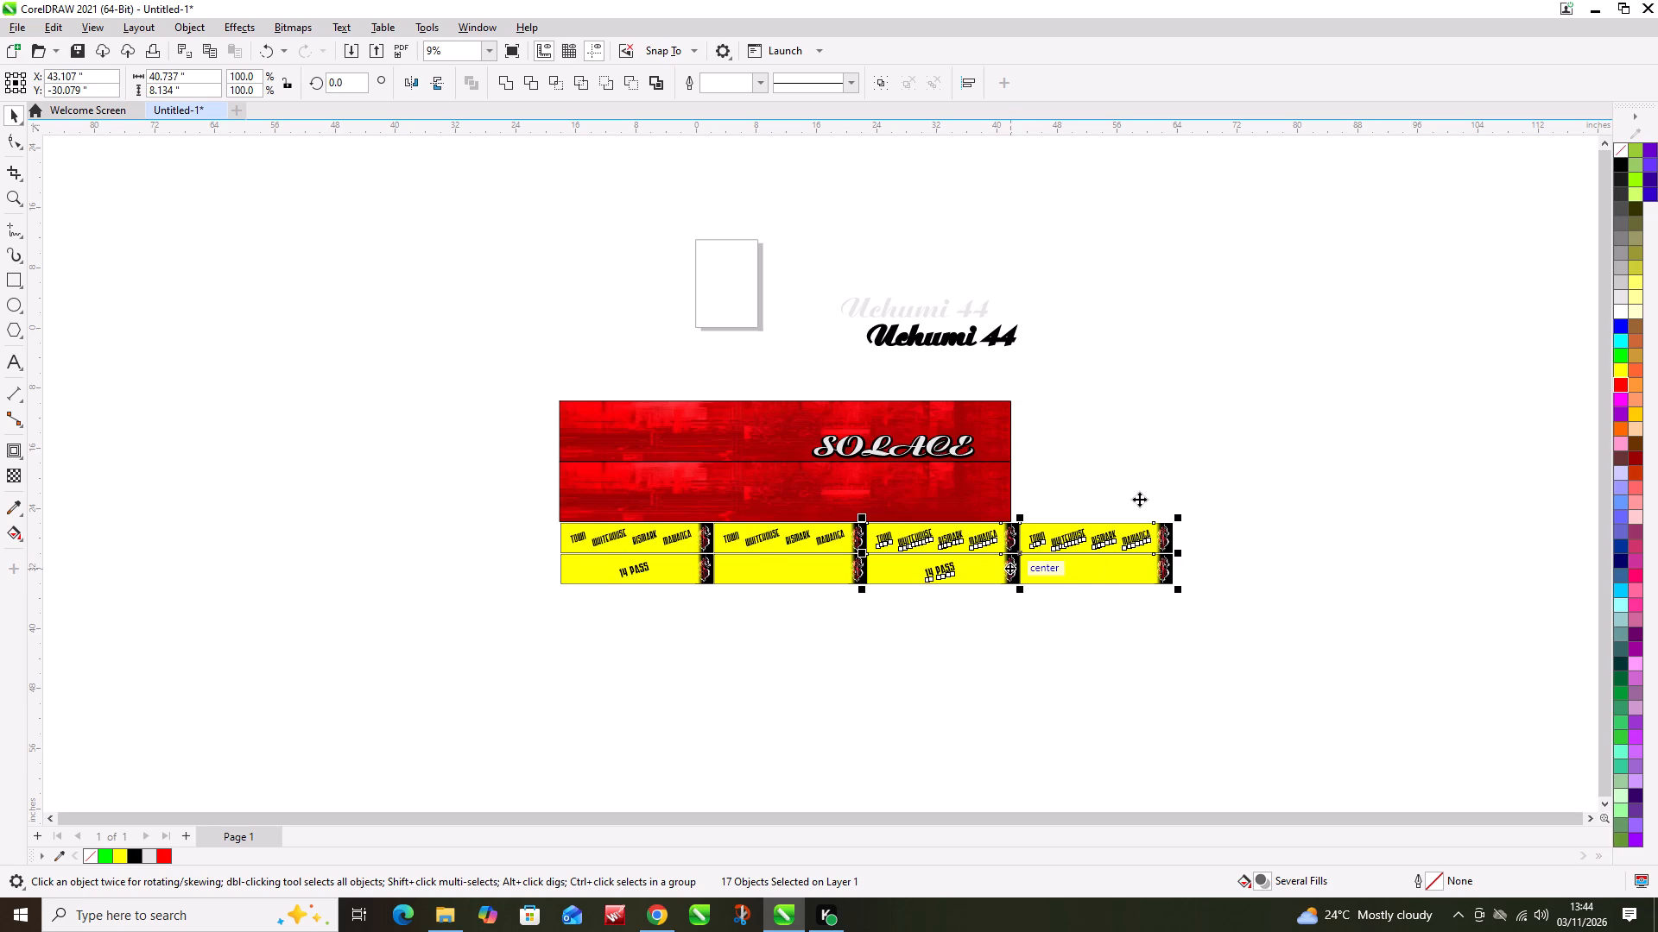
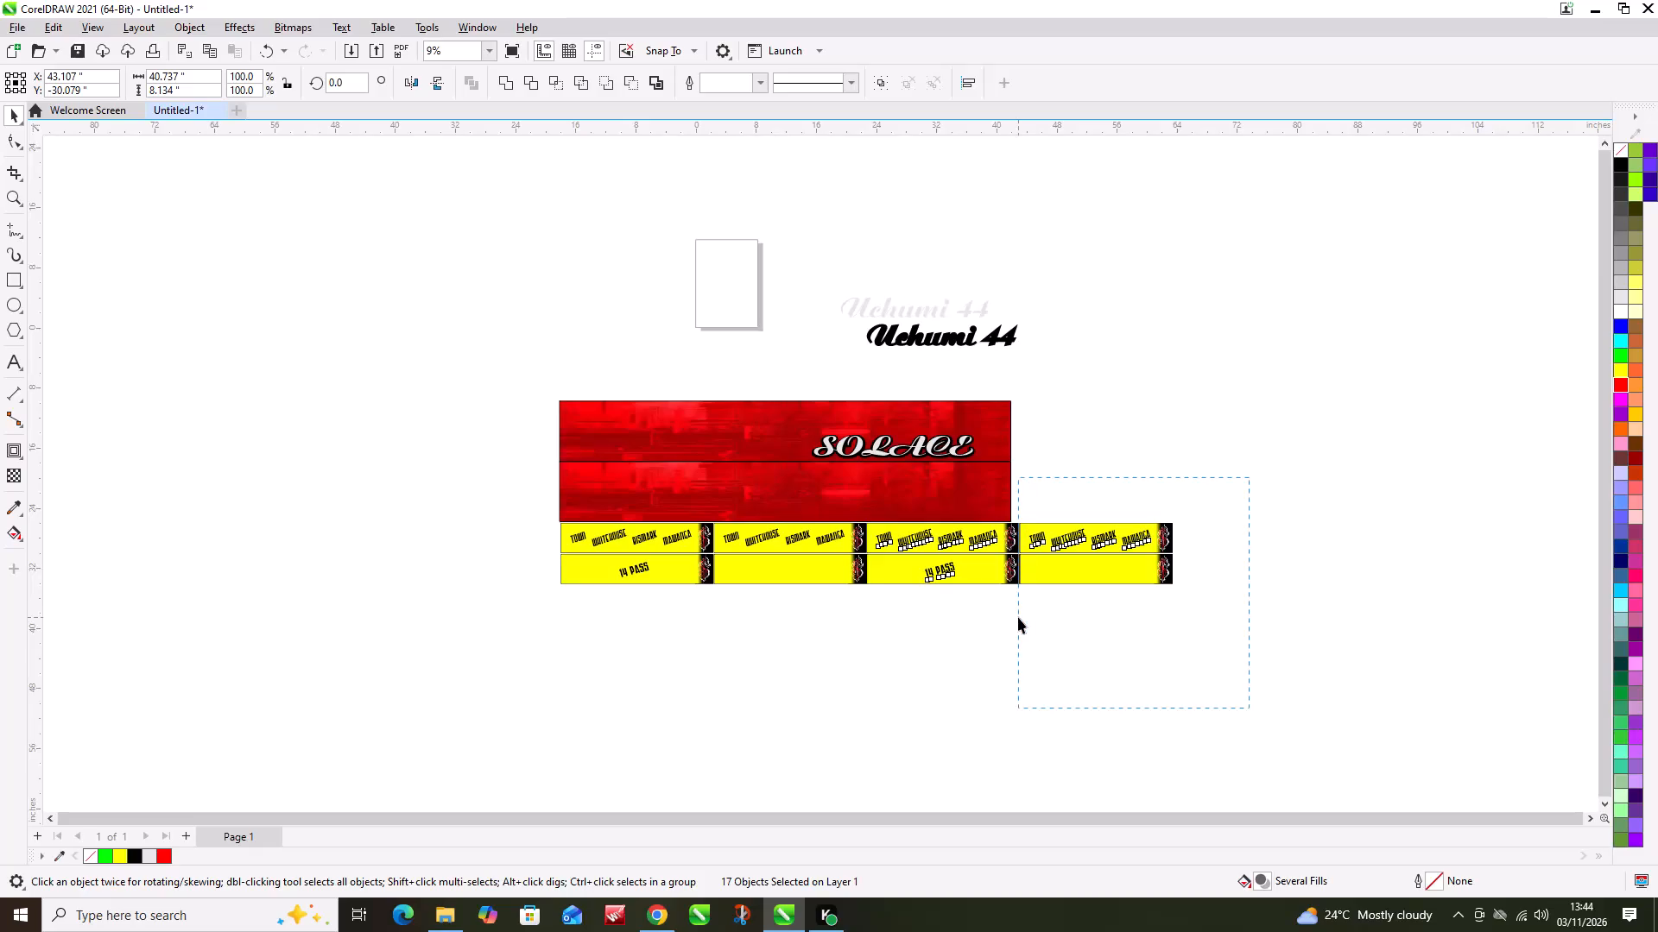
Delete the fourth stacked pair of yellow banners, the one lying beyond the right end of the red SOLACE banners.
{"action": "key", "text": "ctrl+Delete"}
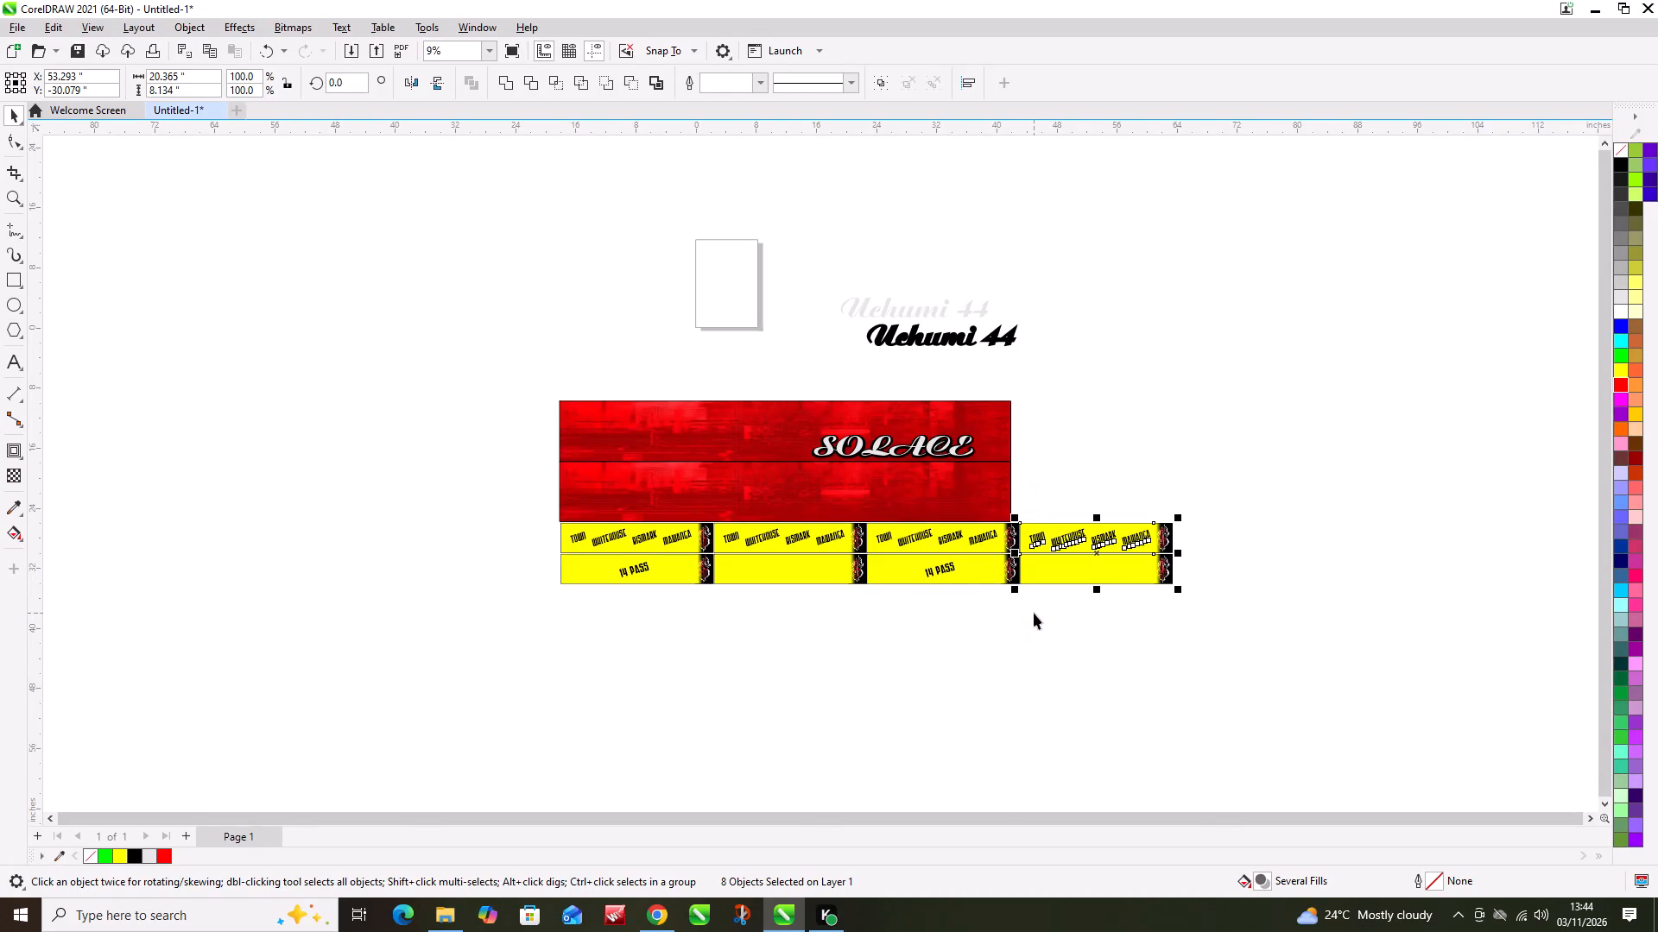
{"action": "key", "text": "ctrl+Delete"}
{"action": "left_click", "coordinate": [1208, 494], "text": "ctrl"}
{"action": "left_click_drag", "start_coordinate": [1198, 485], "coordinate": [1016, 620], "text": "ctrl"}
{"action": "key", "text": "ctrl+Delete"}
{"action": "key", "text": "ctrl+Delete"}
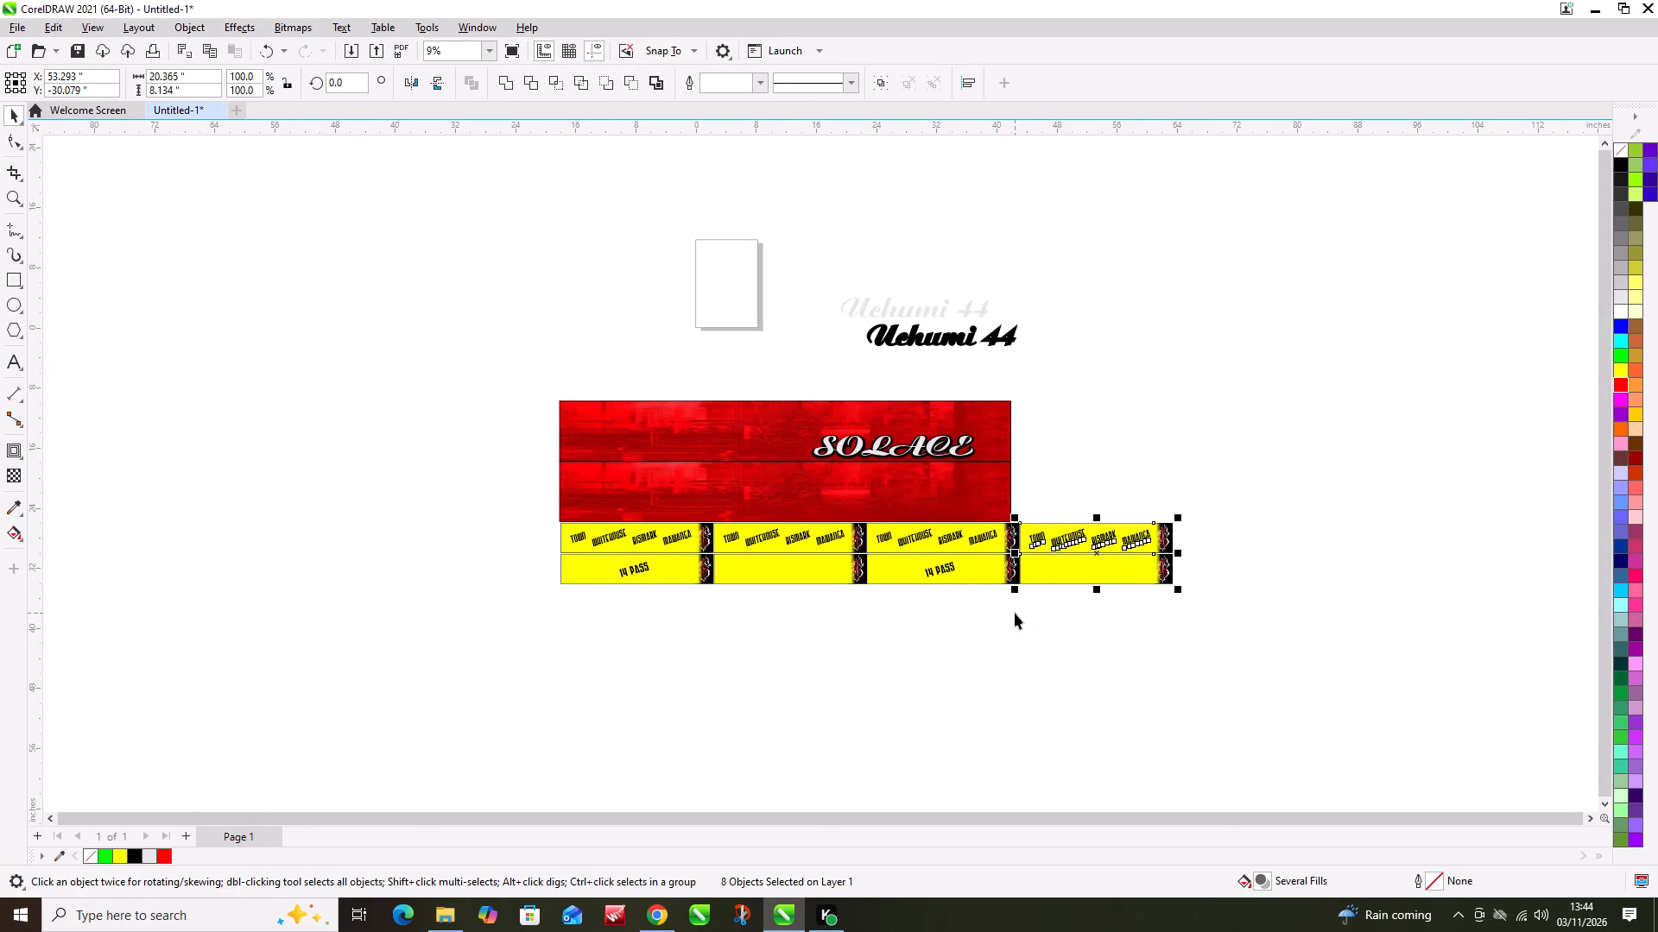
{"action": "key", "text": "ctrl+Delete"}
{"action": "key", "text": "ctrl+Delete"}
{"action": "key", "text": "ctrl+Delete"}
{"action": "key", "text": "Delete"}
{"action": "key", "text": "Delete"}
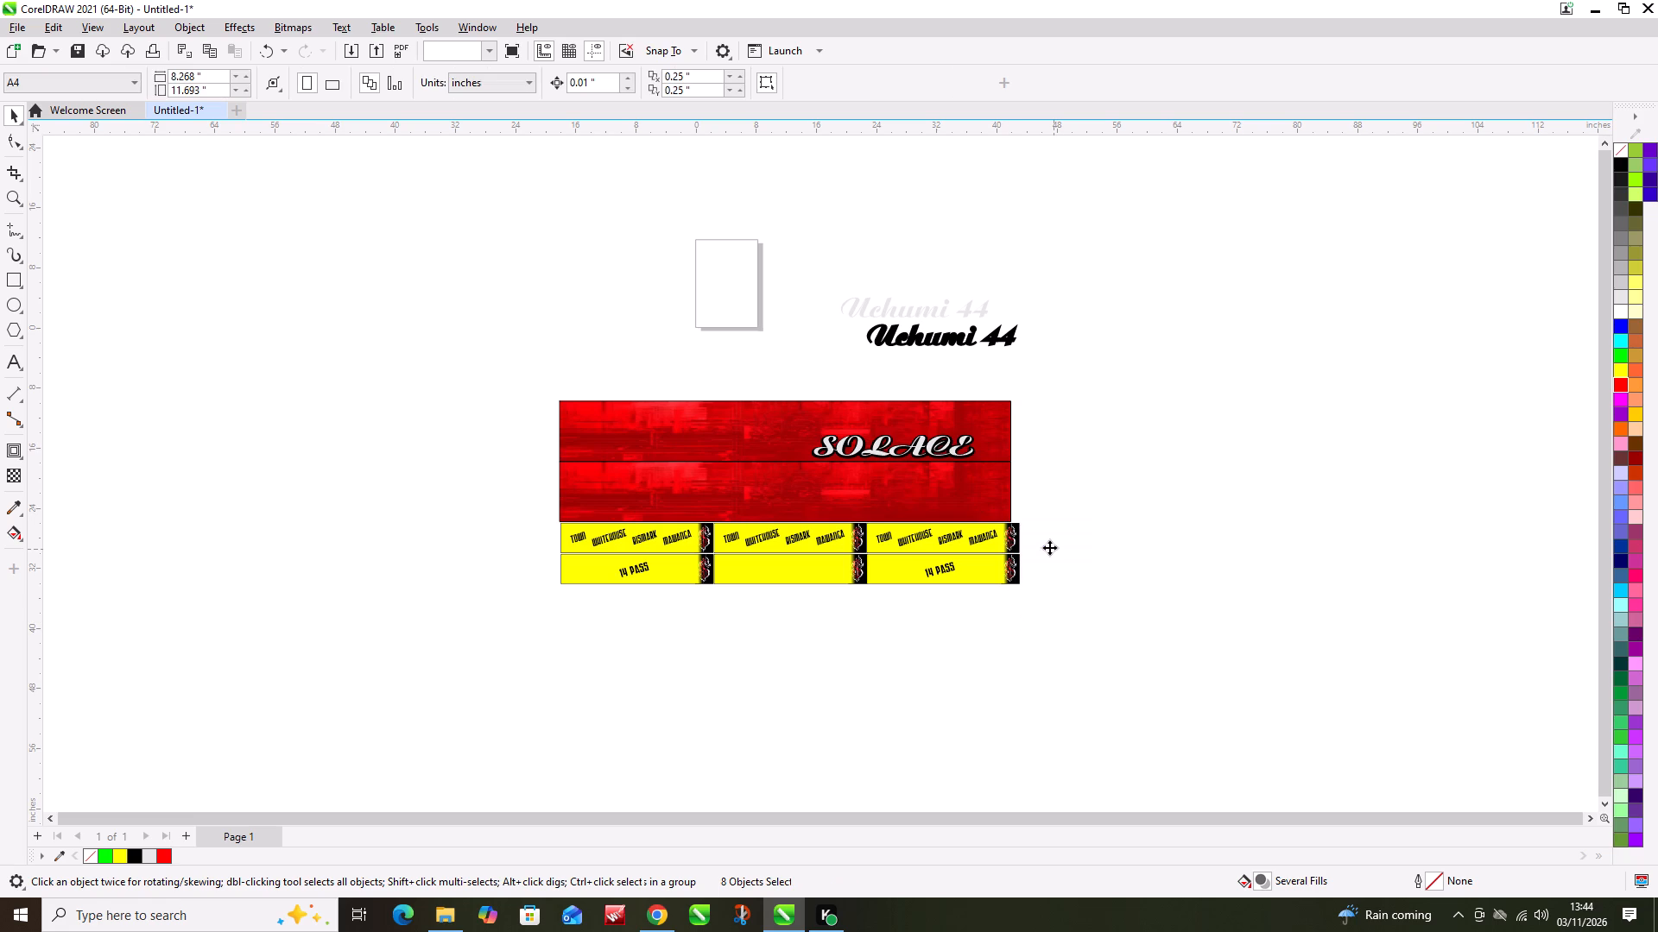
{"action": "key", "text": "Delete"}
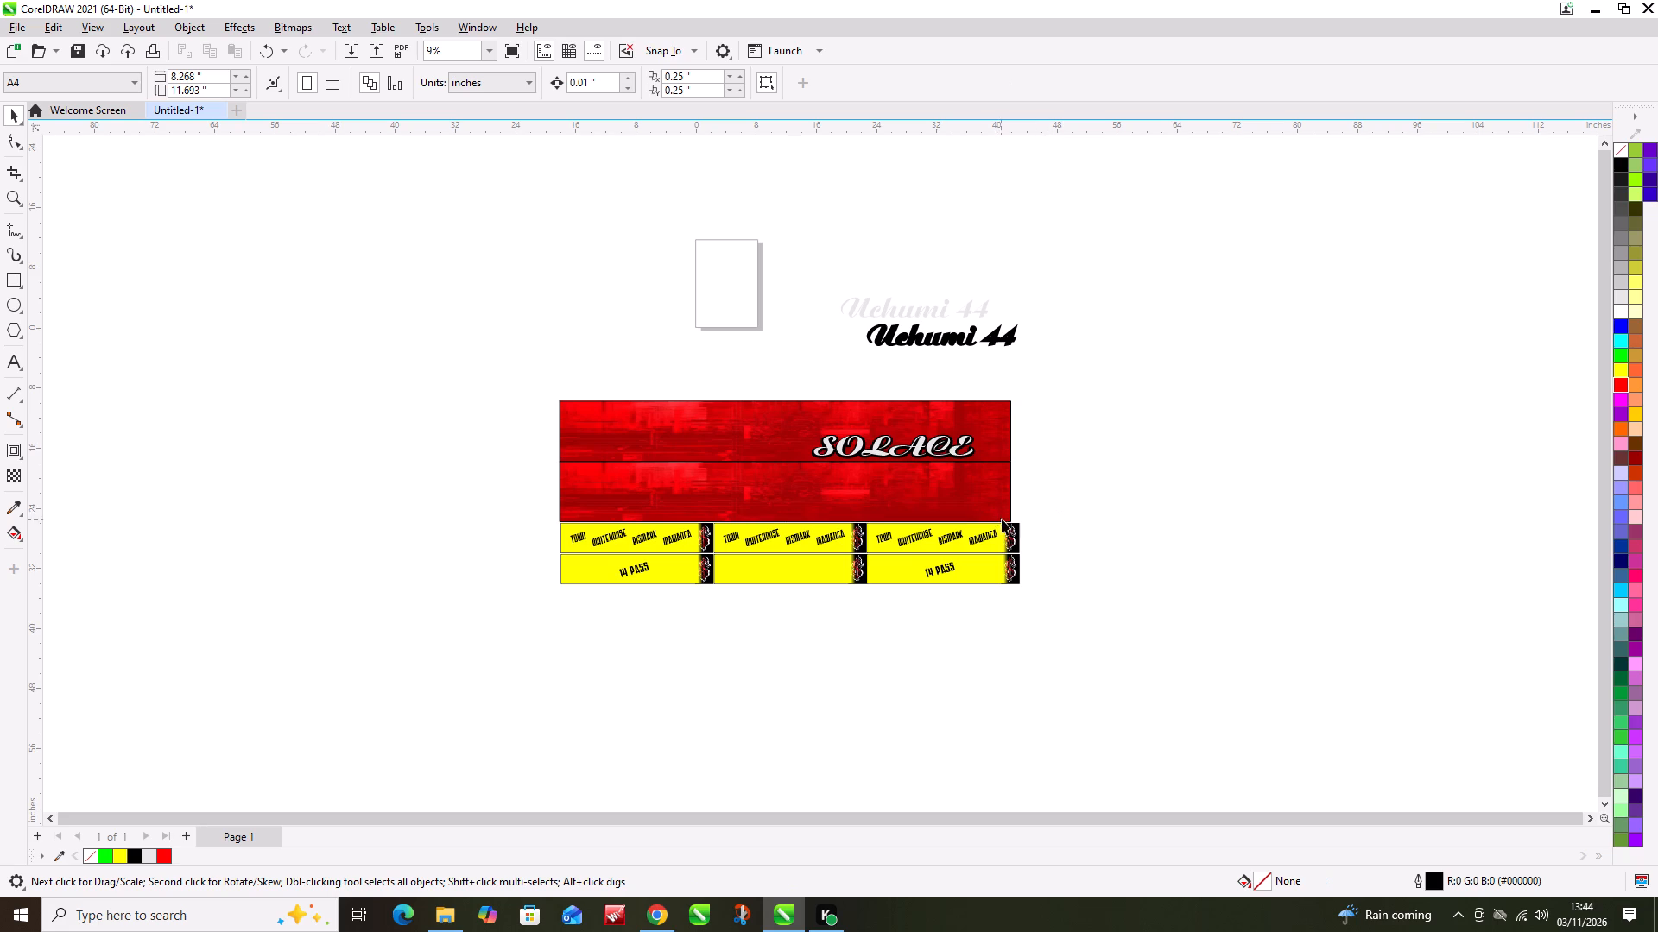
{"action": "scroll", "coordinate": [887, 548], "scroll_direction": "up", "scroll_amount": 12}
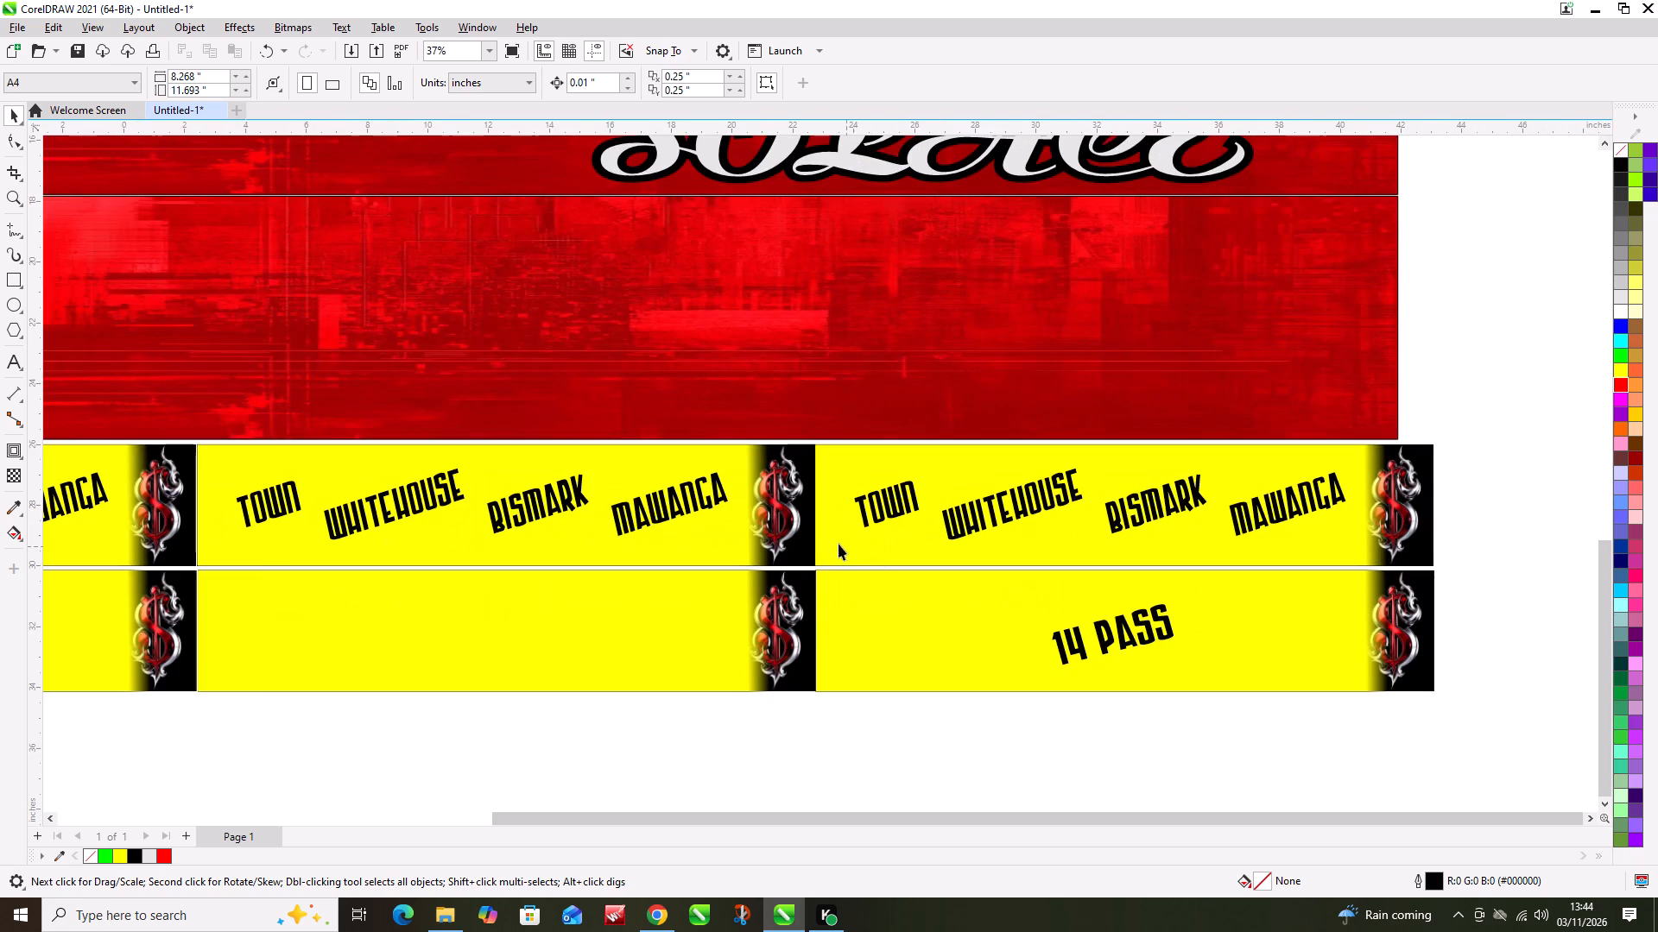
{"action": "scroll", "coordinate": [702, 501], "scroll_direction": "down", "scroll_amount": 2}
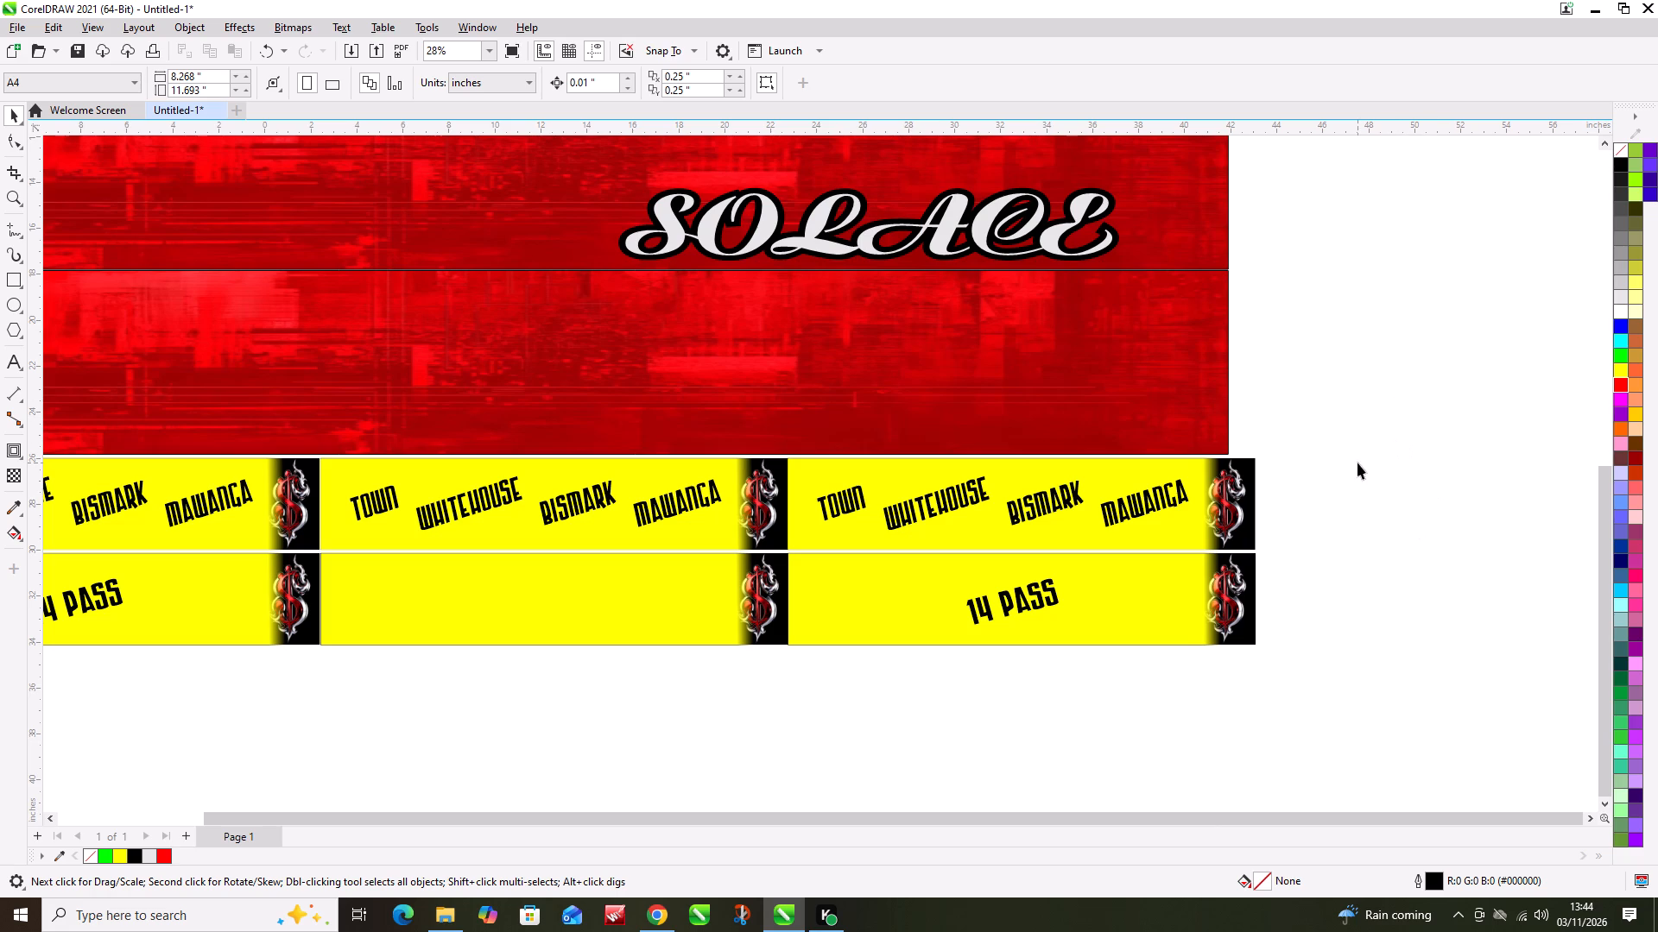
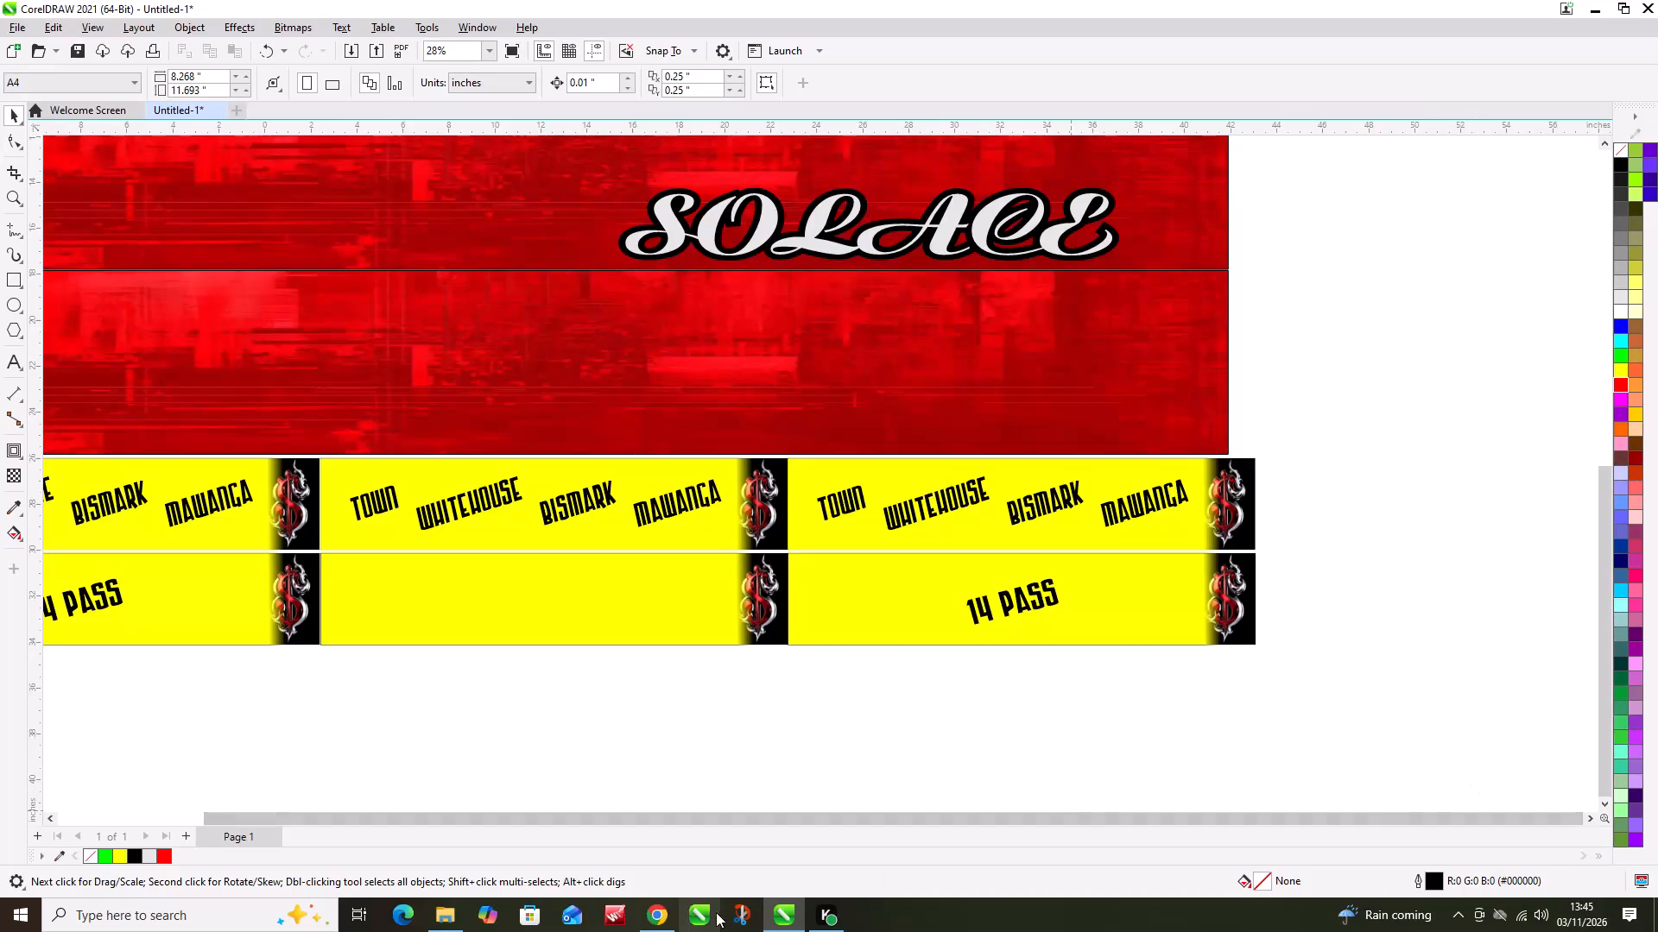
Switch to Chrome and search Google in a new tab for "SLAY", requesting image results.
{"action": "left_click", "coordinate": [661, 921]}
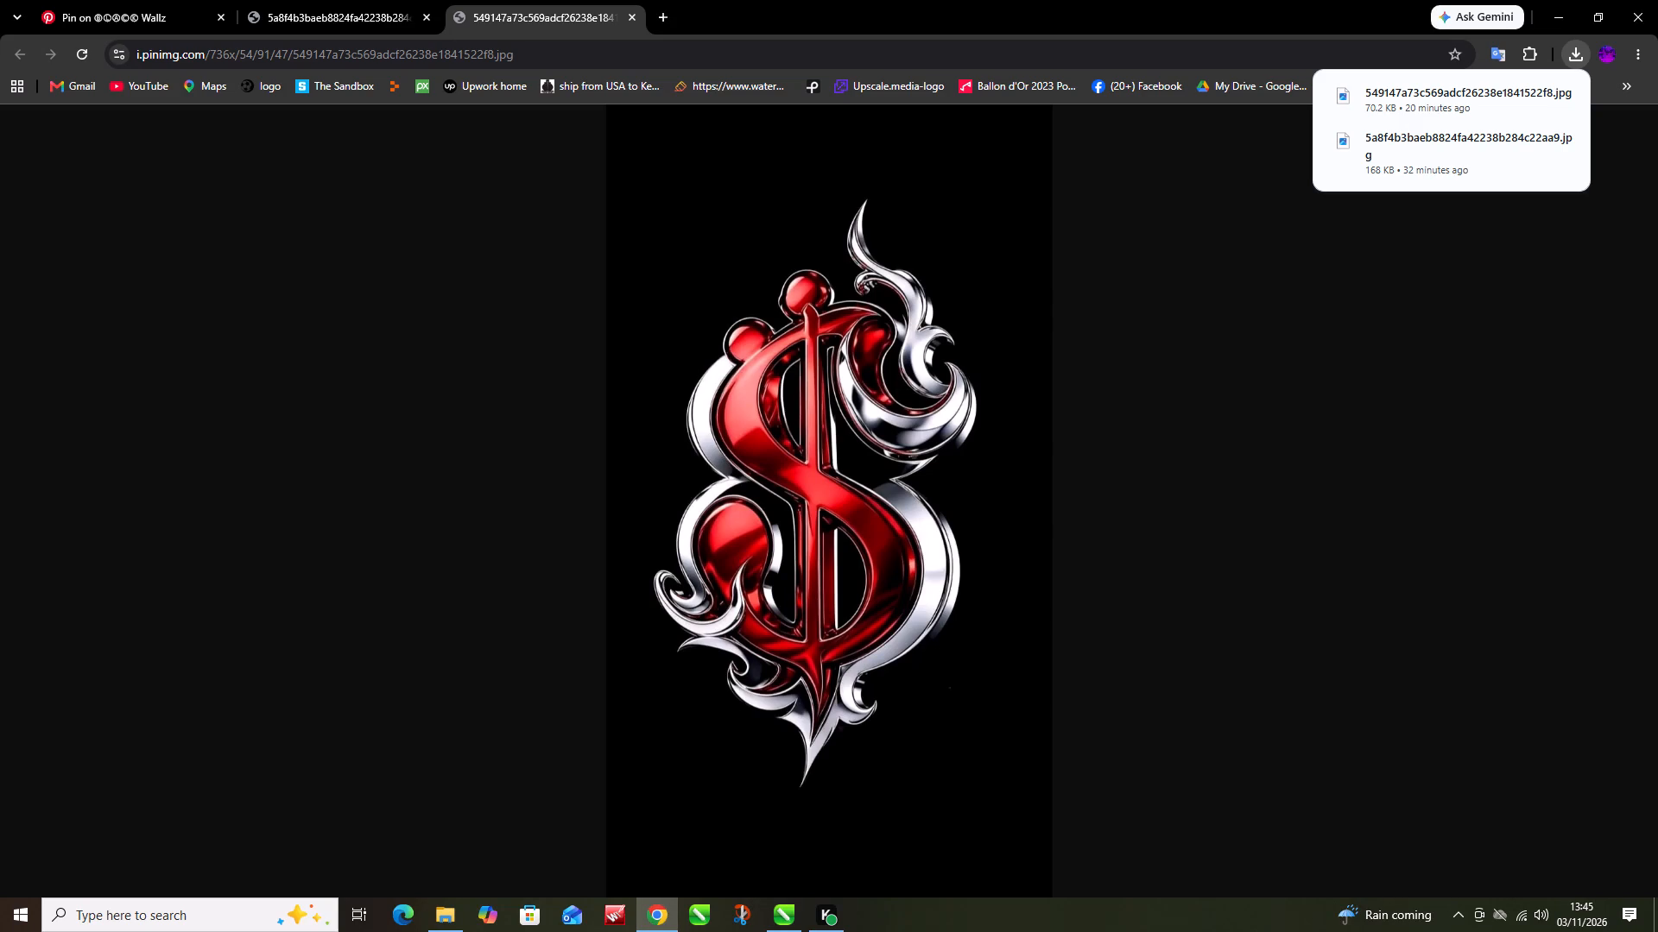
{"action": "left_click", "coordinate": [662, 11]}
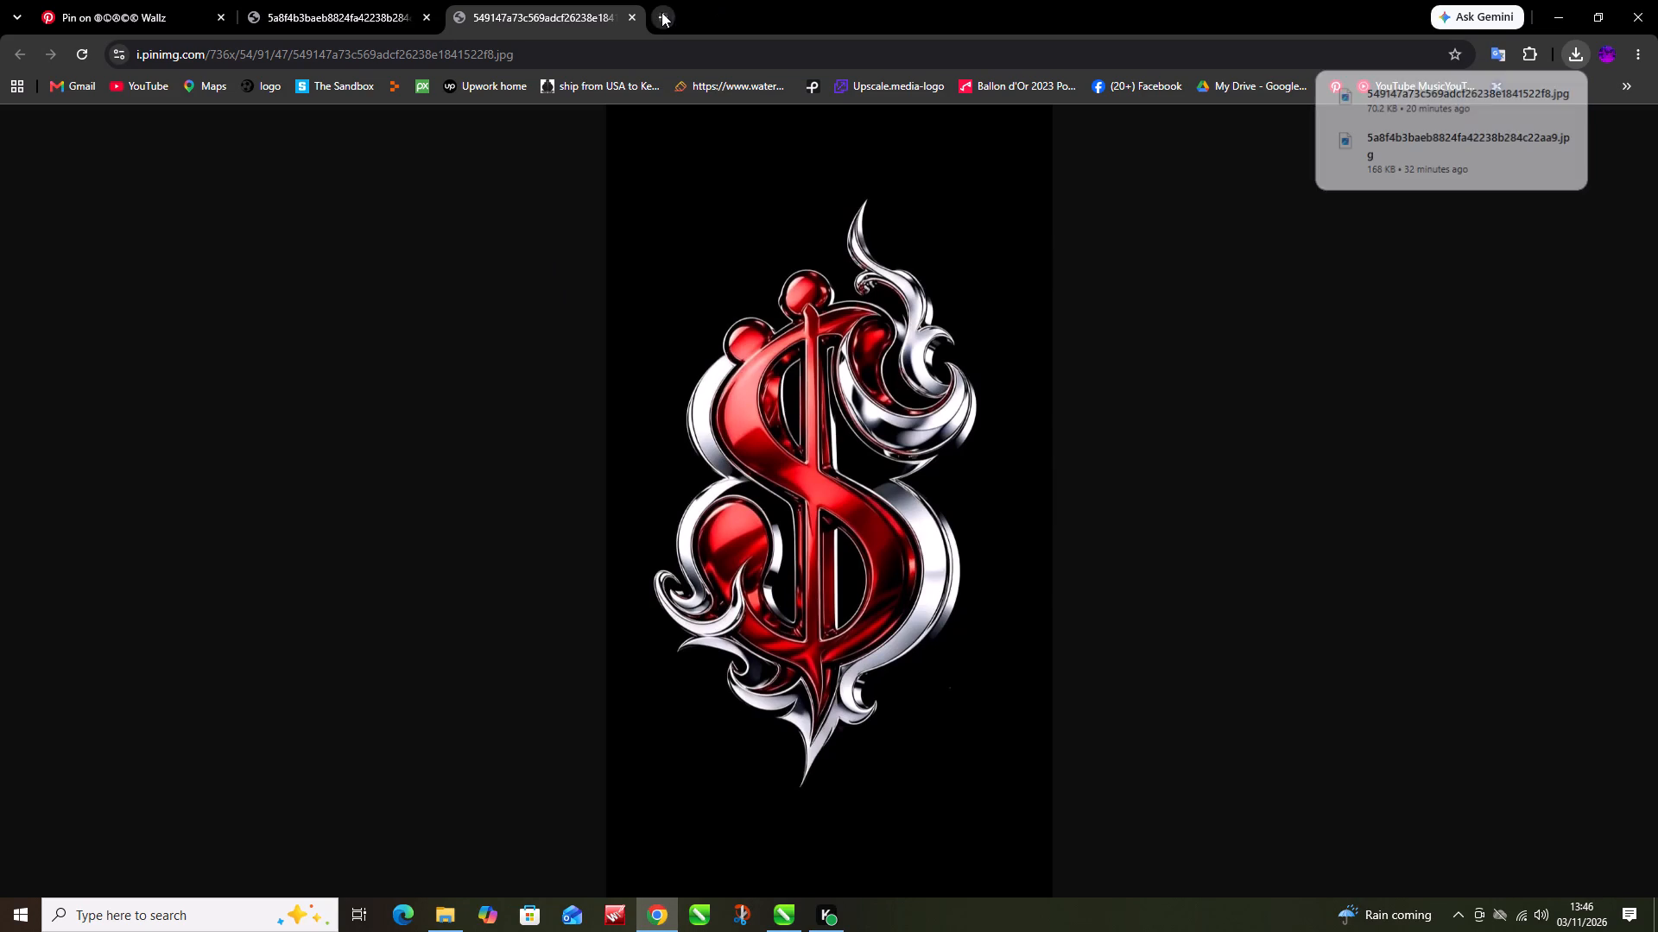
{"action": "type", "text": "SL"}
{"action": "type", "text": "AY"}
{"action": "key", "text": "Return"}
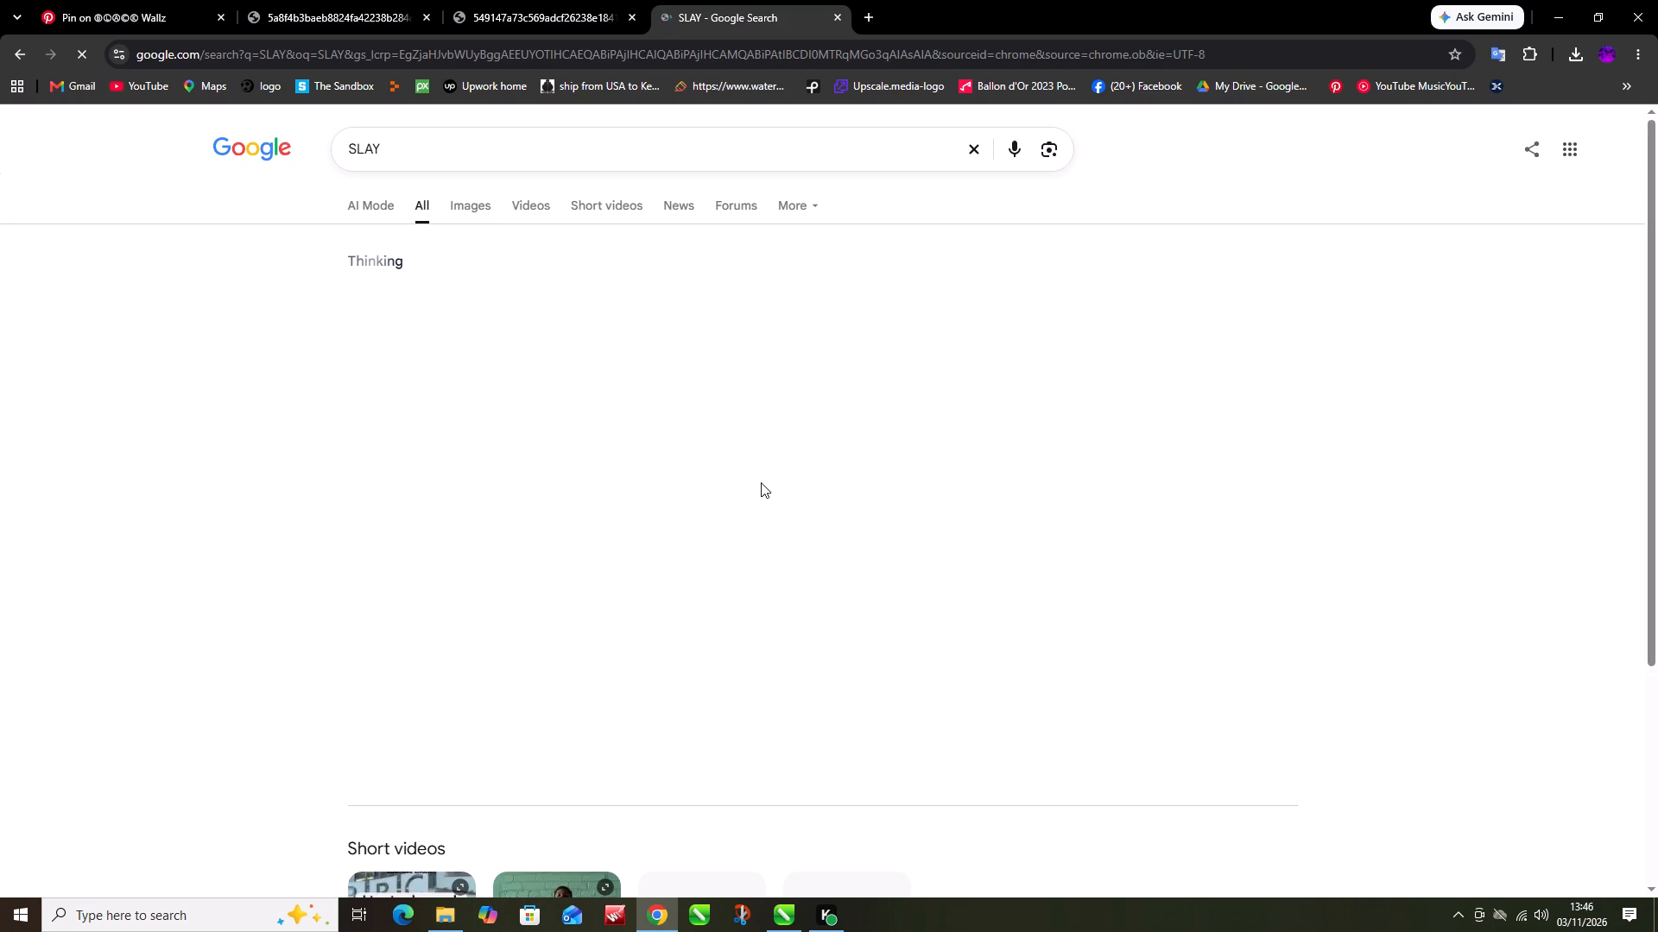
{"action": "left_click", "coordinate": [482, 205]}
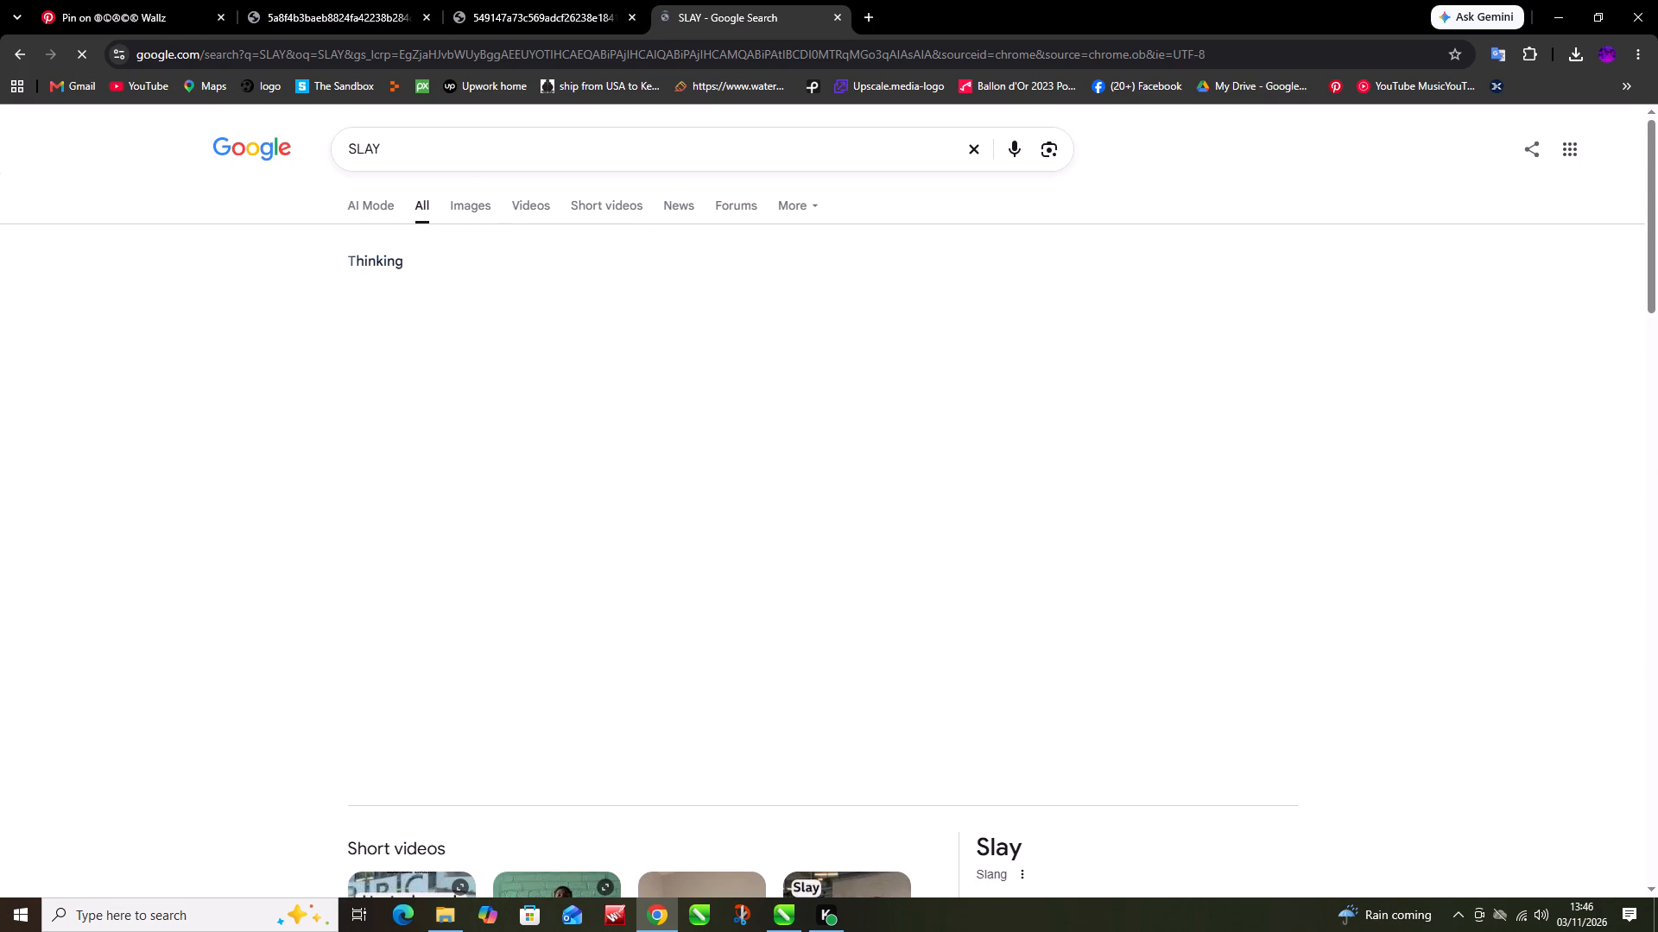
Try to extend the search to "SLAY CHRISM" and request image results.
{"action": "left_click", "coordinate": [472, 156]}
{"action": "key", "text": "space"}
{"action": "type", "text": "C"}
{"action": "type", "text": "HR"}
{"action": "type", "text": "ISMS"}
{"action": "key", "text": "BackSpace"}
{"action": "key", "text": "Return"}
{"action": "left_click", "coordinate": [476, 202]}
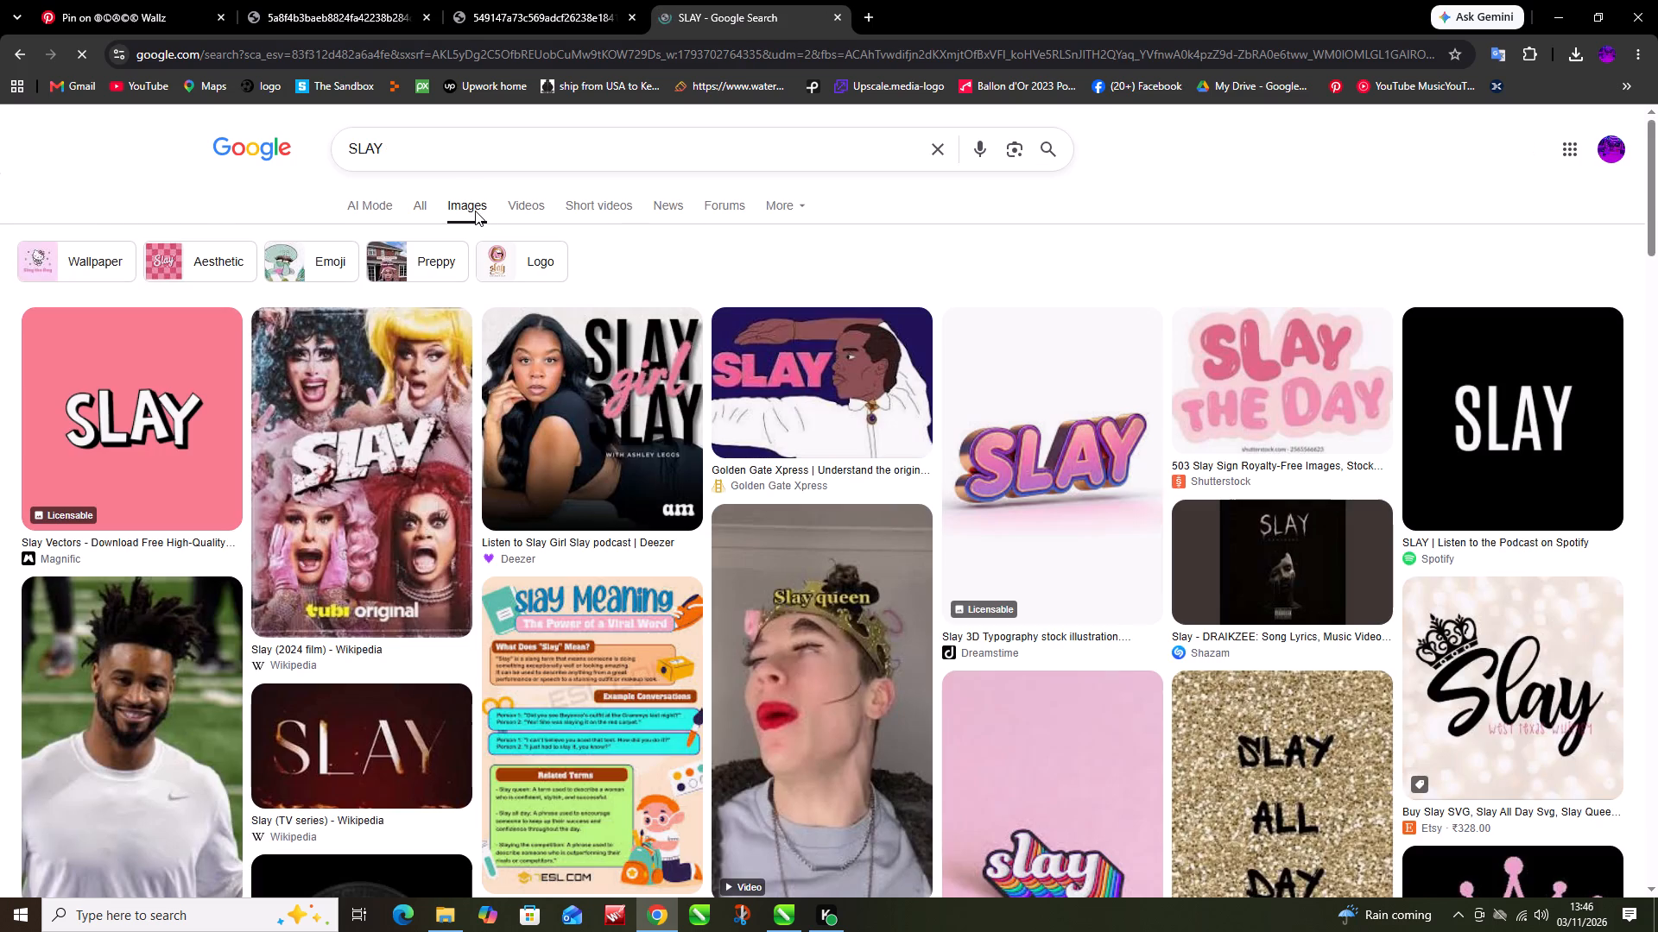
Replace the image search query with the suggested term "santa sleigh".
{"action": "left_click_drag", "start_coordinate": [472, 158], "coordinate": [339, 156]}
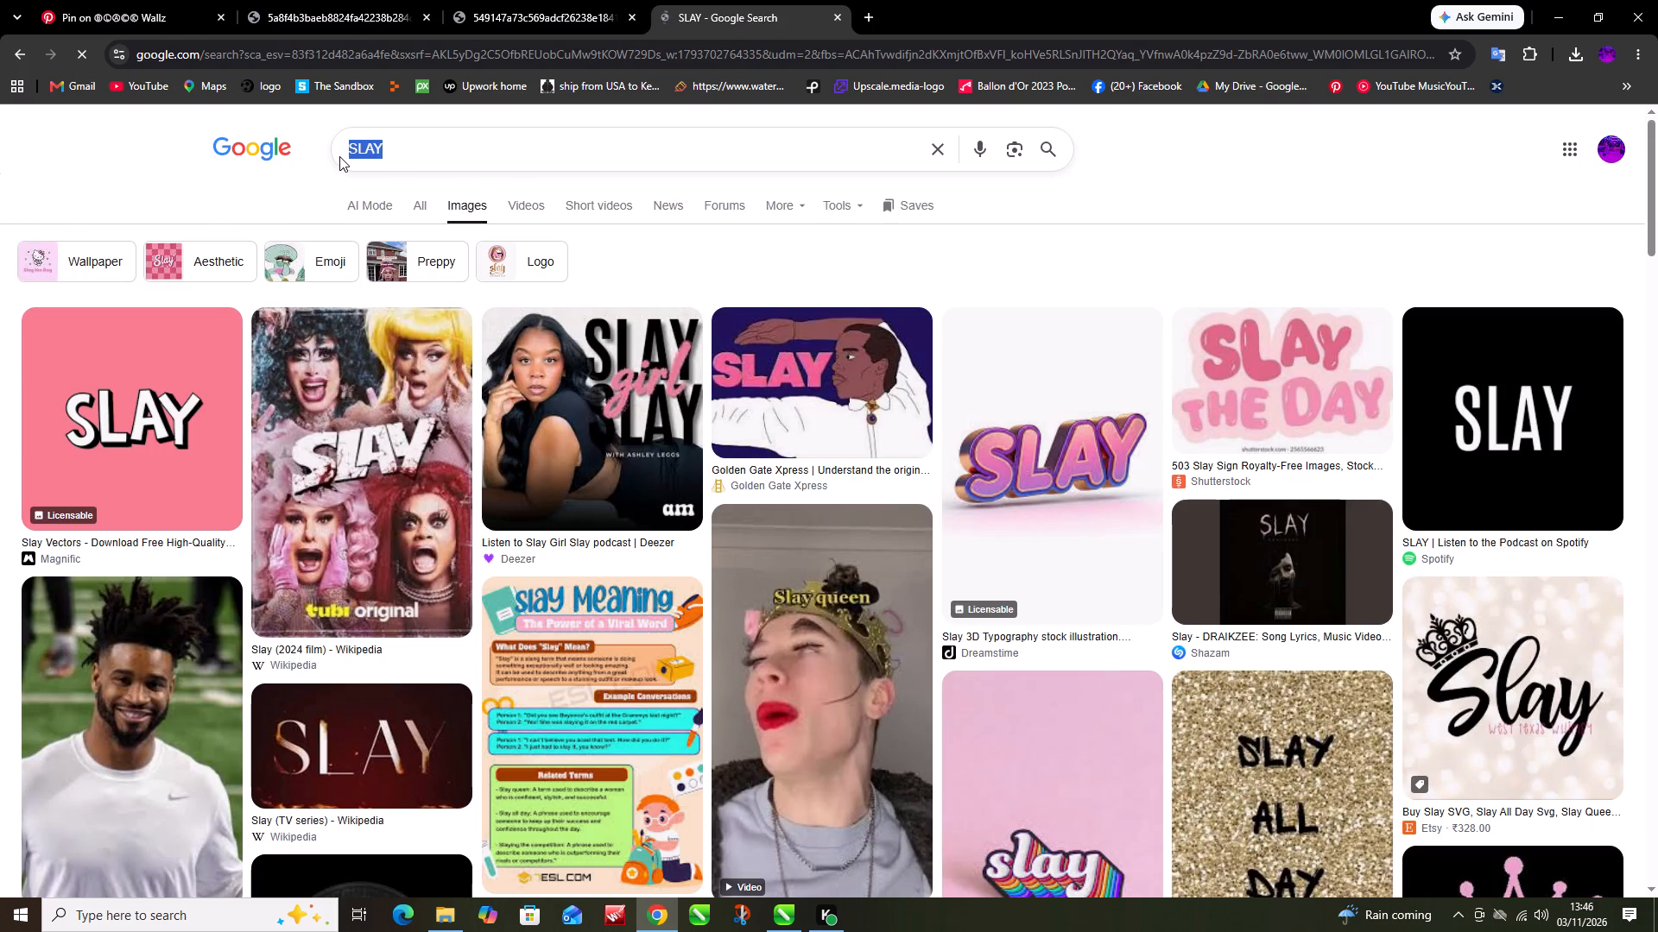
{"action": "left_click_drag", "start_coordinate": [339, 156], "coordinate": [339, 156]}
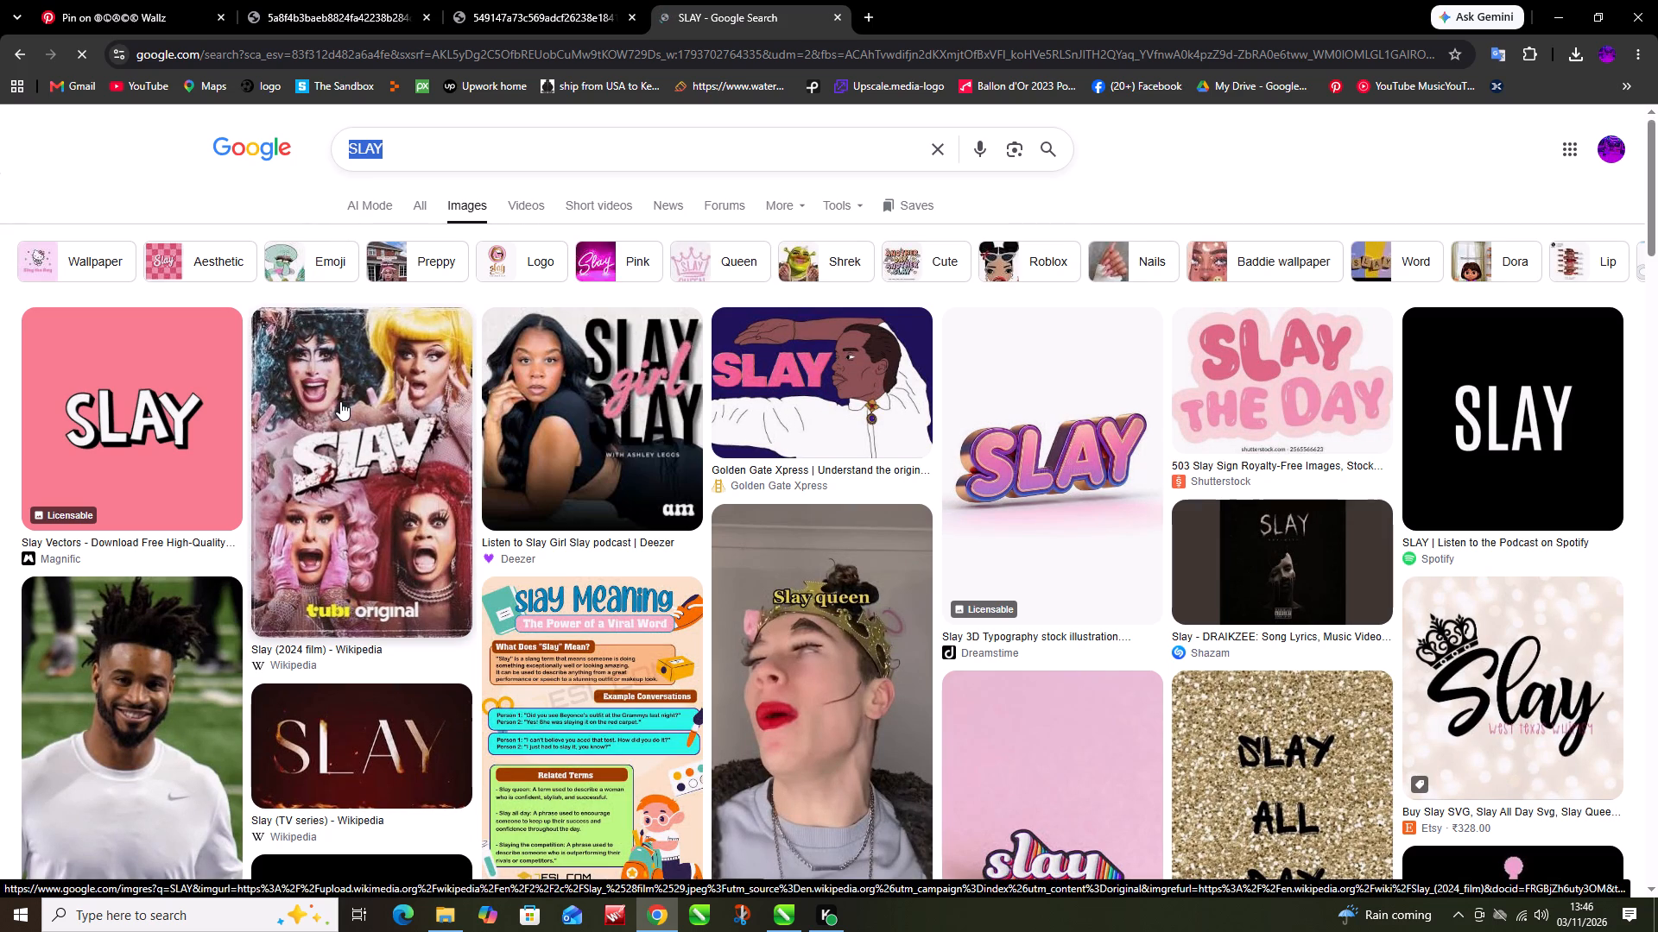
{"action": "type", "text": "SANTA"}
{"action": "key", "text": "space"}
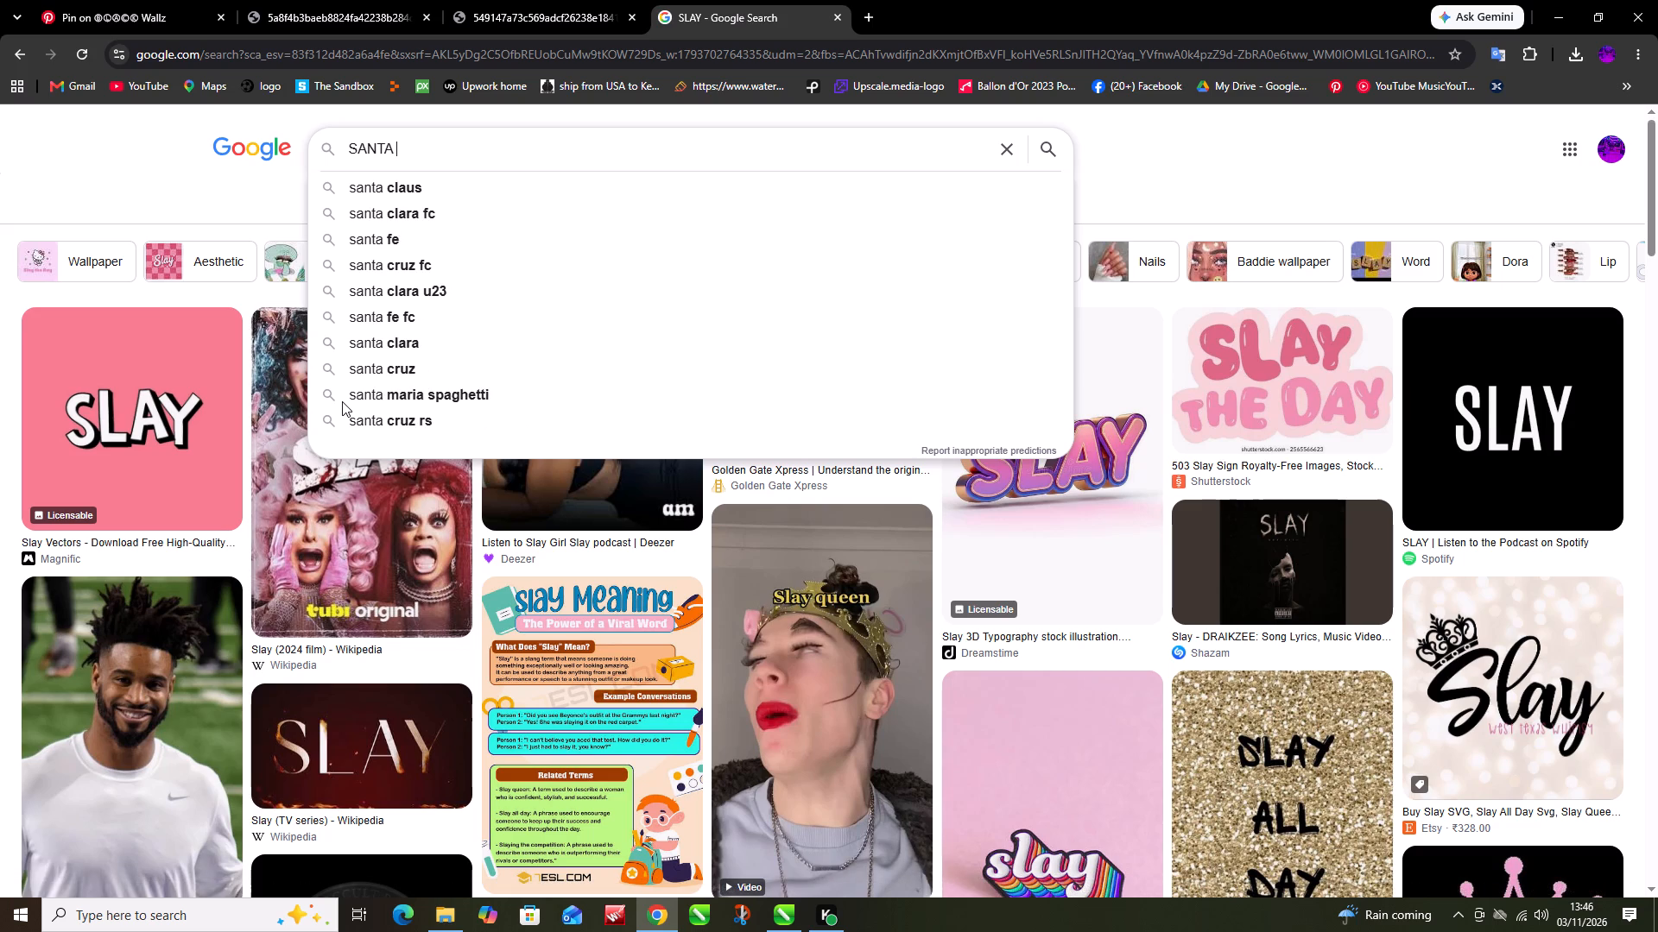
{"action": "key", "text": "s"}
{"action": "key", "text": "l"}
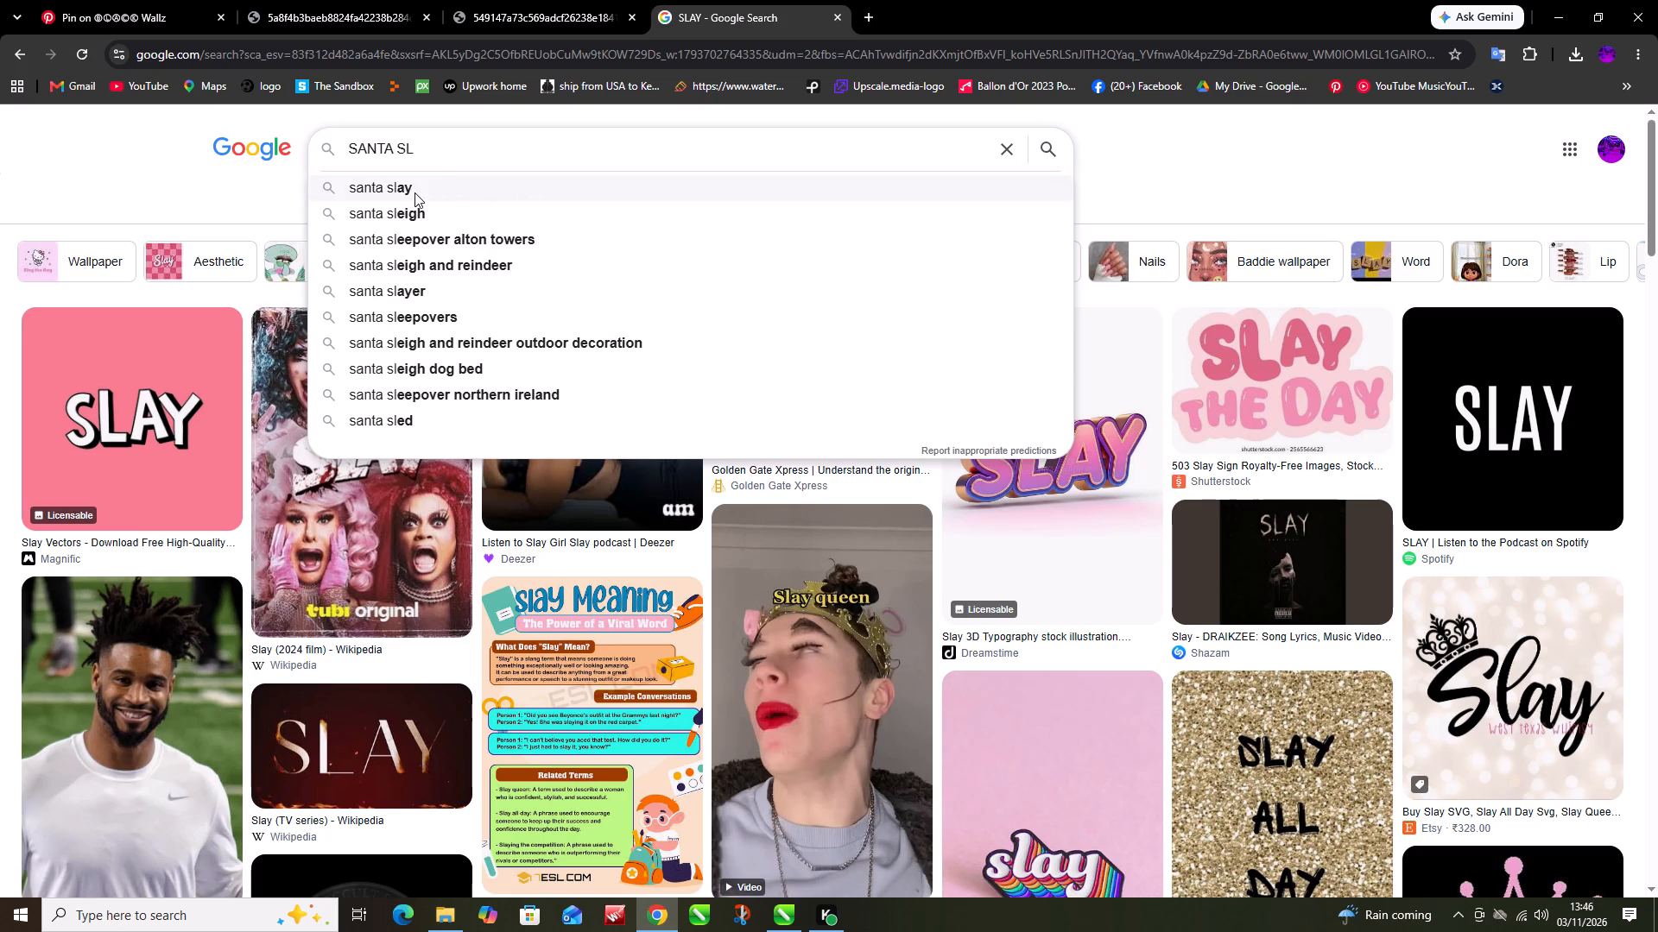
{"action": "left_click", "coordinate": [420, 224]}
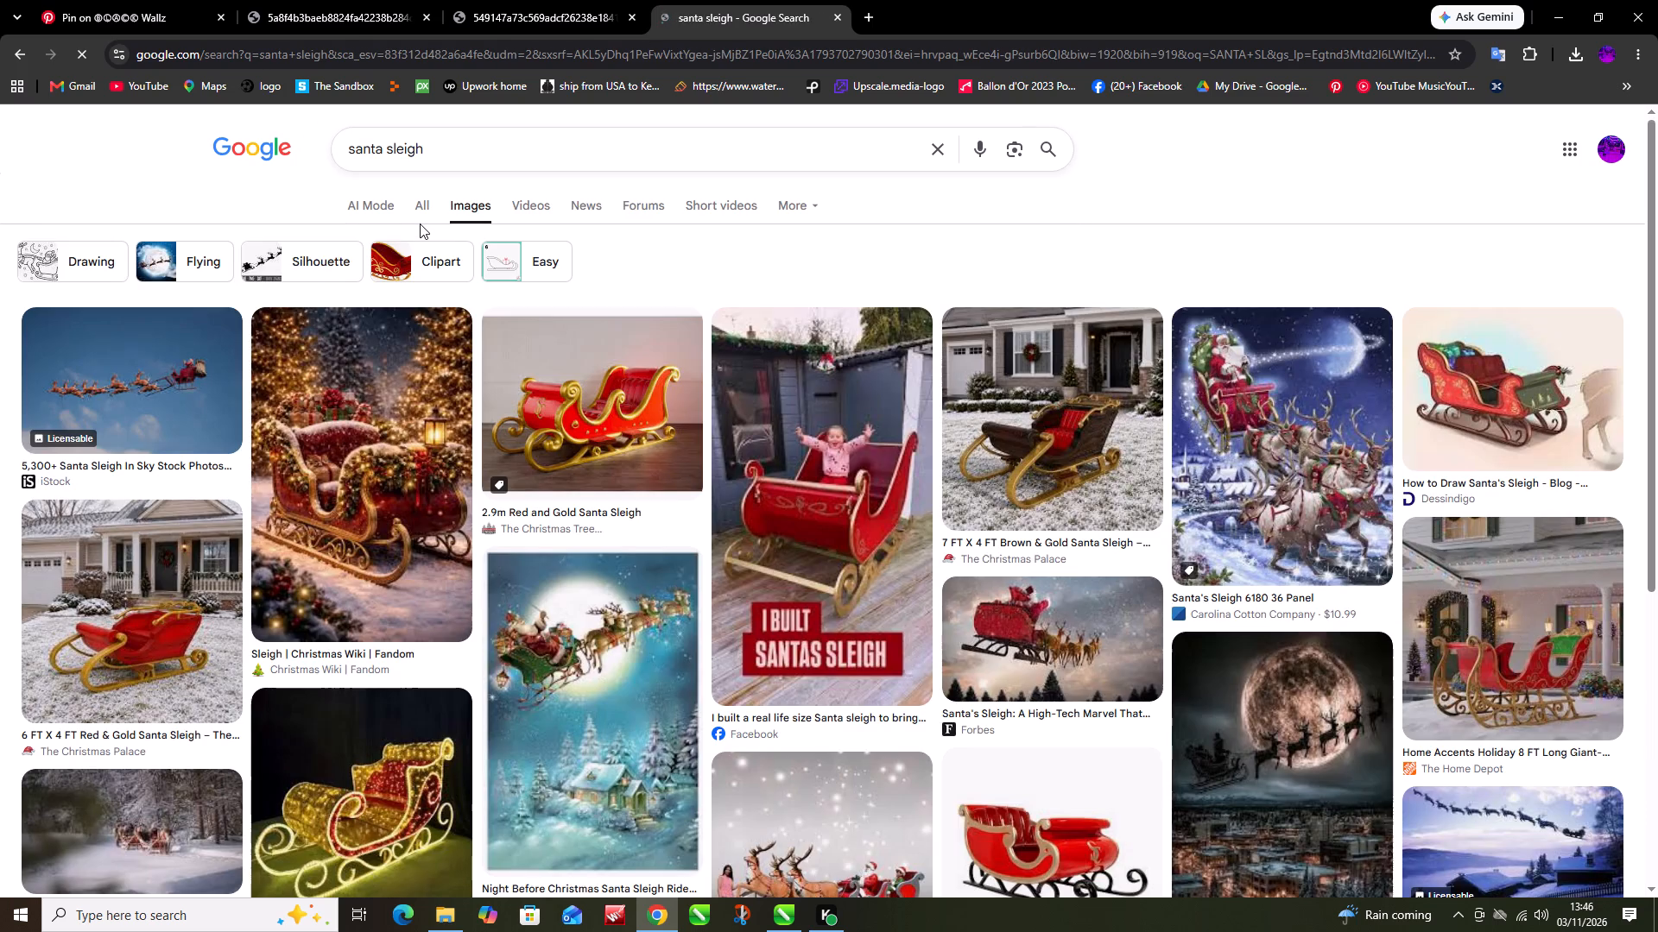
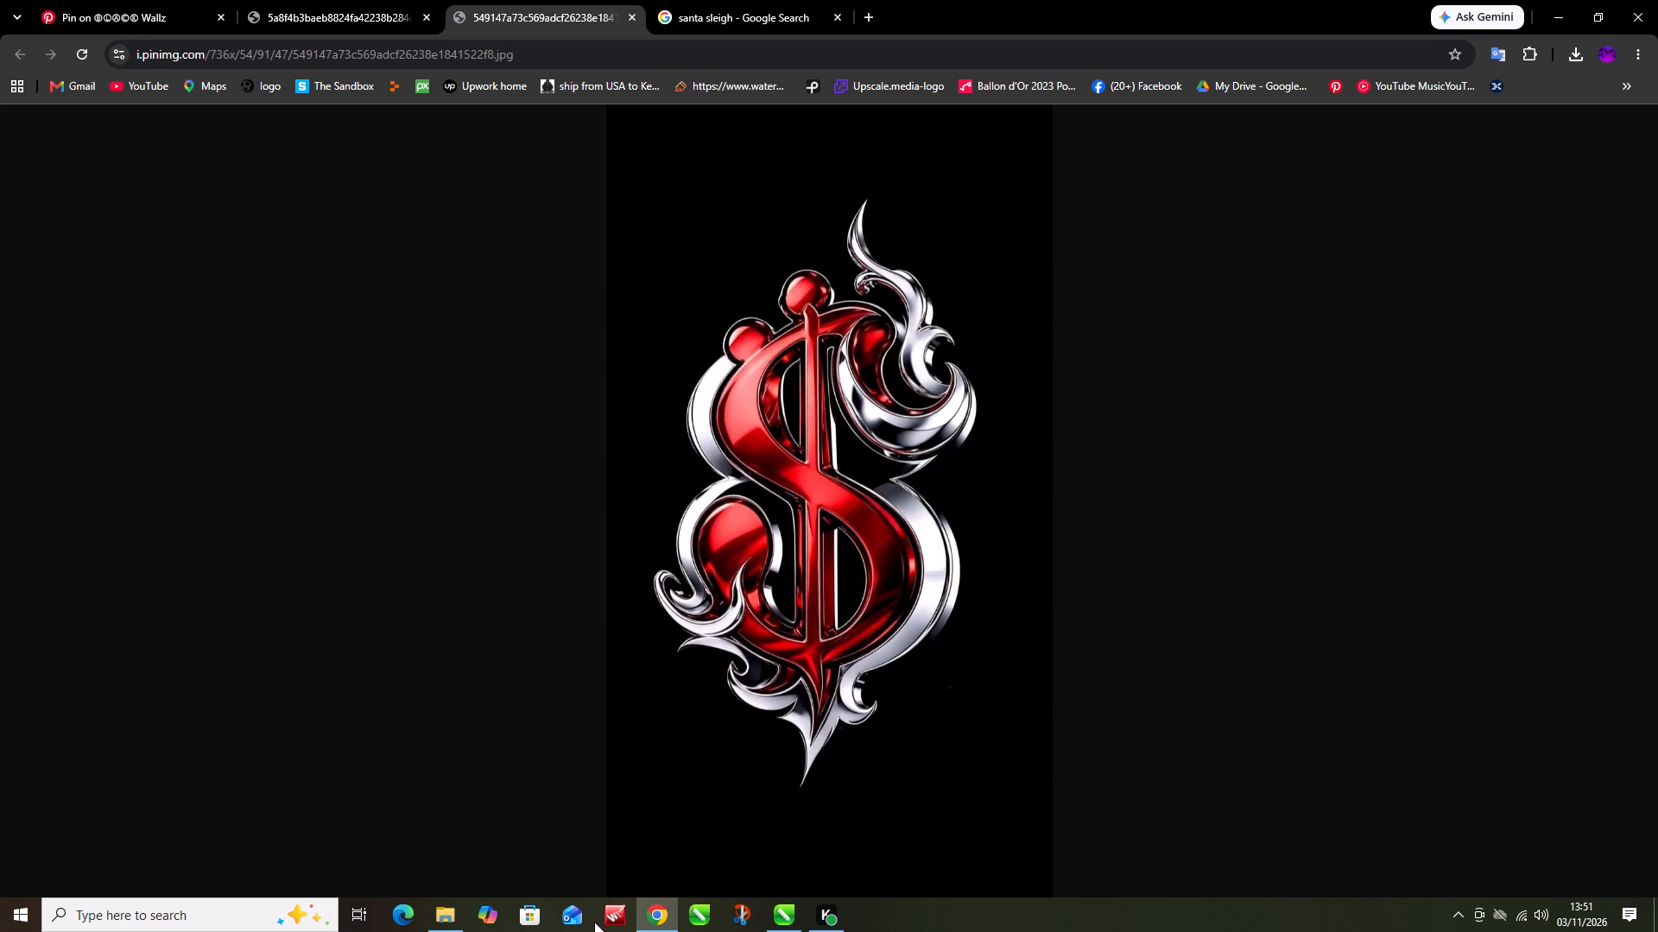
Switch to CorelDRAW and nudge the last column of yellow dollar-sign banners about 0.06 inches to the right.
{"action": "left_click", "coordinate": [796, 916]}
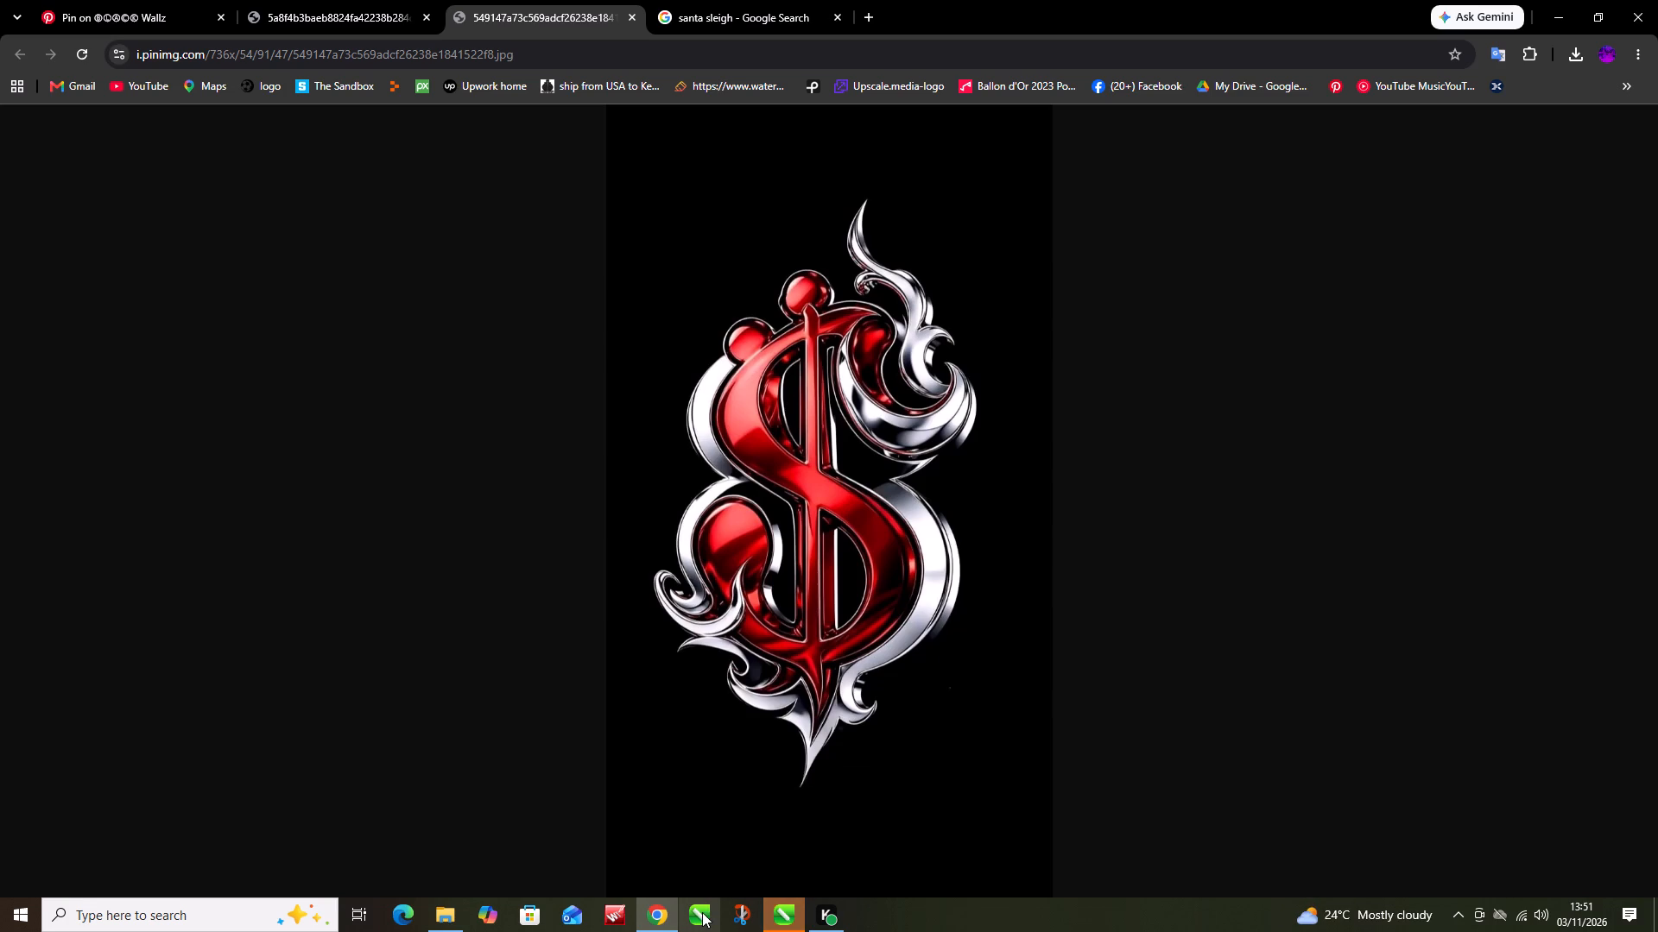
{"action": "left_click", "coordinate": [777, 915]}
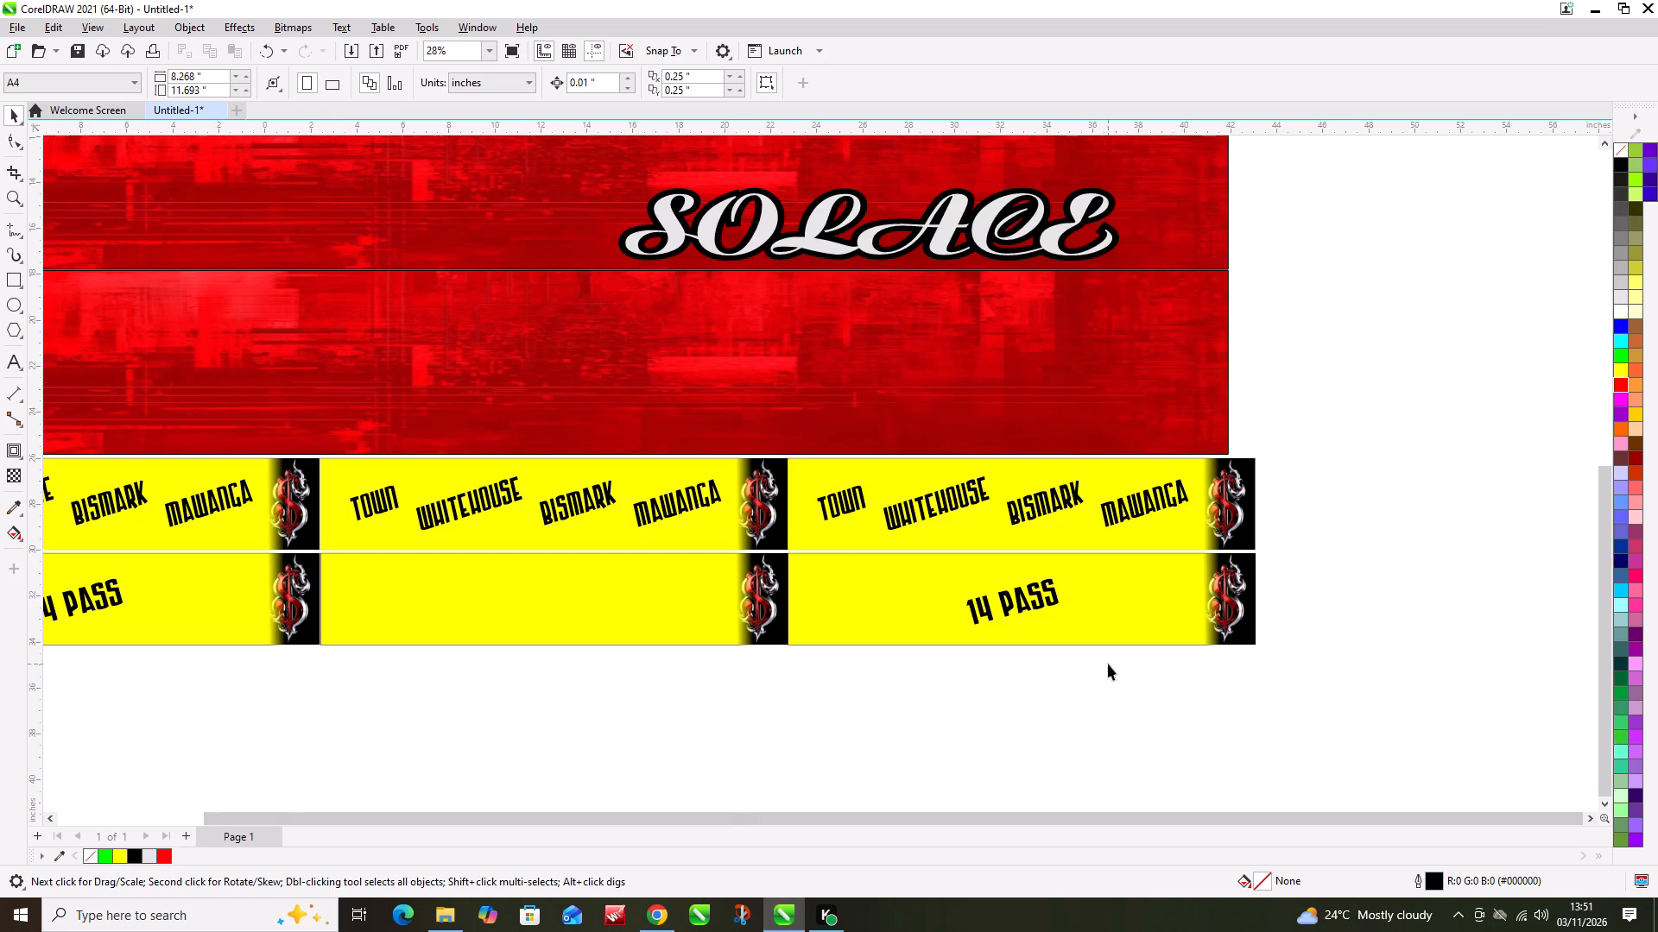
{"action": "scroll", "coordinate": [1210, 559], "scroll_direction": "down", "scroll_amount": 1}
{"action": "left_click_drag", "start_coordinate": [1307, 450], "coordinate": [864, 671]}
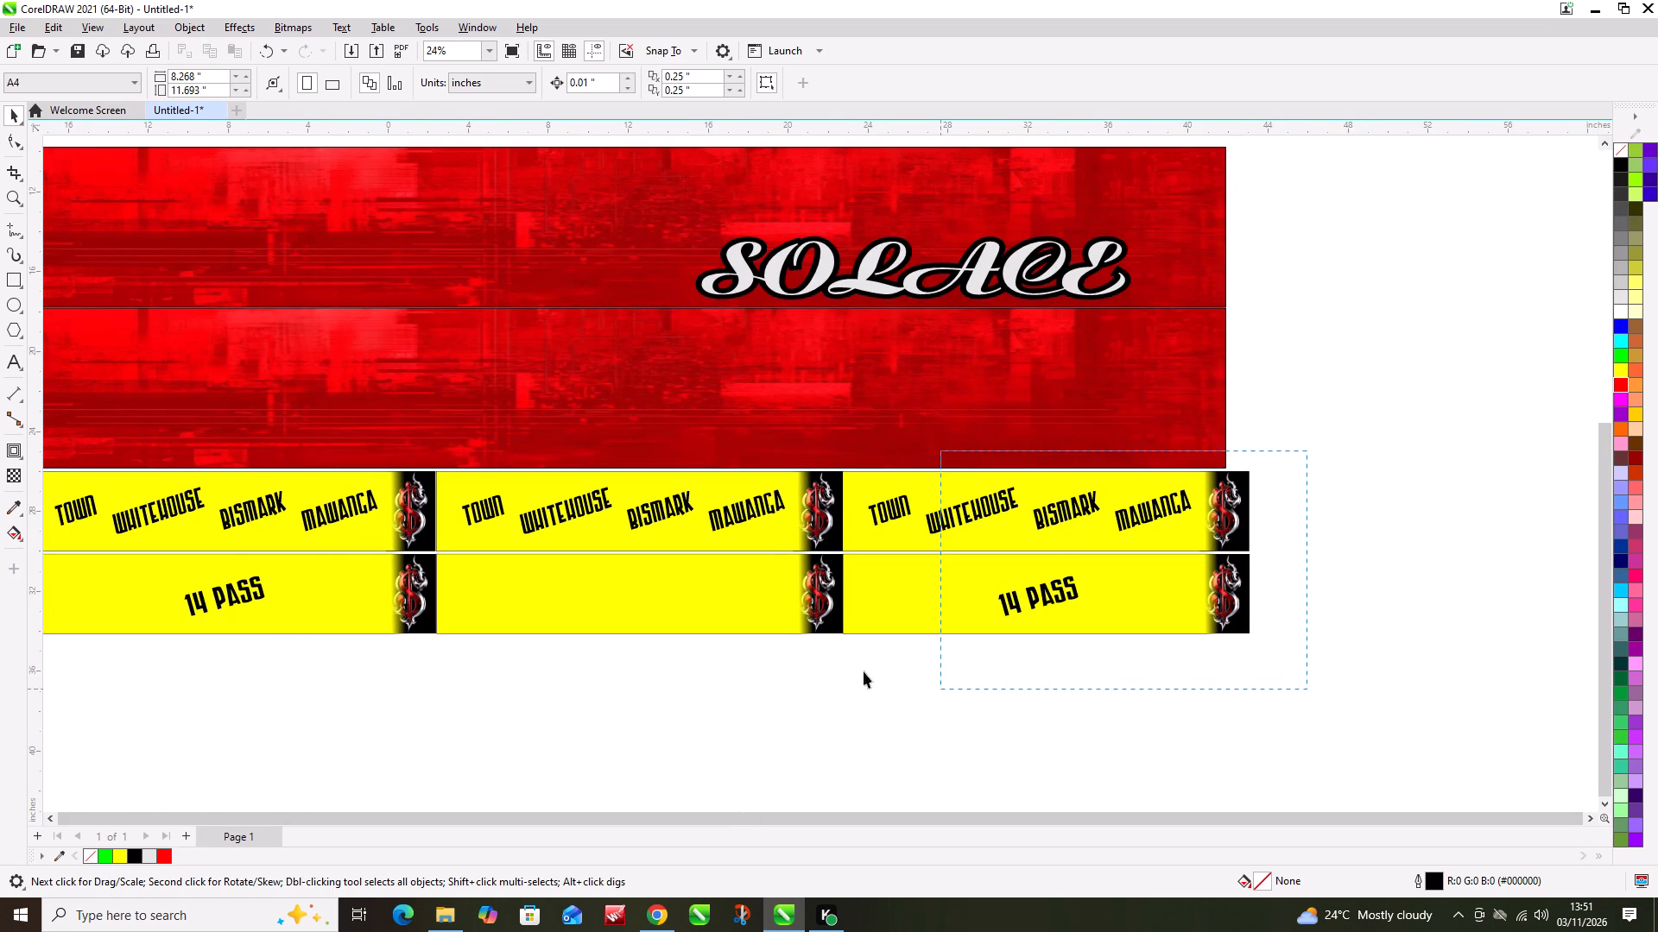
{"action": "left_click_drag", "start_coordinate": [864, 671], "coordinate": [832, 675]}
{"action": "key", "text": "Right"}
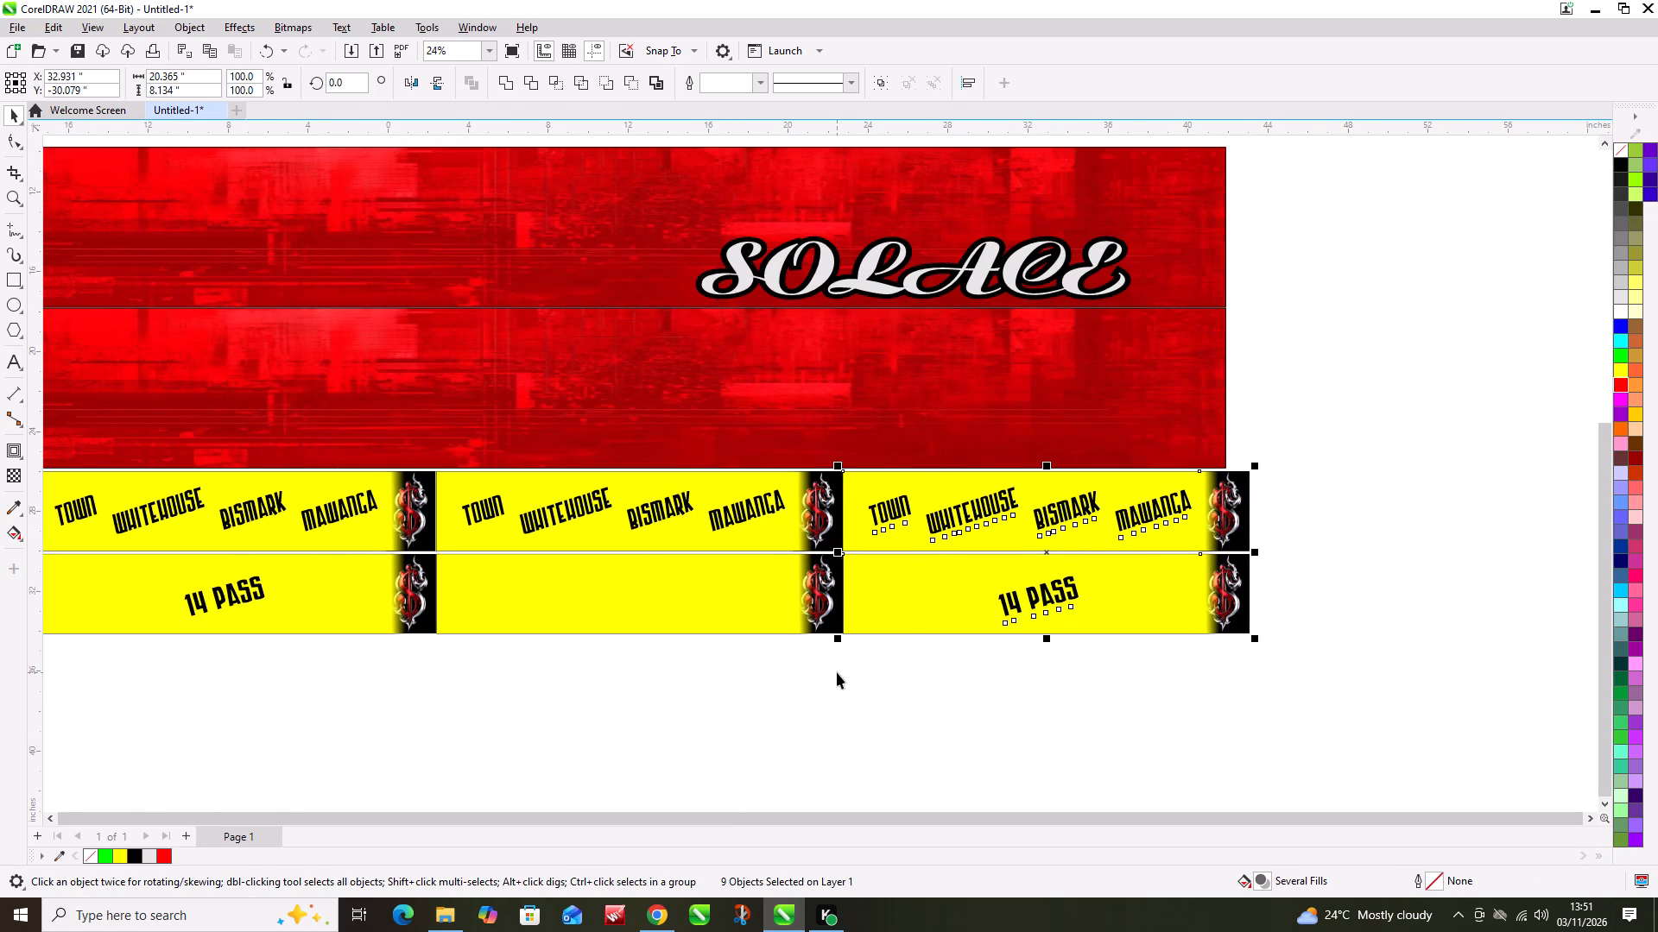
{"action": "key", "text": "Right"}
{"action": "key", "text": "Right"}
{"action": "key", "text": "Right"}
{"action": "key", "text": "Right"}
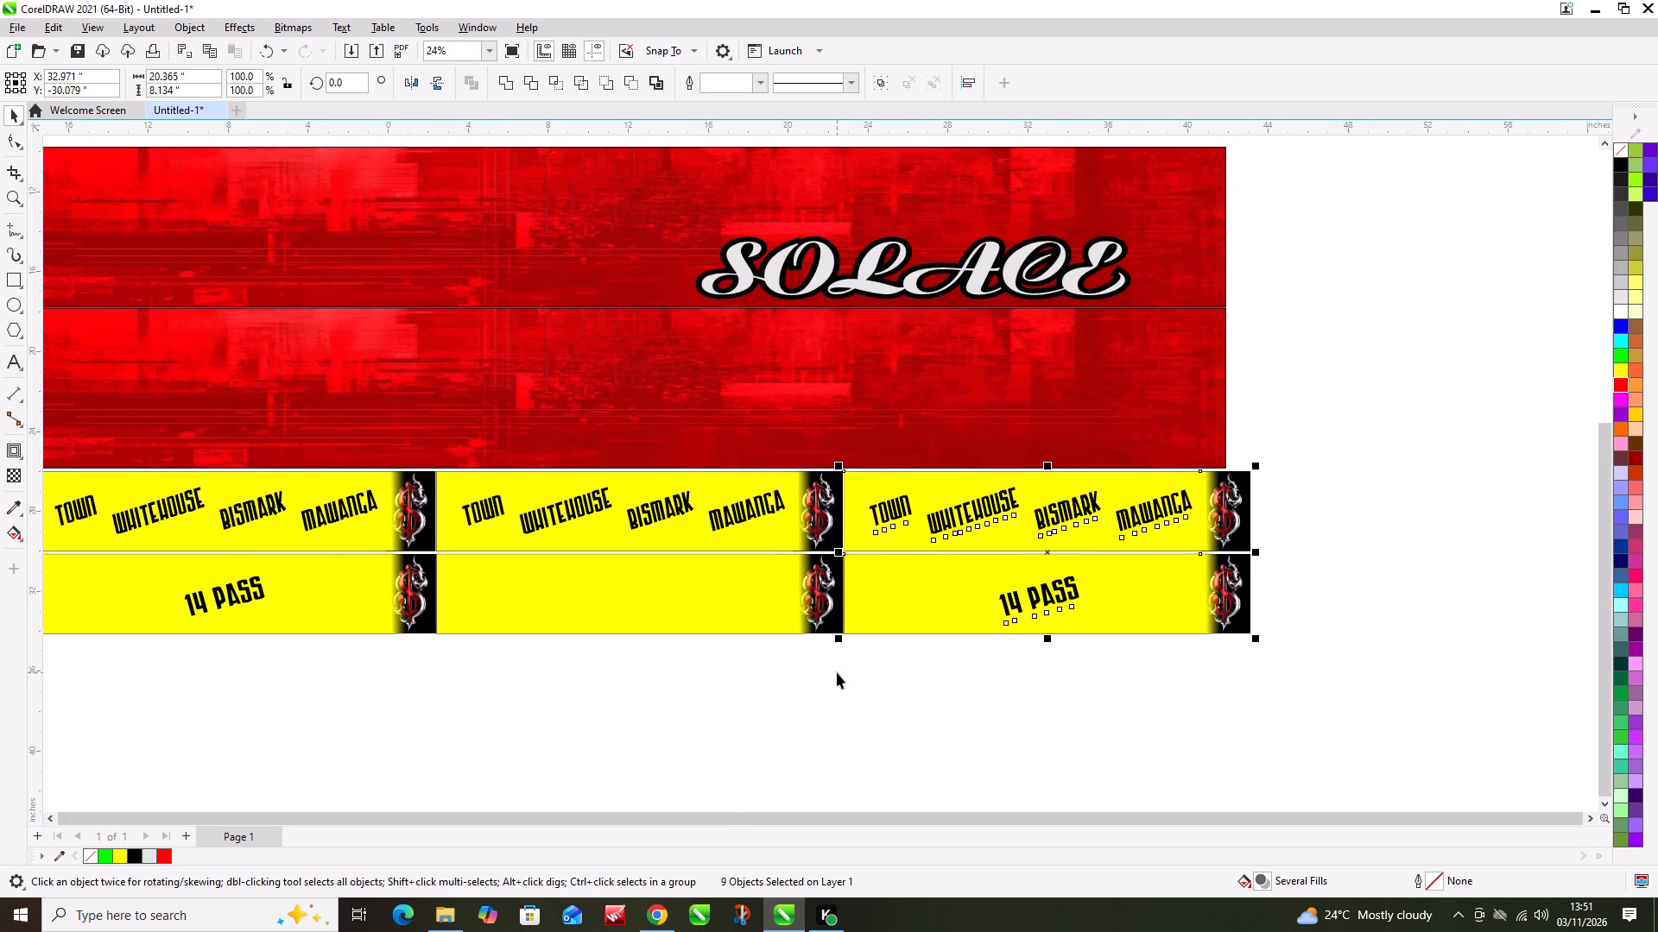
{"action": "key", "text": "Right"}
{"action": "left_click", "coordinate": [1399, 528]}
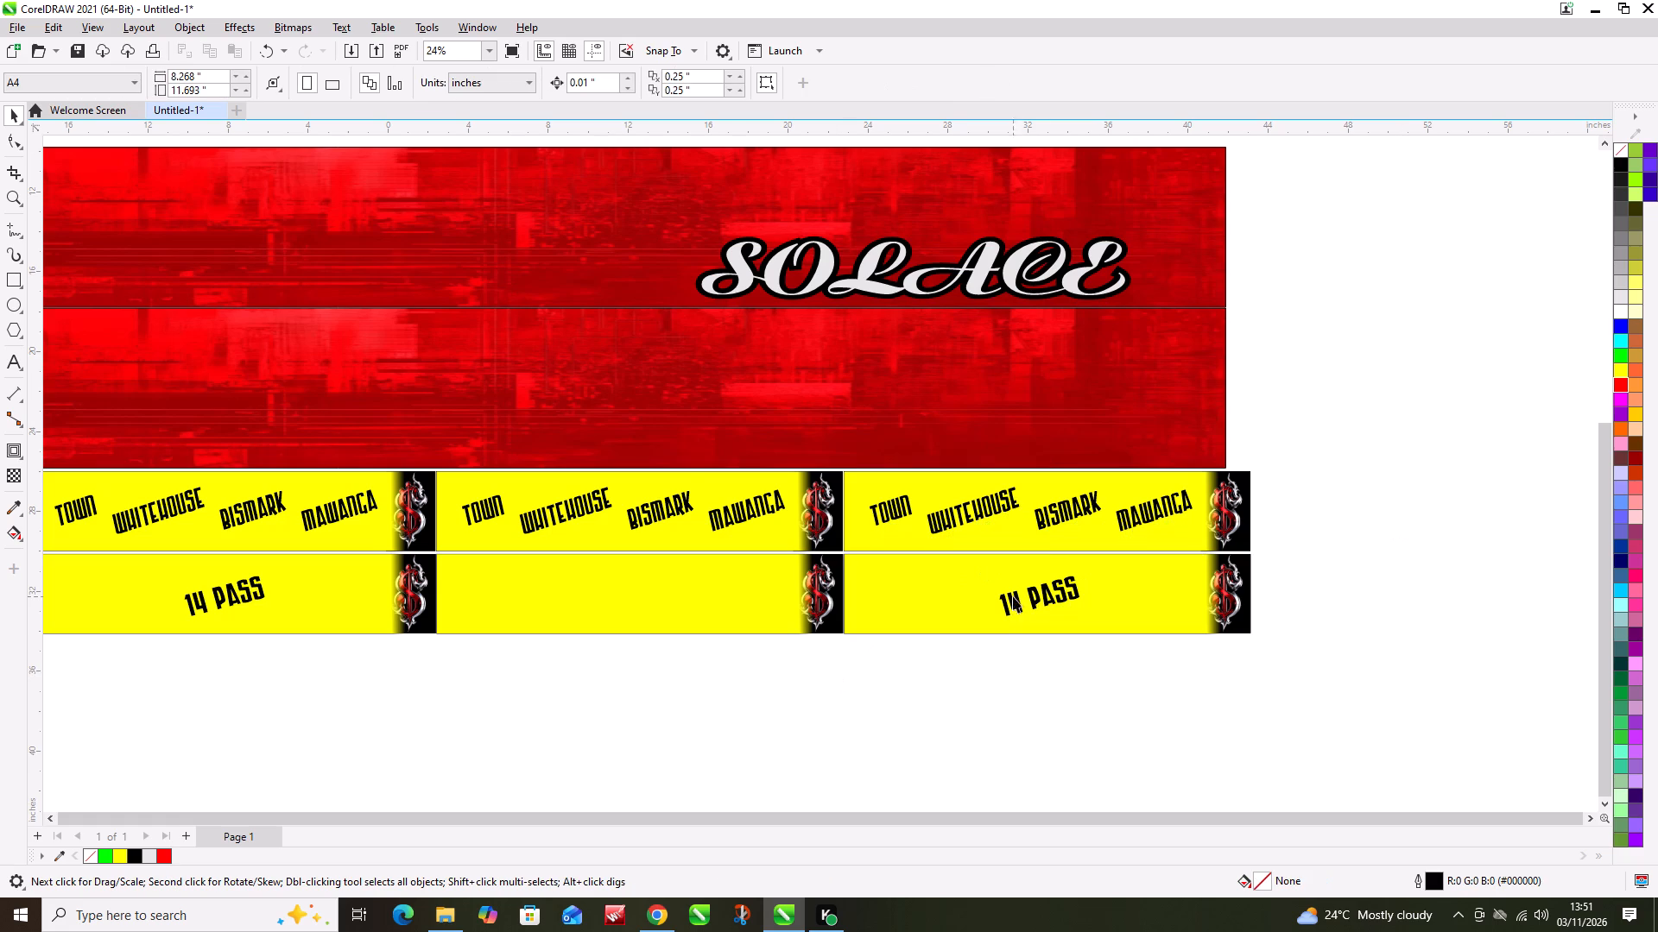
Nudge the entire lower row of yellow banners up about 0.1 inches towards the row above.
{"action": "scroll", "coordinate": [1346, 549], "scroll_direction": "down", "scroll_amount": 2}
{"action": "left_click_drag", "start_coordinate": [1357, 535], "coordinate": [394, 719]}
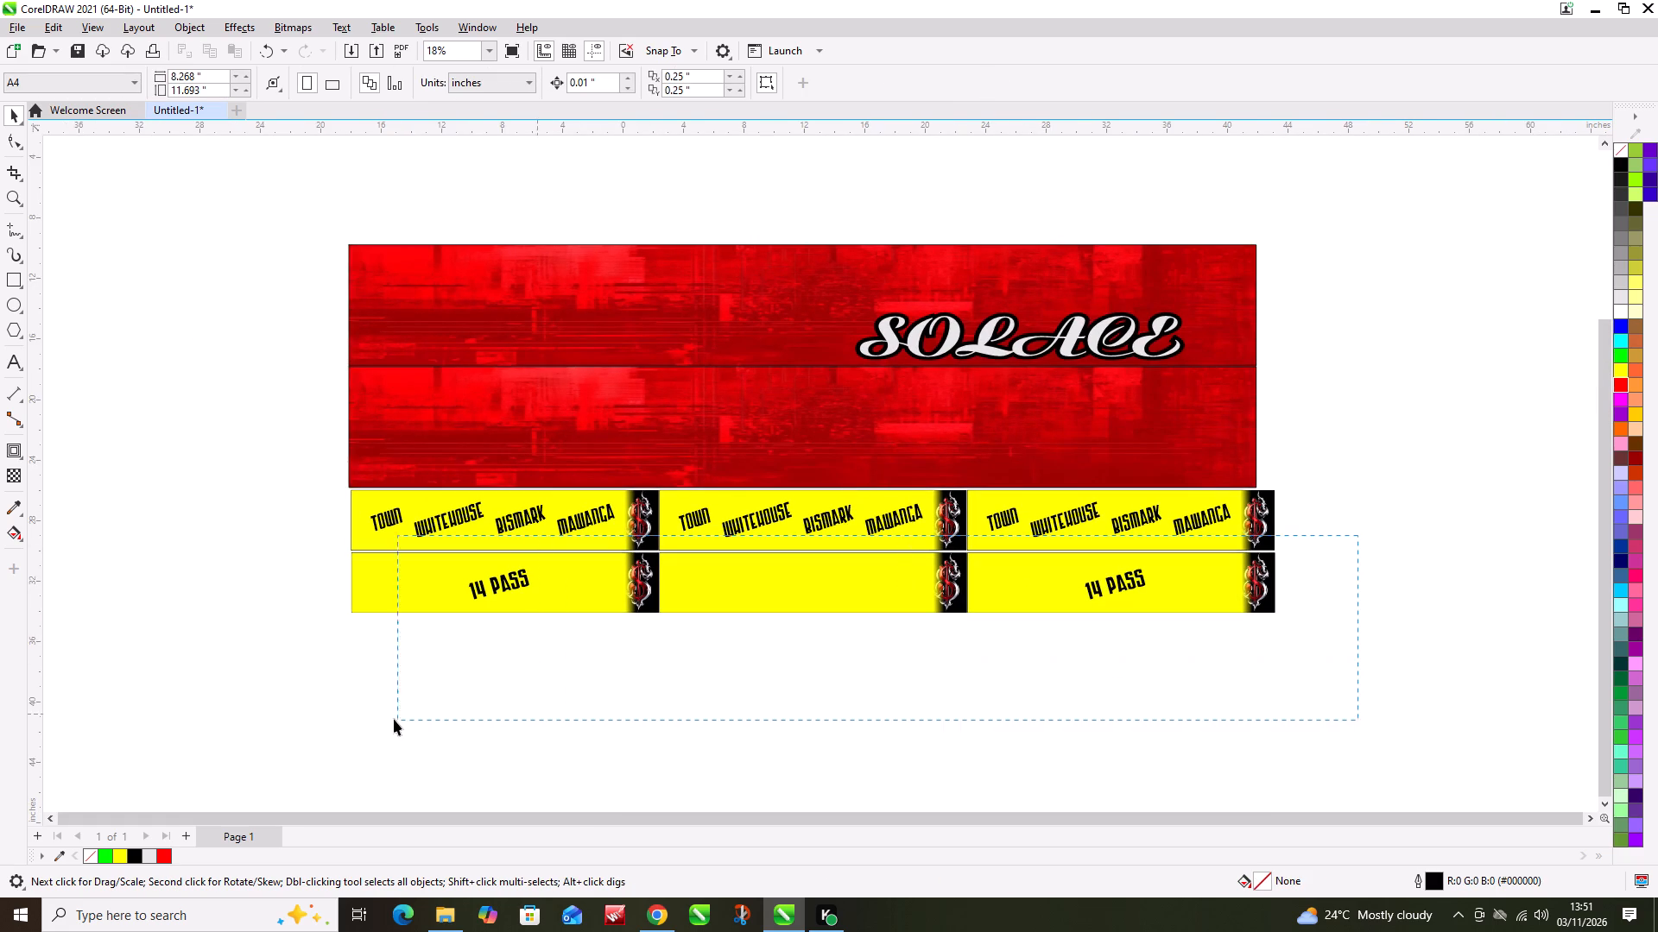
{"action": "left_click_drag", "start_coordinate": [394, 719], "coordinate": [389, 719]}
{"action": "left_click_drag", "start_coordinate": [389, 719], "coordinate": [310, 721]}
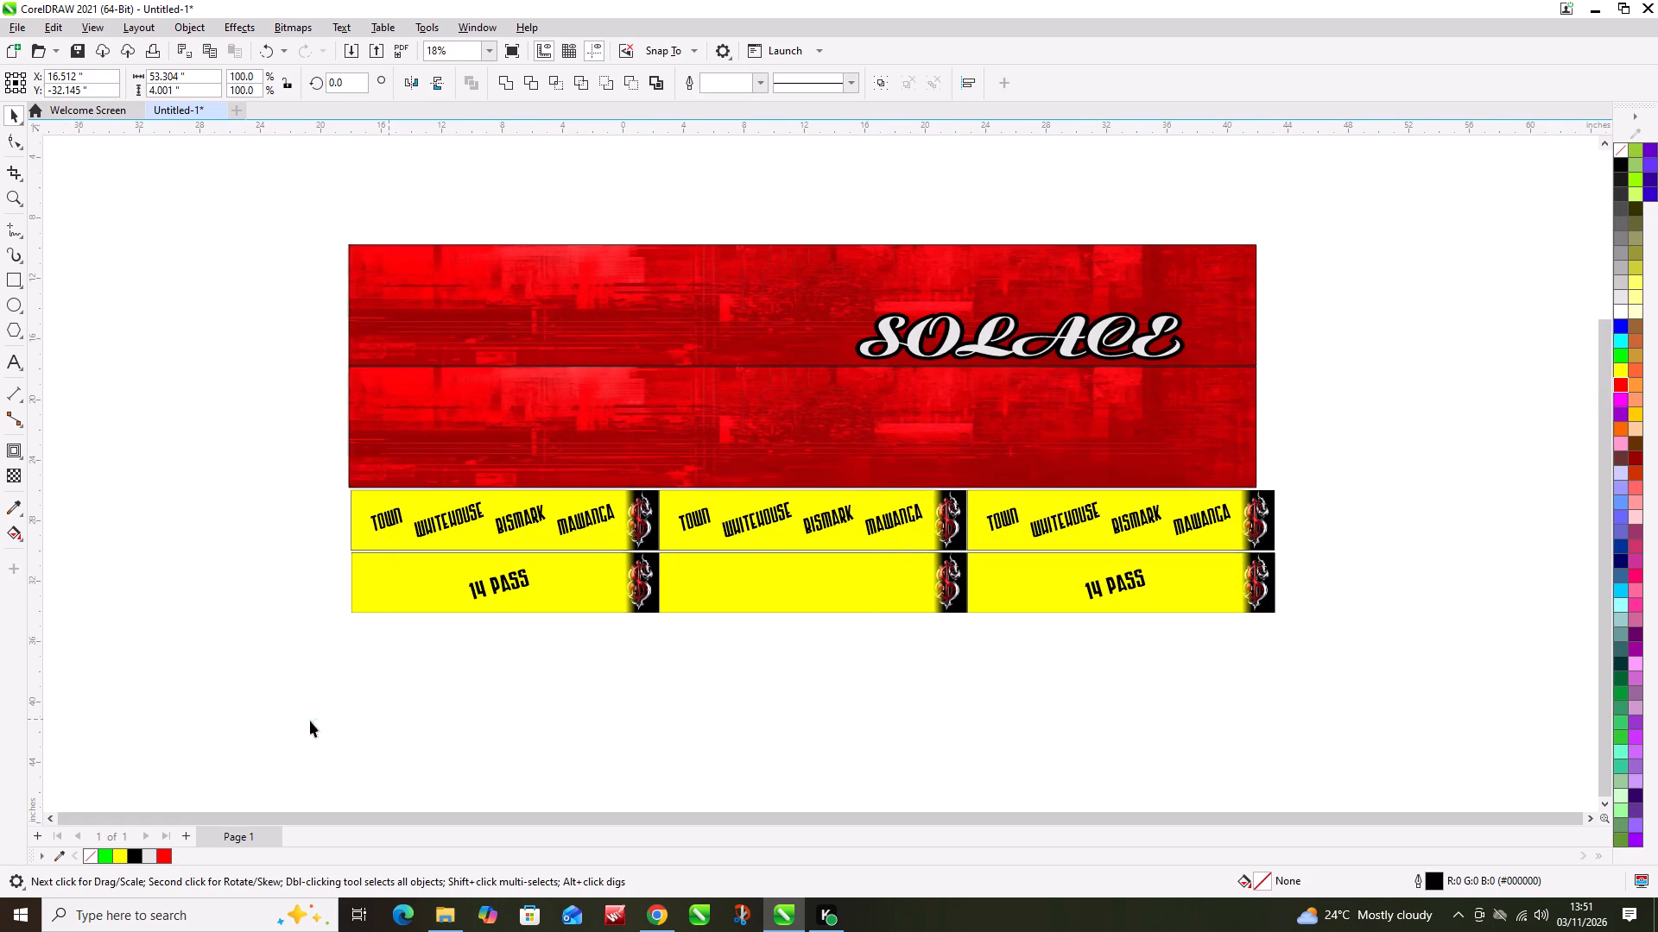
{"action": "left_click_drag", "start_coordinate": [327, 538], "coordinate": [563, 663]}
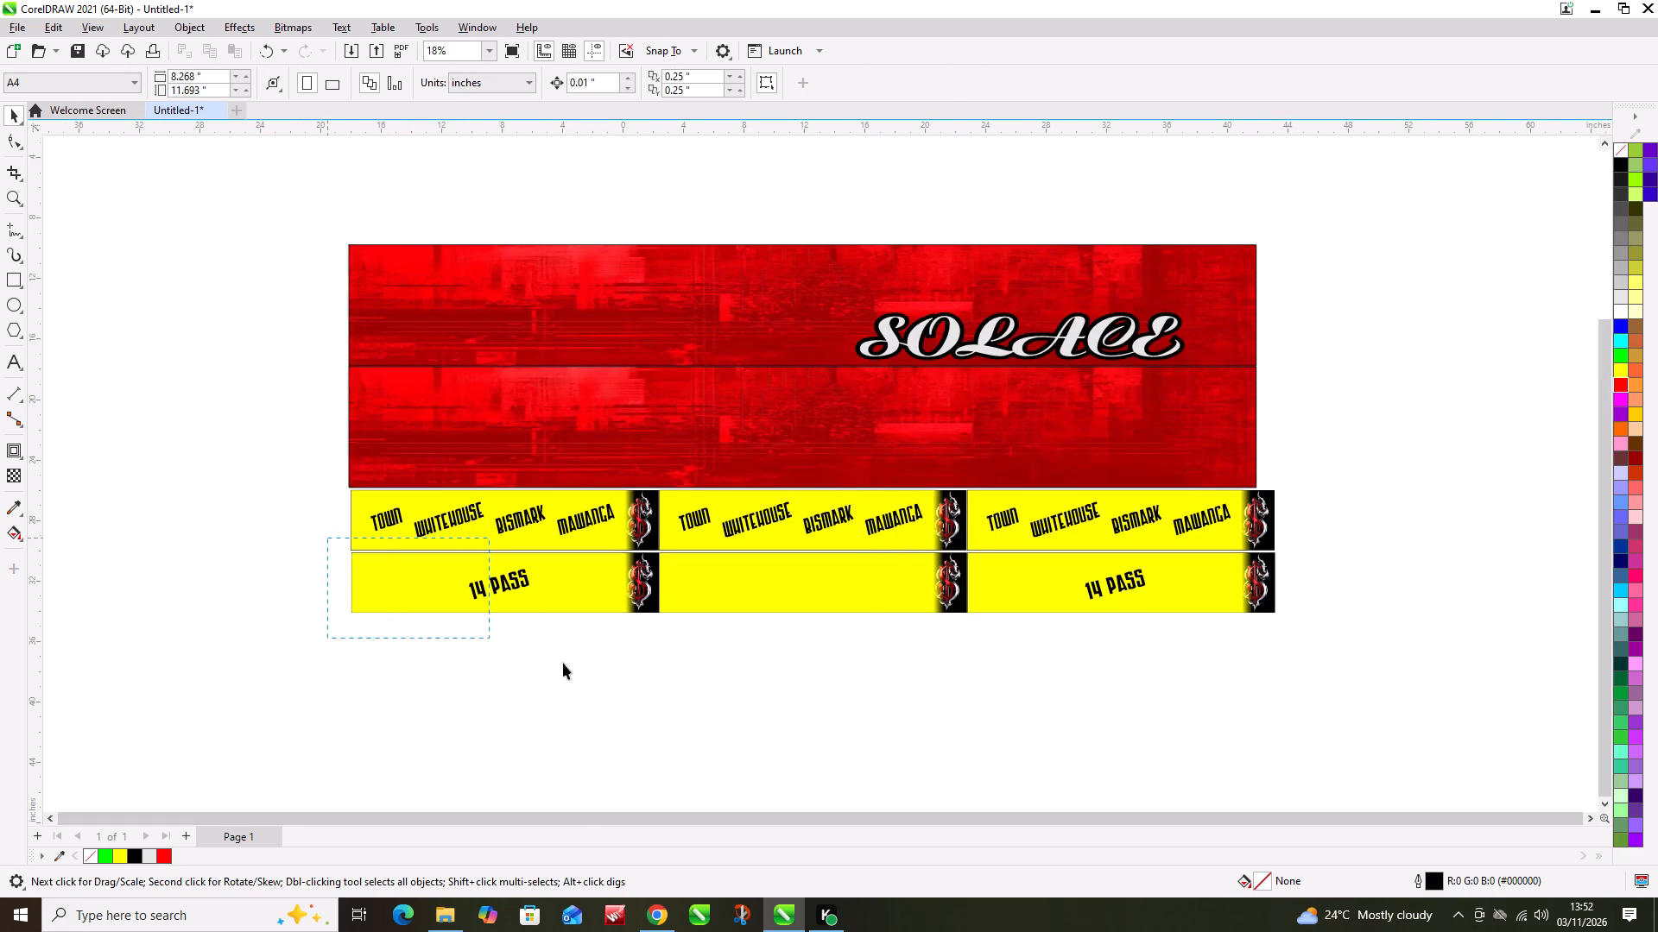
{"action": "left_click_drag", "start_coordinate": [563, 663], "coordinate": [1296, 655]}
{"action": "scroll", "coordinate": [1200, 560], "scroll_direction": "up", "scroll_amount": 6}
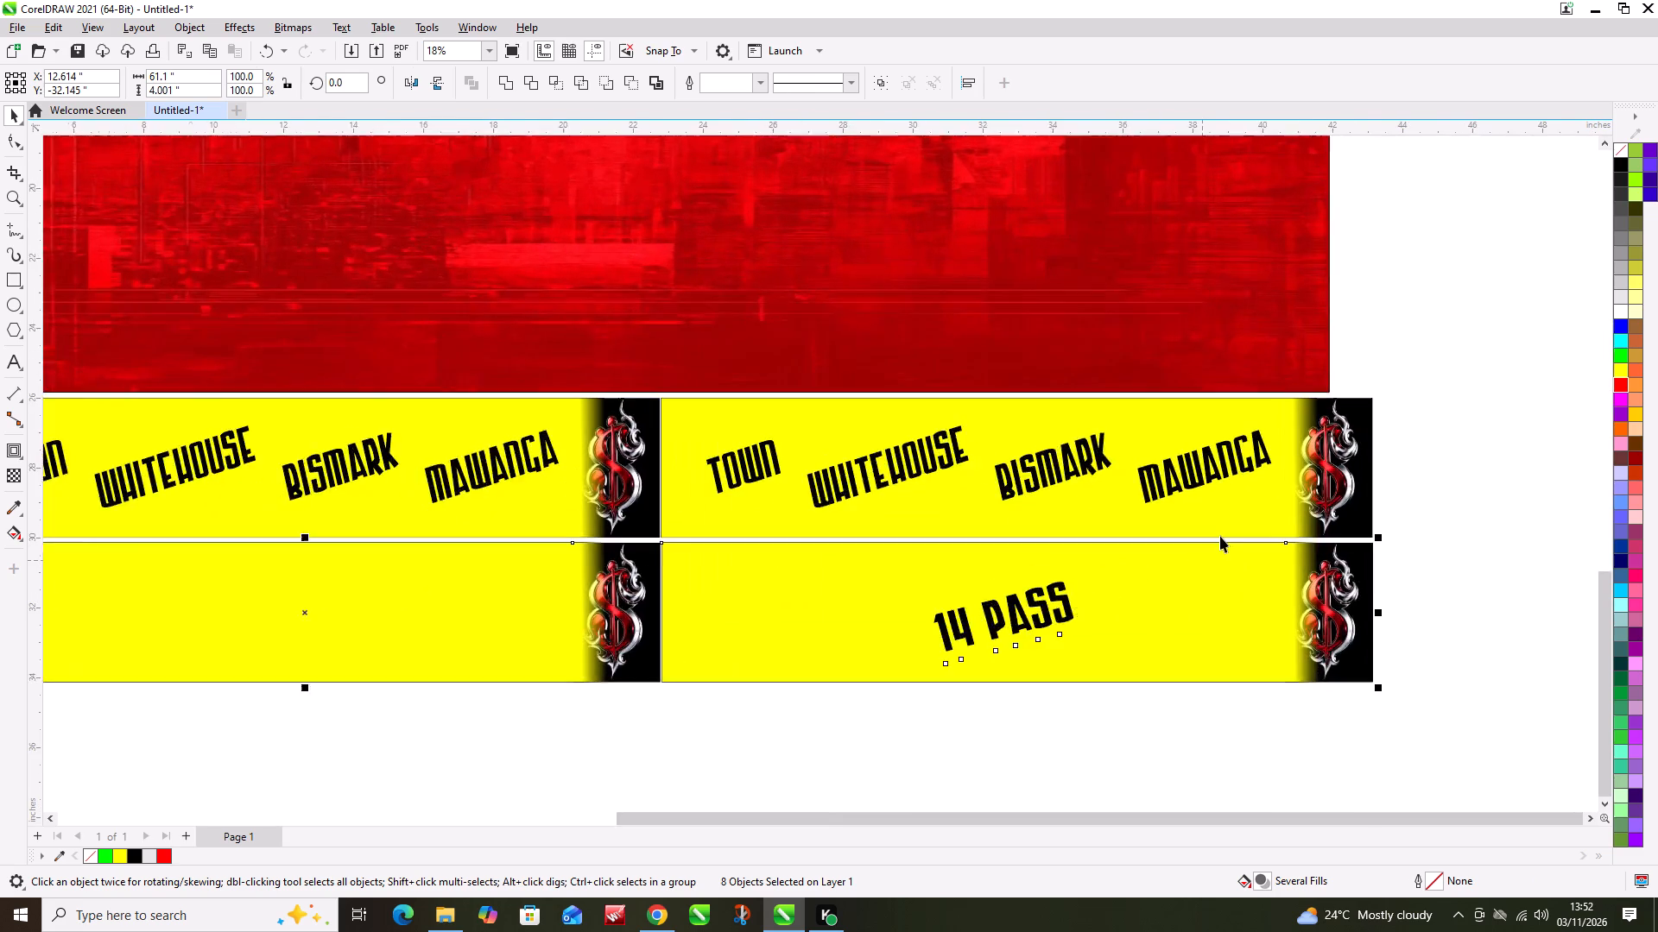
{"action": "scroll", "coordinate": [1220, 536], "scroll_direction": "up", "scroll_amount": 6}
{"action": "key", "text": "Up"}
{"action": "key", "text": "Up"}
{"action": "key", "text": "Up"}
{"action": "key", "text": "Up"}
{"action": "key", "text": "Up"}
{"action": "key", "text": "Up"}
{"action": "key", "text": "Up"}
{"action": "key", "text": "Up"}
{"action": "key", "text": "Up"}
{"action": "key", "text": "Up"}
{"action": "key", "text": "Up"}
{"action": "key", "text": "Up"}
{"action": "key", "text": "Up"}
{"action": "key", "text": "Up"}
{"action": "key", "text": "Up"}
{"action": "key", "text": "Up"}
{"action": "key", "text": "Up"}
{"action": "key", "text": "Up"}
{"action": "key", "text": "Up"}
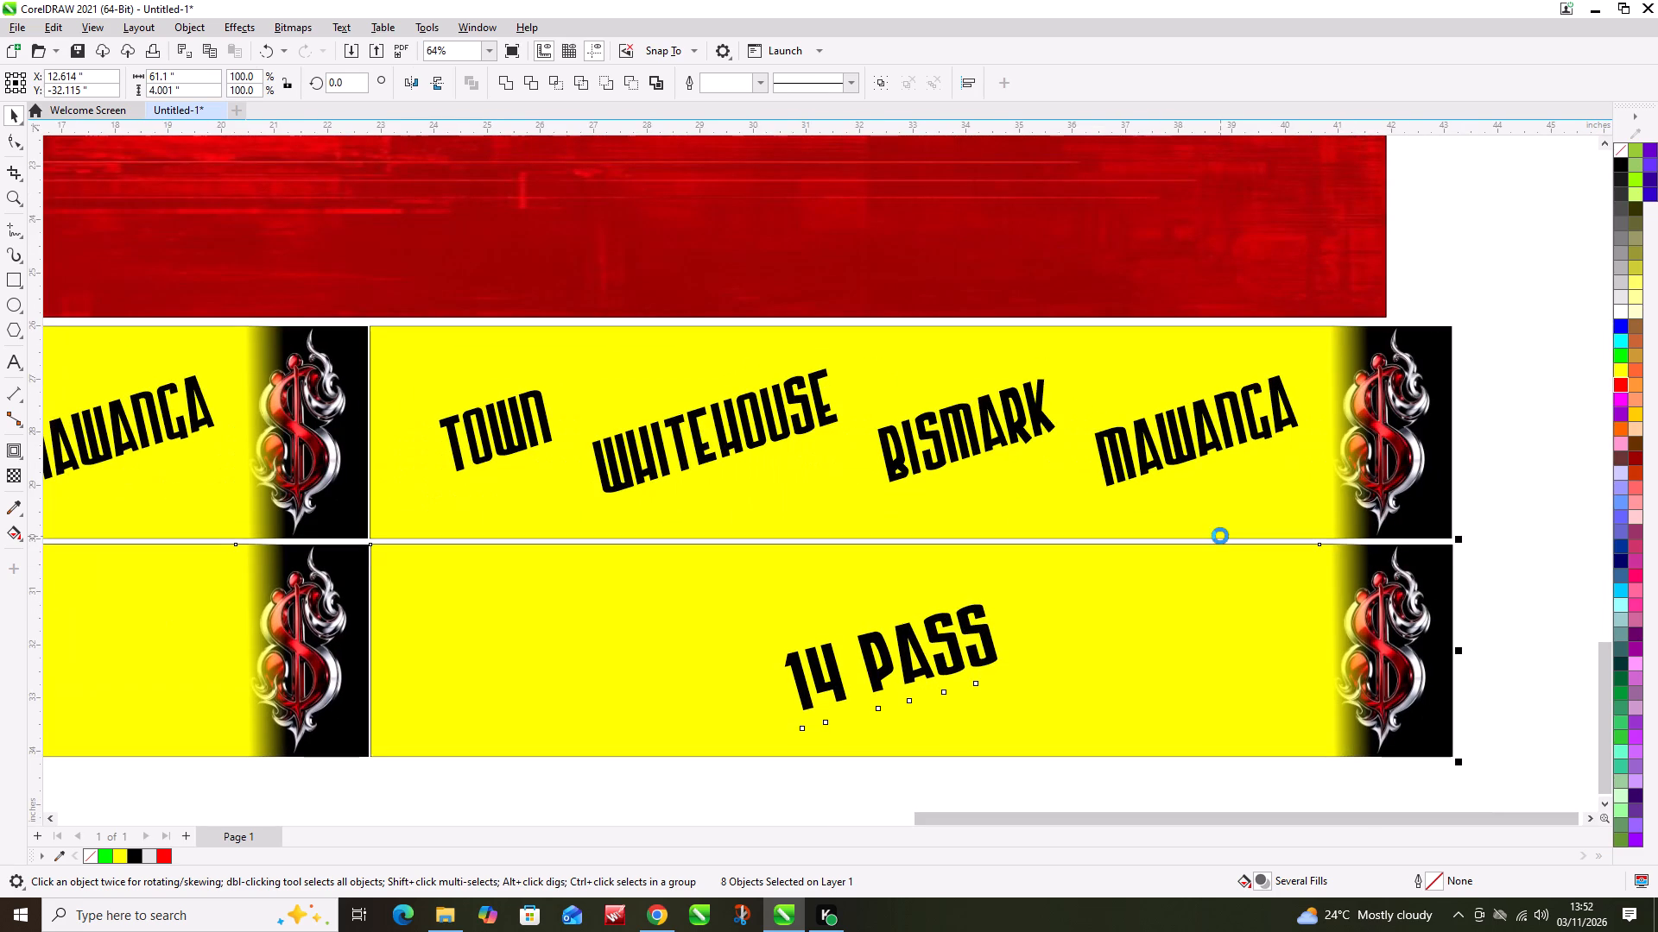
{"action": "key", "text": "Up"}
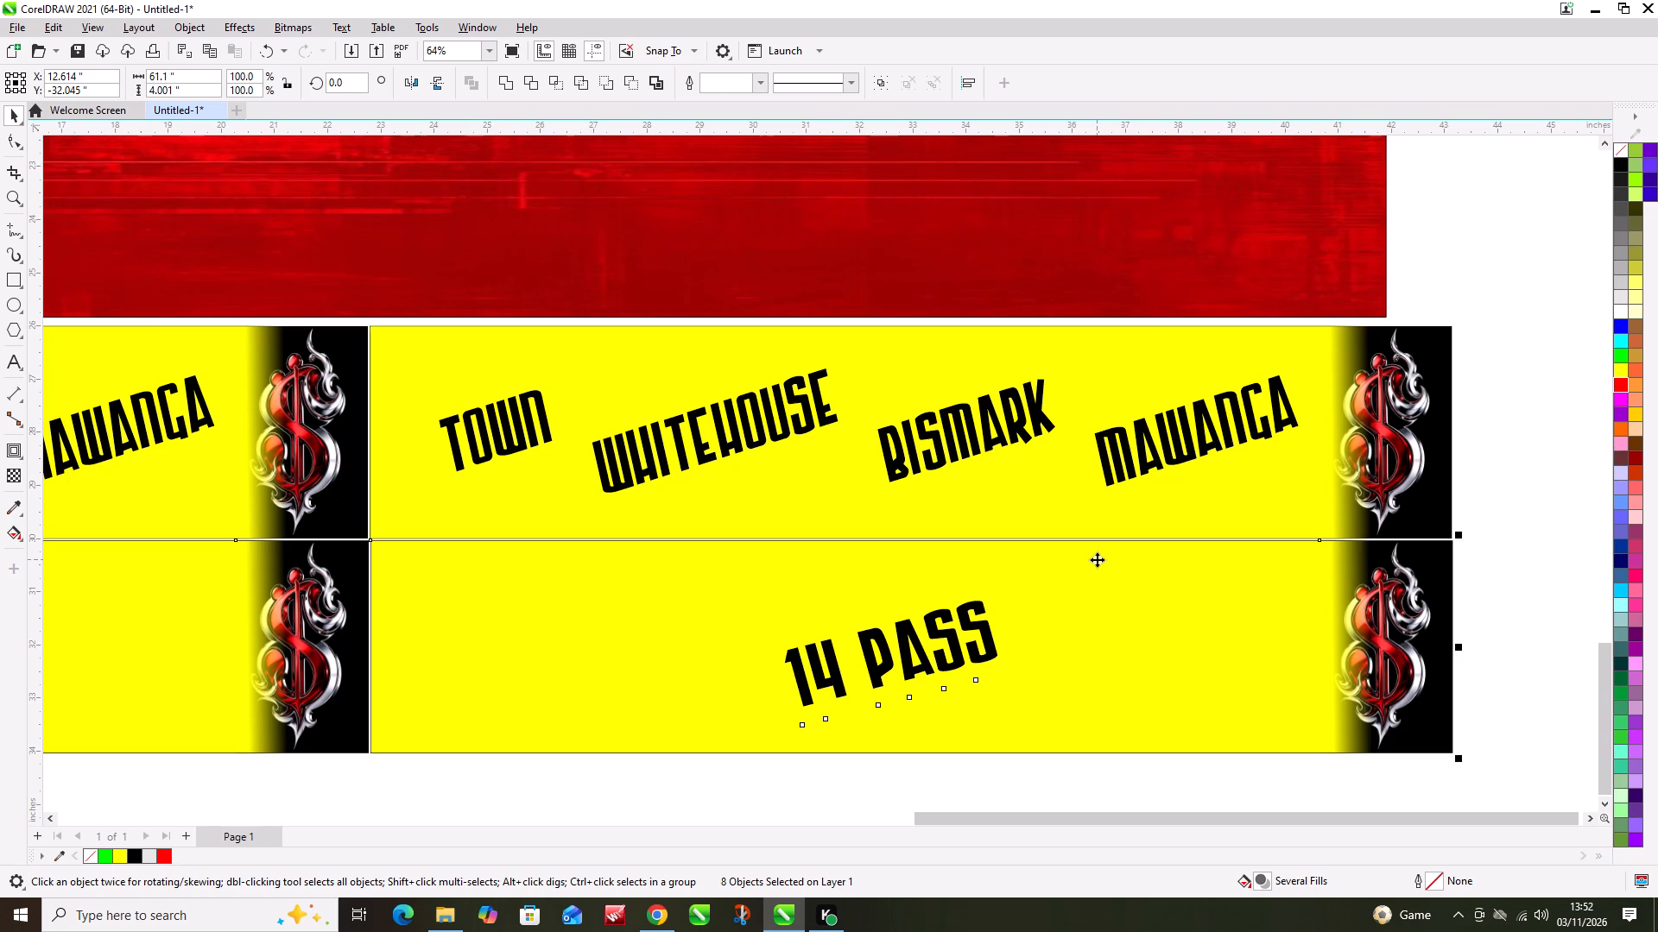
Delete the TOWN, WHITEHOUSE, BISMARK, MAWANGA and 14 PASS texts from the last column of yellow banners.
{"action": "scroll", "coordinate": [1196, 501], "scroll_direction": "down", "scroll_amount": 6}
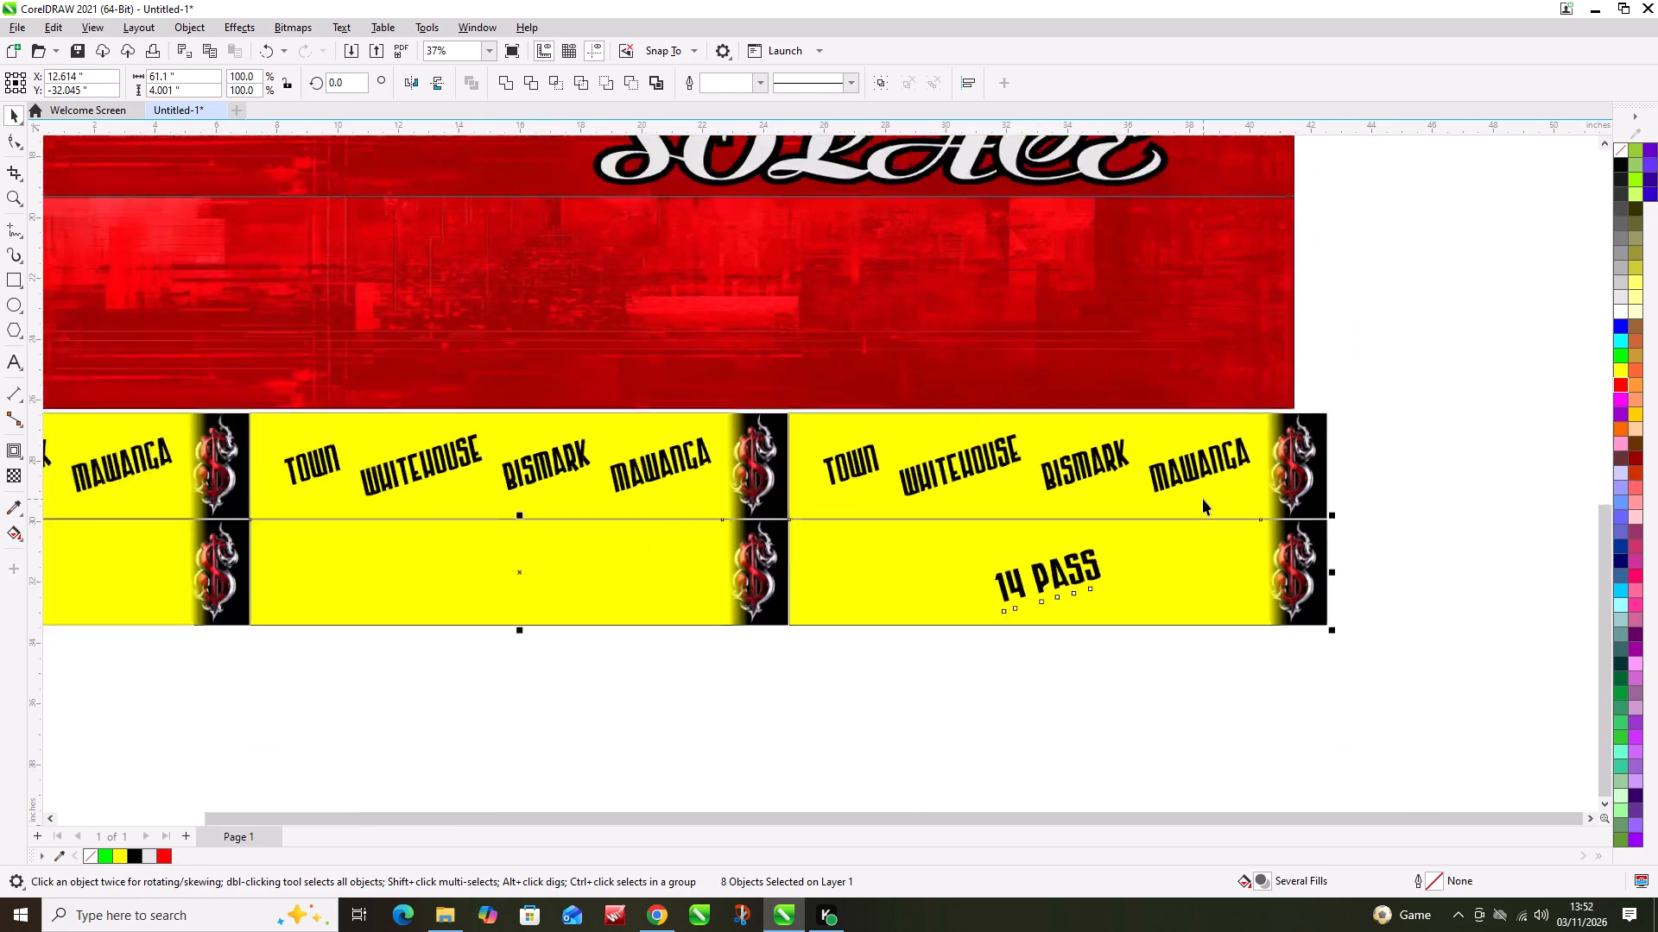
{"action": "scroll", "coordinate": [1203, 499], "scroll_direction": "down", "scroll_amount": 2}
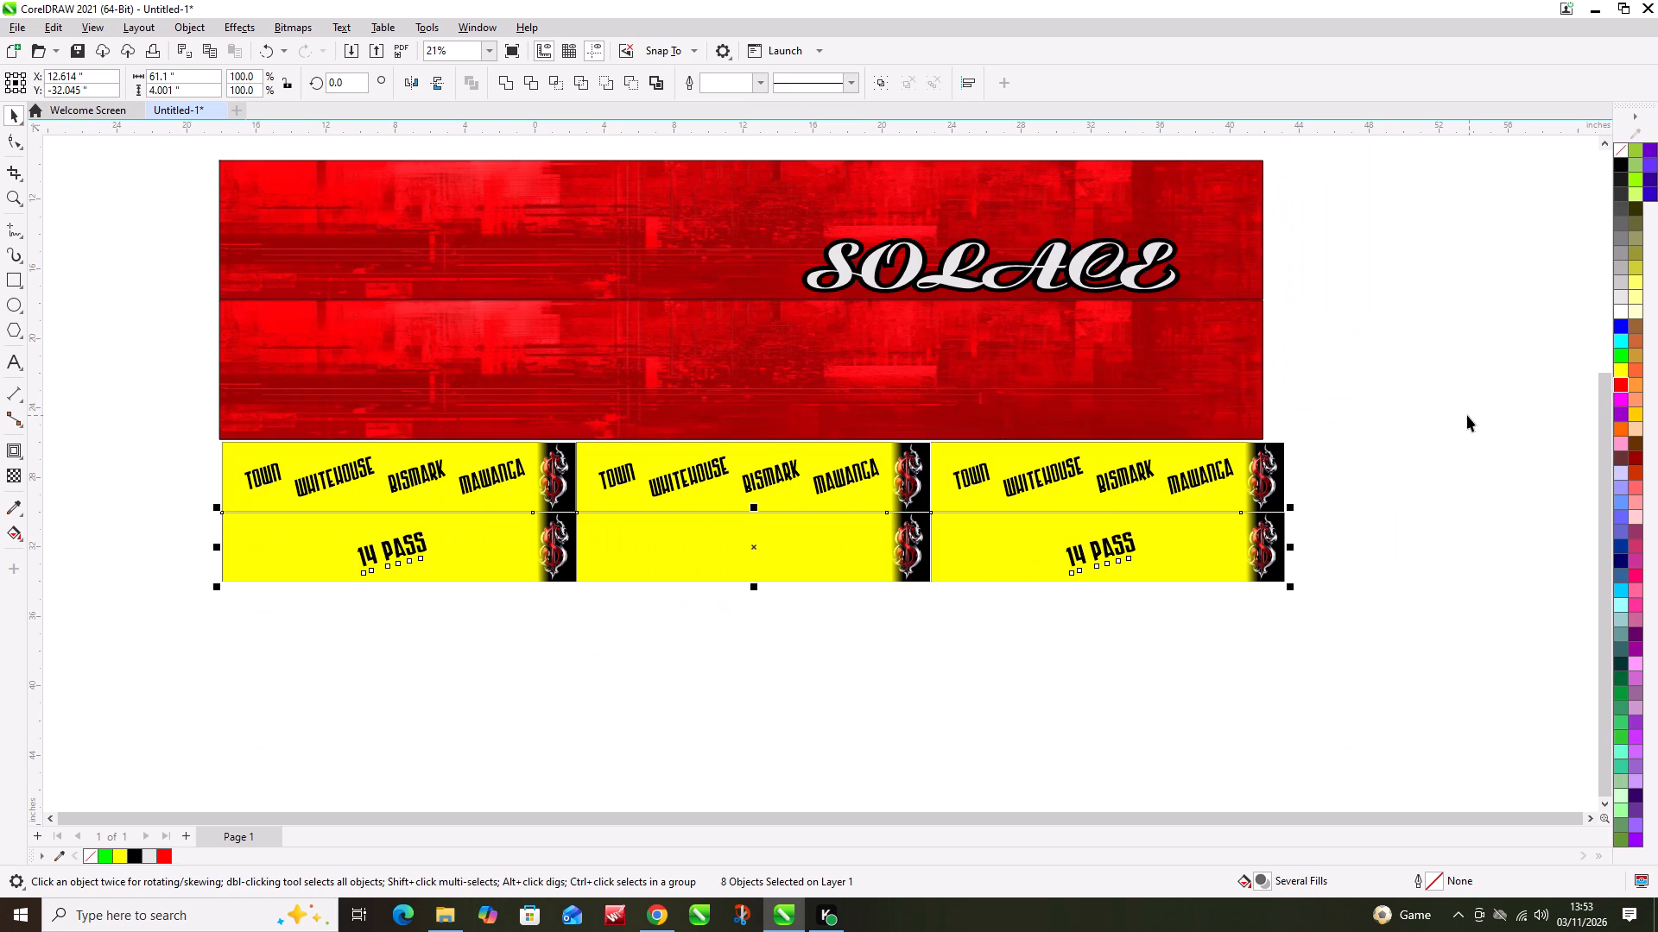
{"action": "left_click", "coordinate": [1467, 415]}
{"action": "left_click_drag", "start_coordinate": [1445, 433], "coordinate": [1085, 528]}
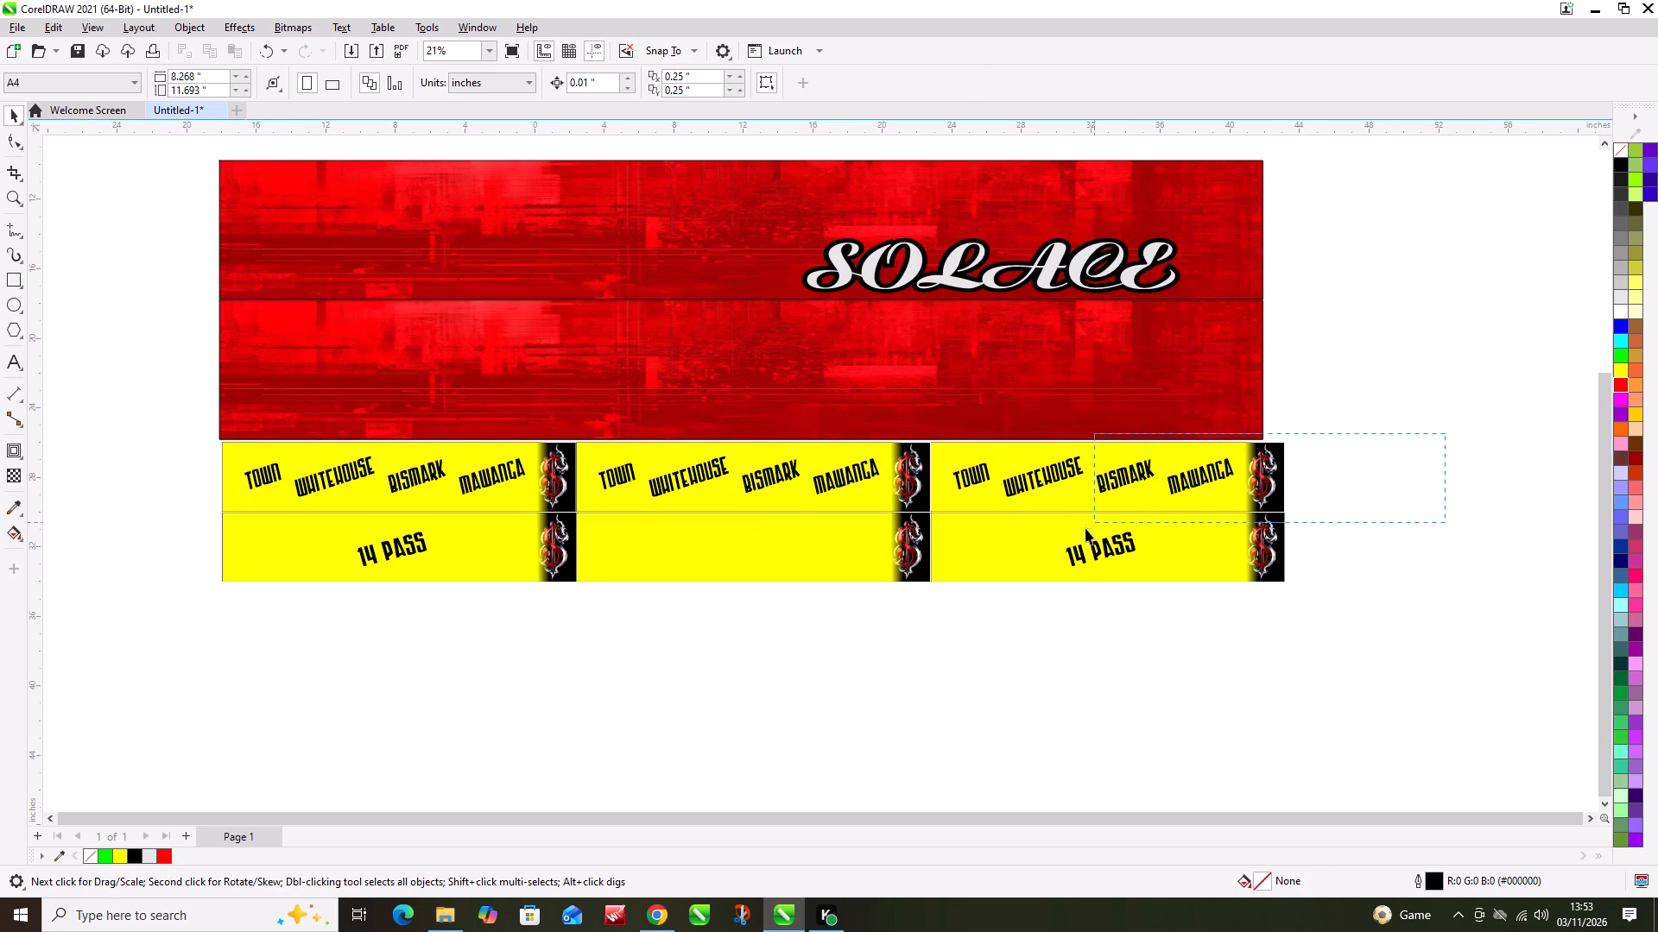
{"action": "left_click_drag", "start_coordinate": [1085, 528], "coordinate": [1293, 480]}
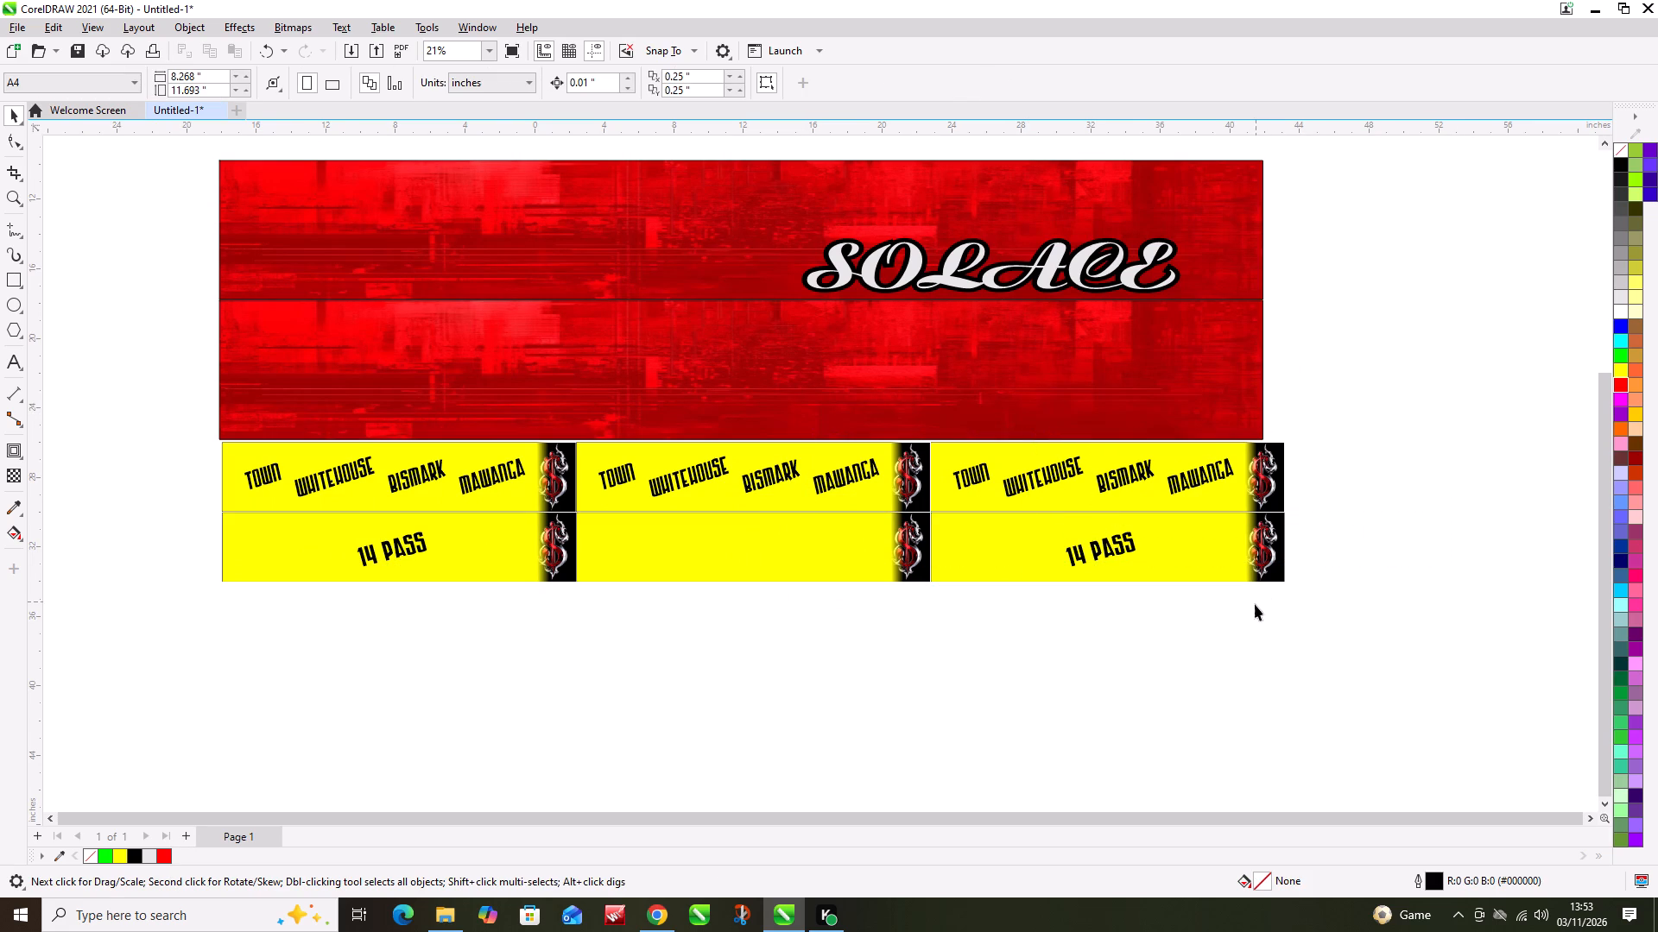
{"action": "left_click_drag", "start_coordinate": [1255, 604], "coordinate": [931, 413]}
{"action": "key", "text": "Delete"}
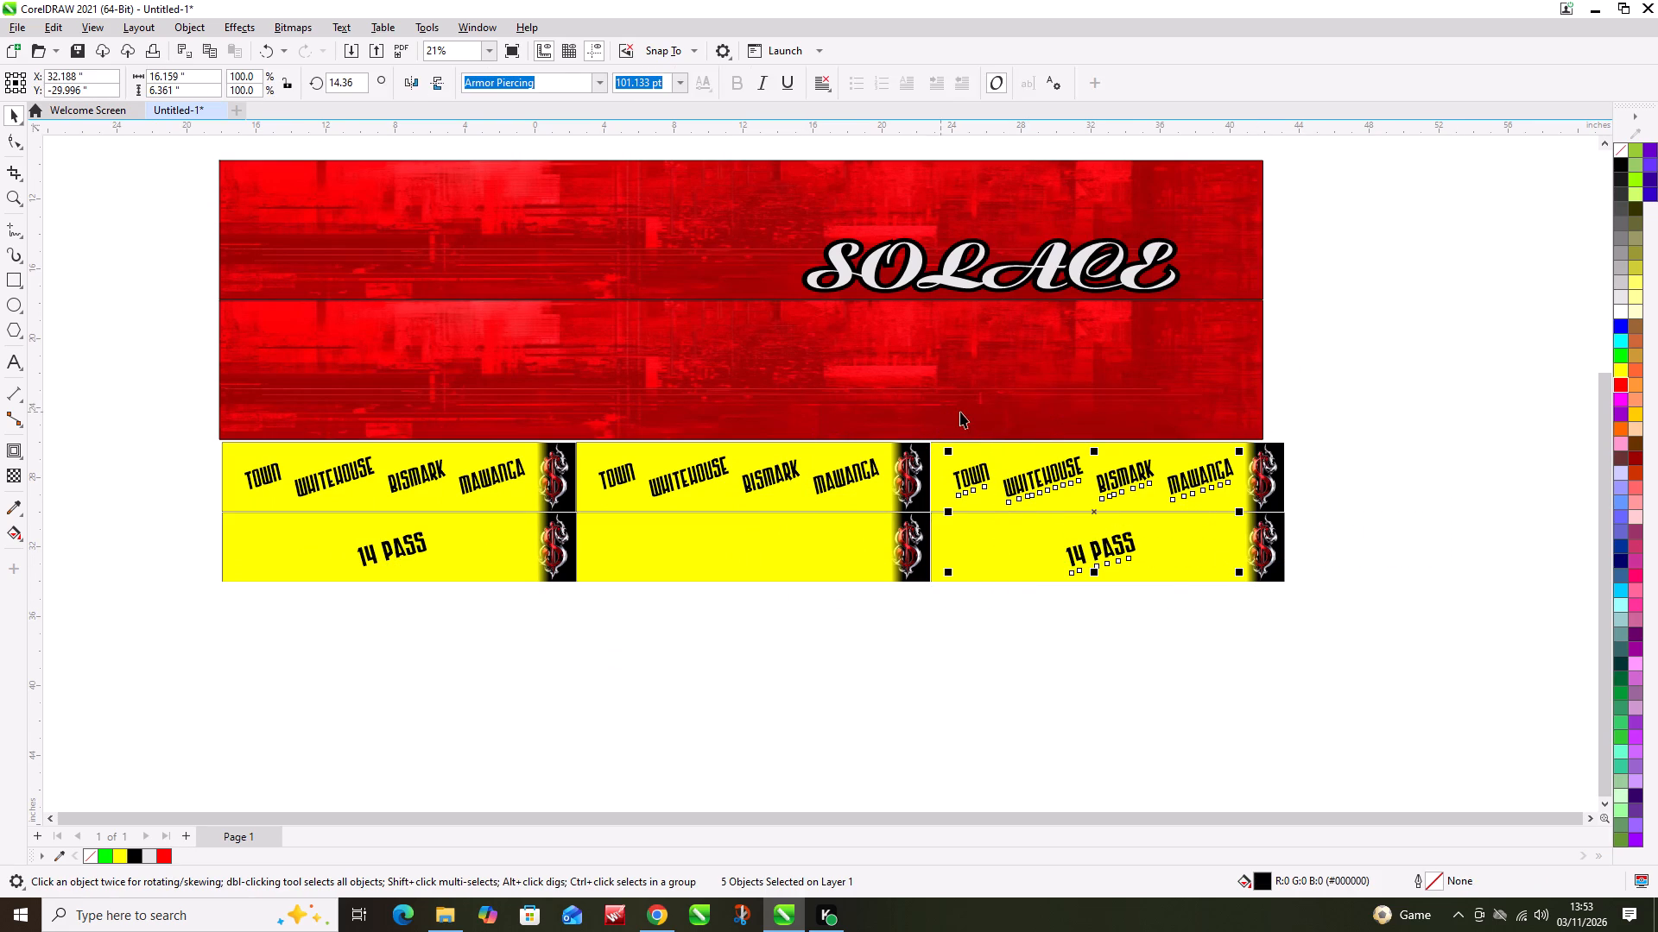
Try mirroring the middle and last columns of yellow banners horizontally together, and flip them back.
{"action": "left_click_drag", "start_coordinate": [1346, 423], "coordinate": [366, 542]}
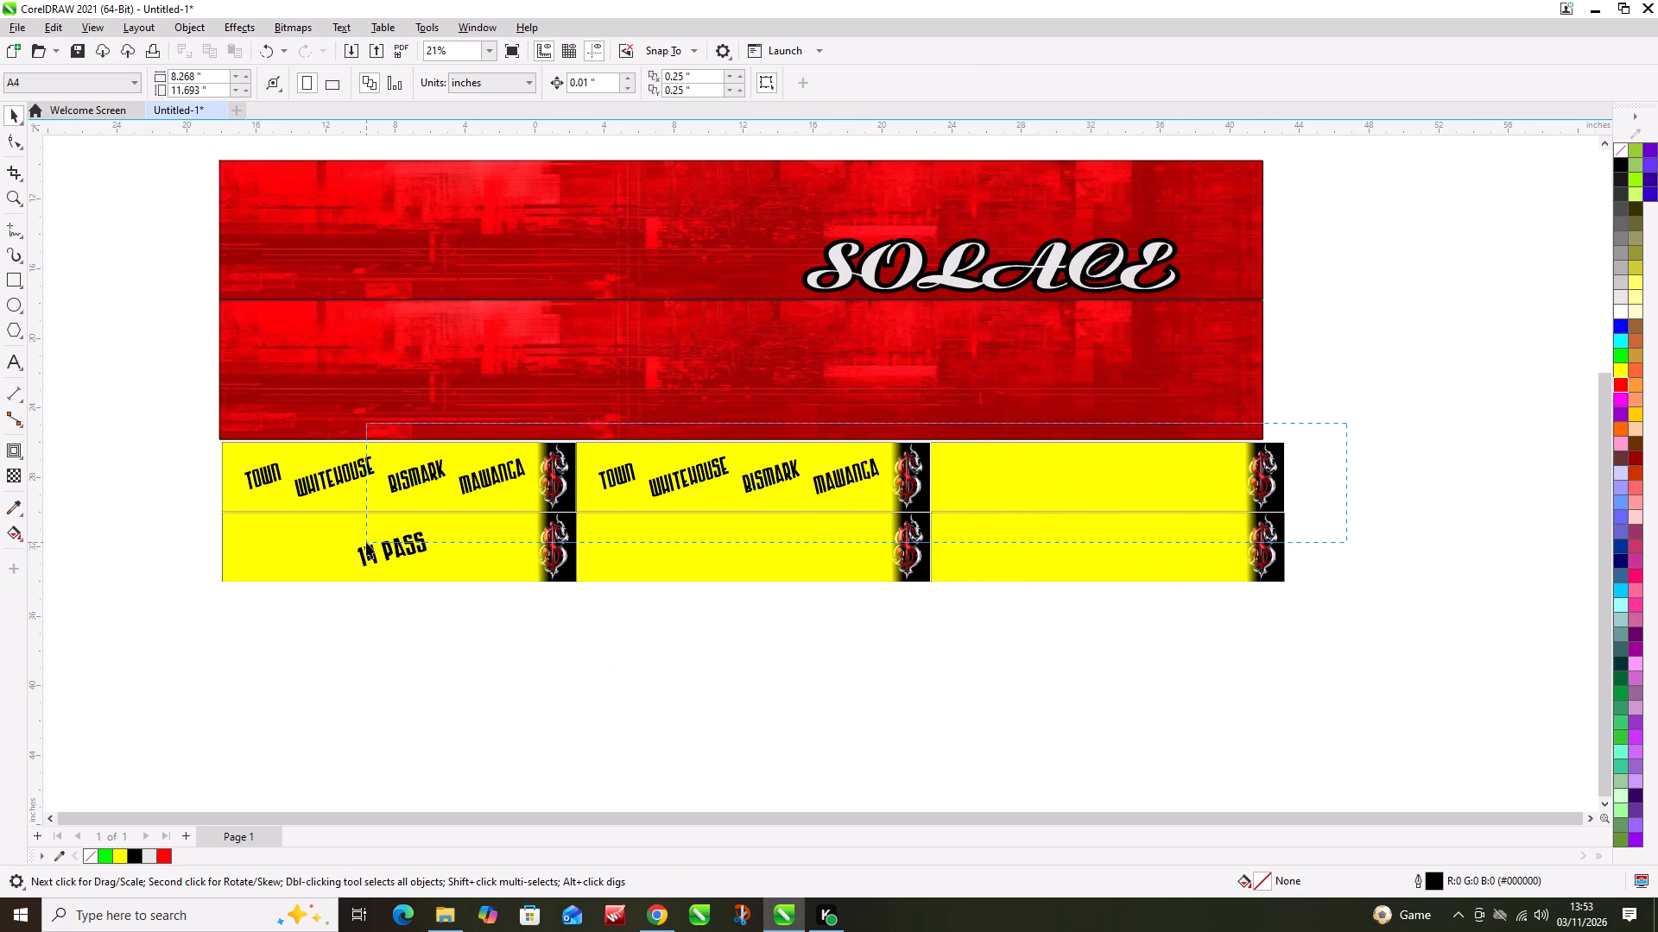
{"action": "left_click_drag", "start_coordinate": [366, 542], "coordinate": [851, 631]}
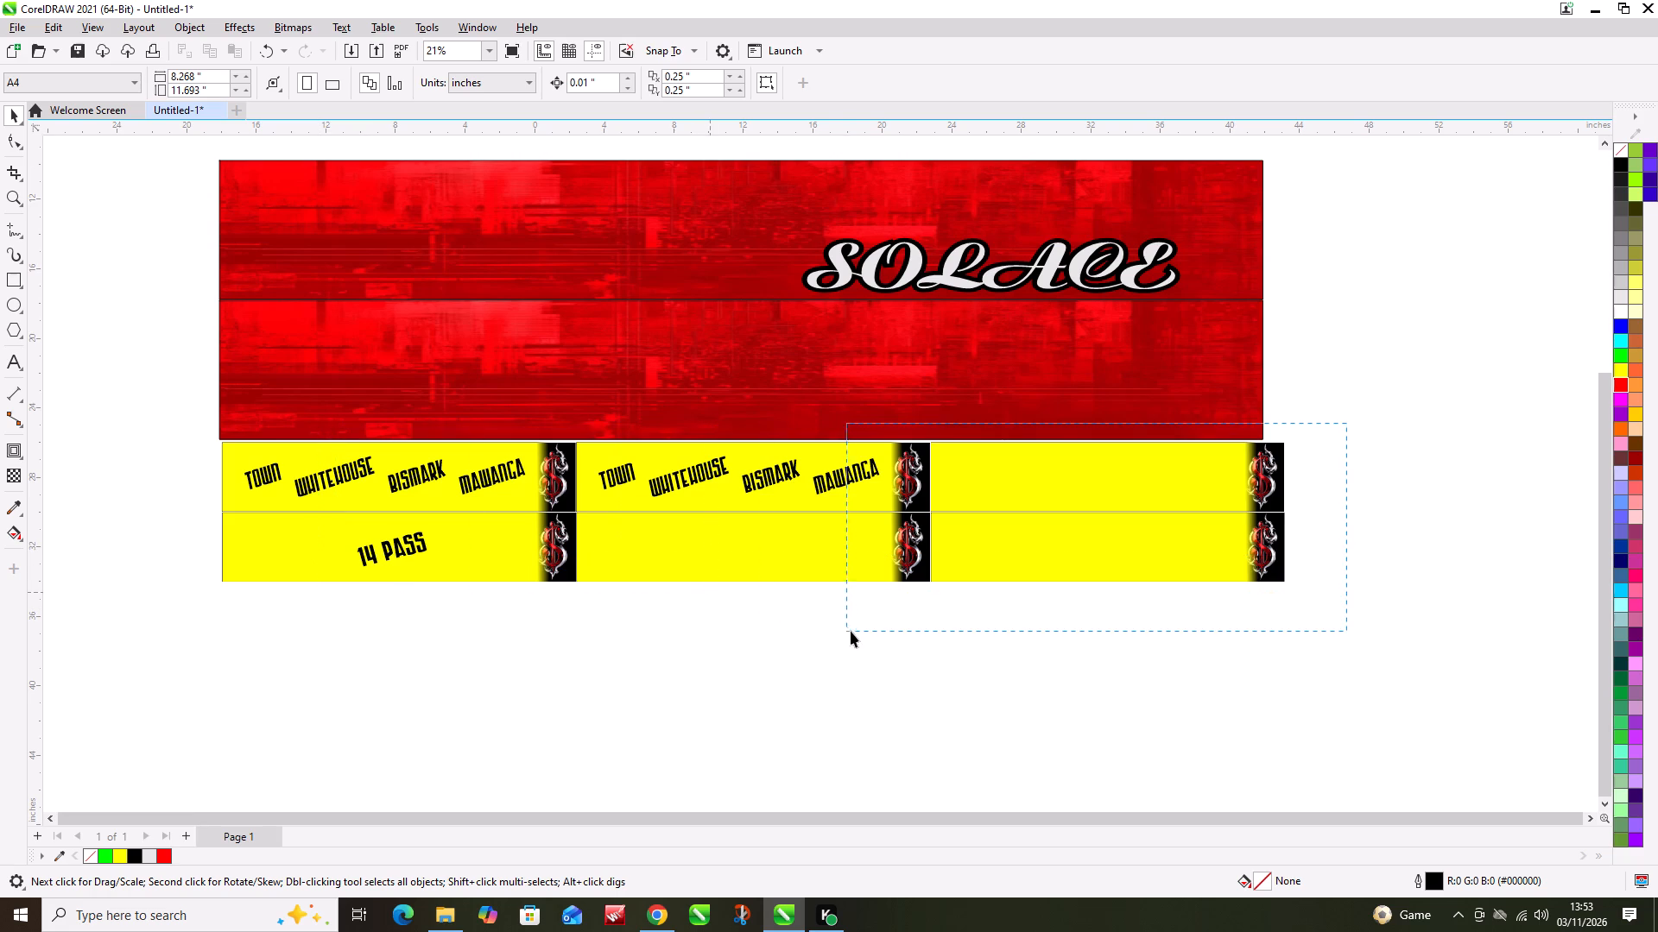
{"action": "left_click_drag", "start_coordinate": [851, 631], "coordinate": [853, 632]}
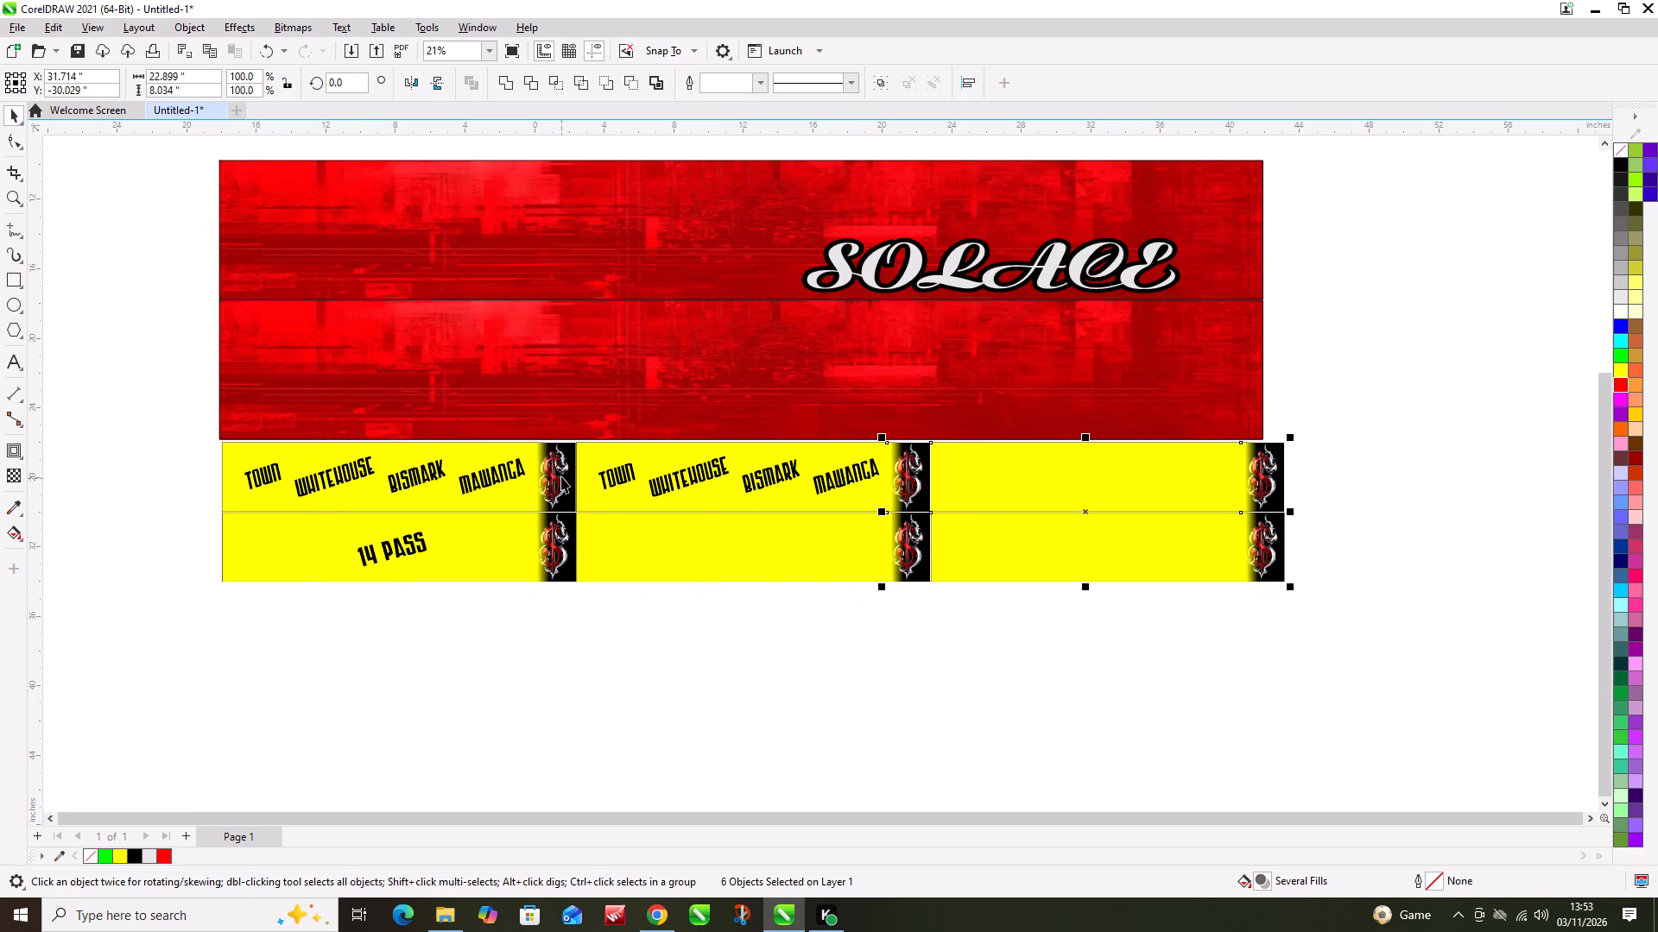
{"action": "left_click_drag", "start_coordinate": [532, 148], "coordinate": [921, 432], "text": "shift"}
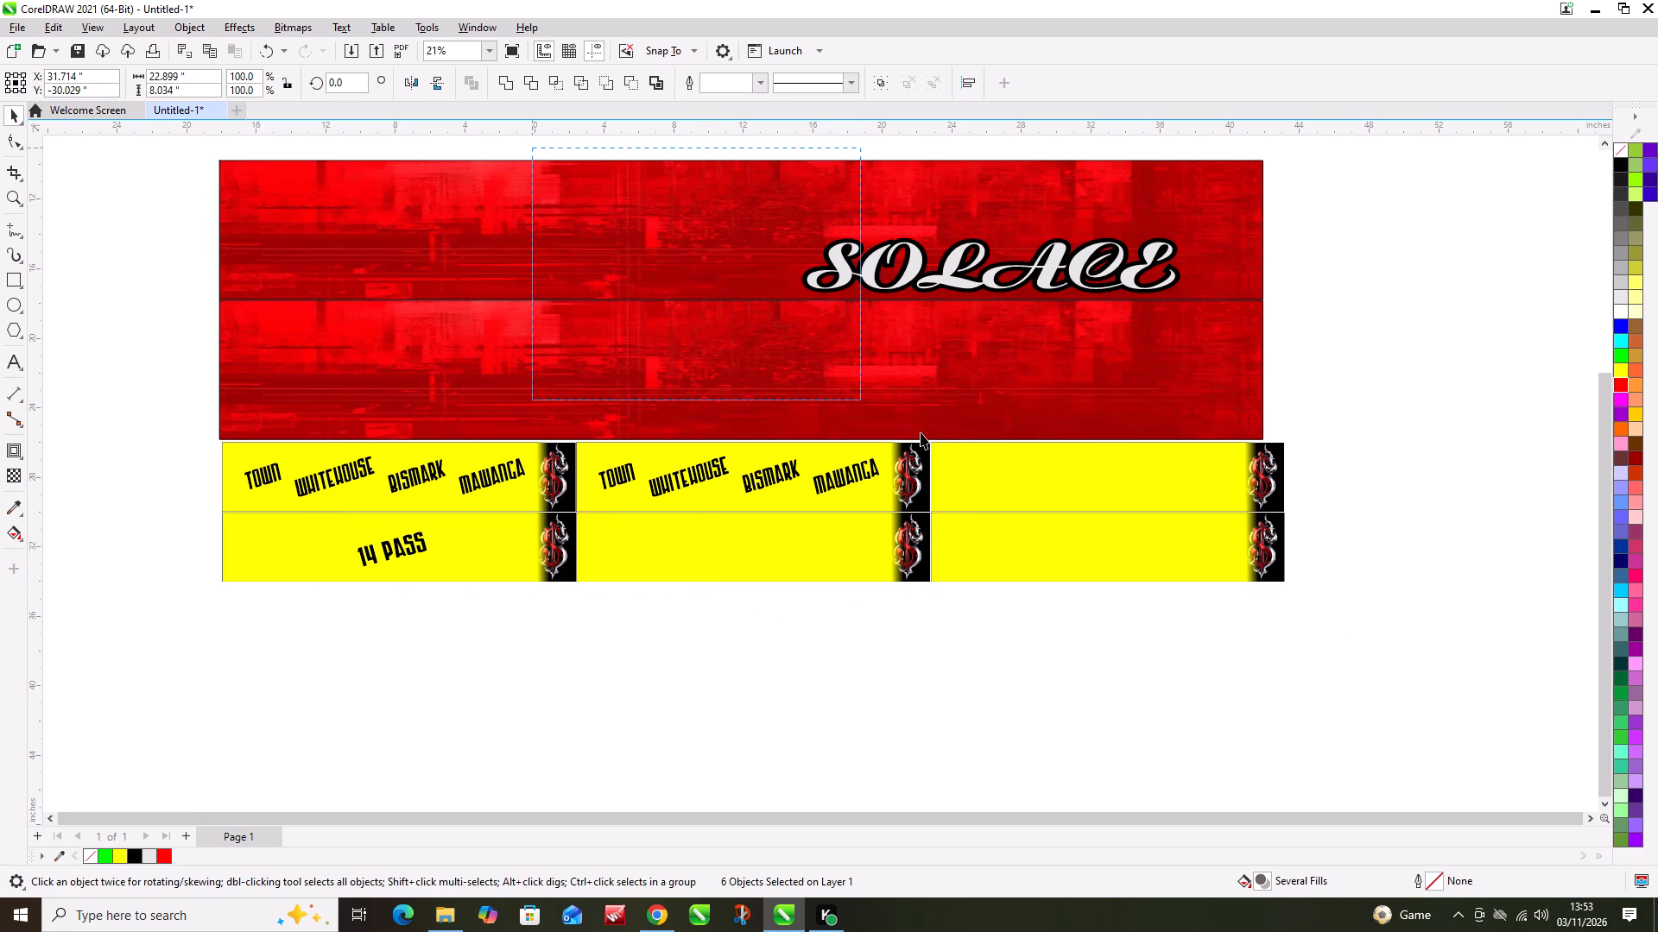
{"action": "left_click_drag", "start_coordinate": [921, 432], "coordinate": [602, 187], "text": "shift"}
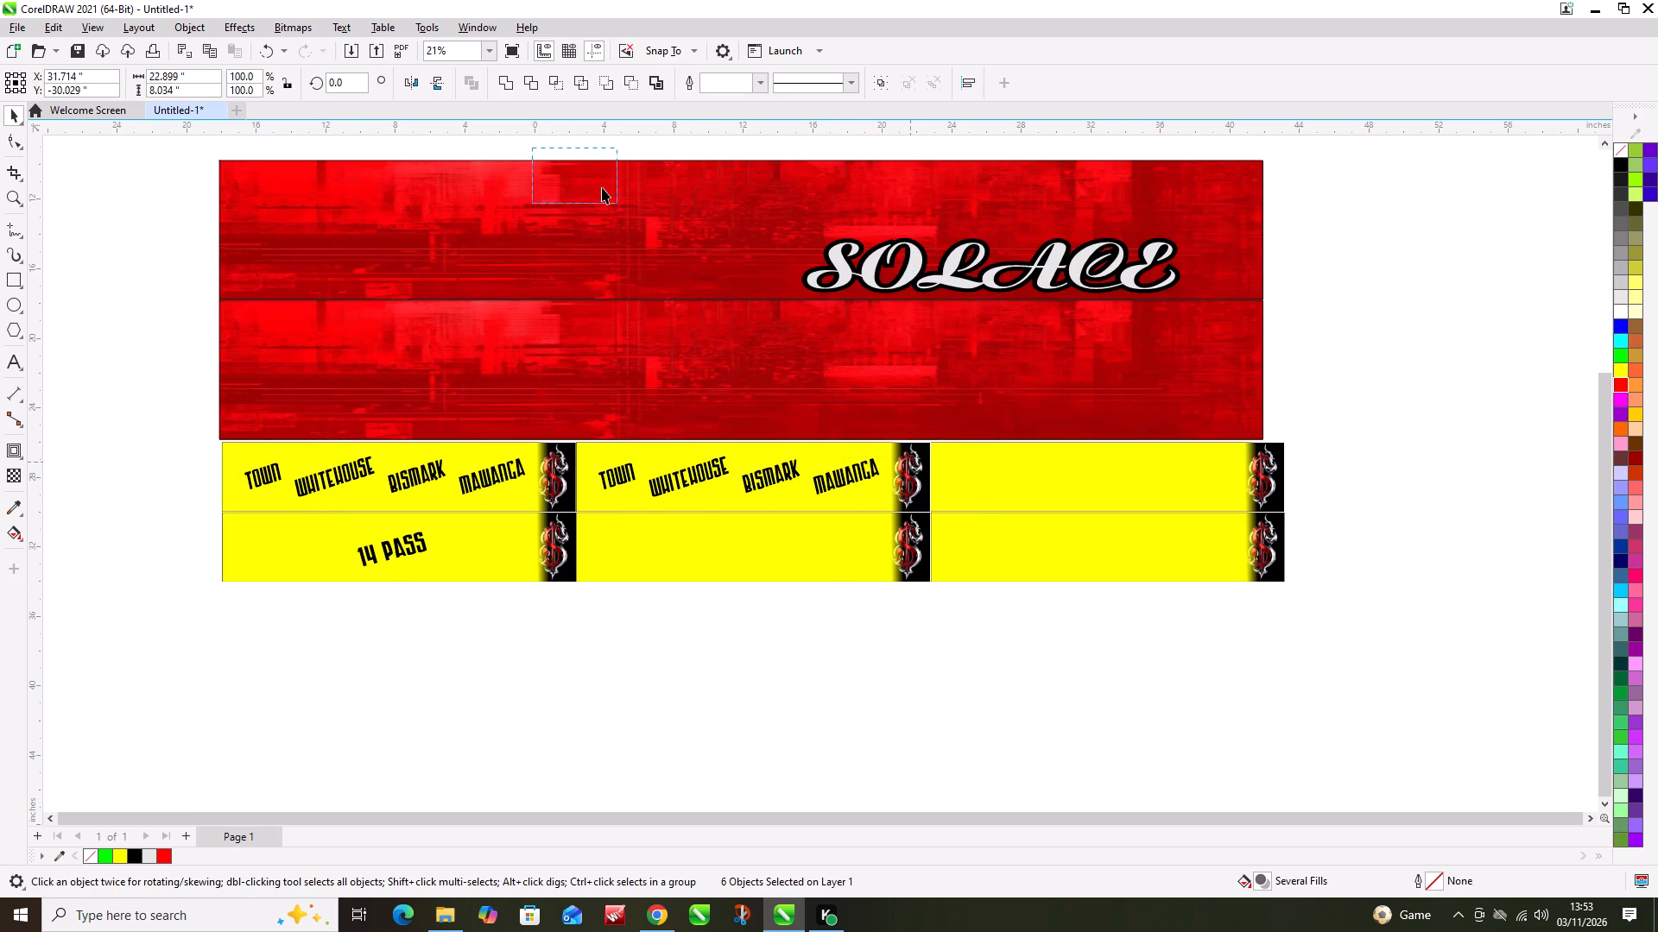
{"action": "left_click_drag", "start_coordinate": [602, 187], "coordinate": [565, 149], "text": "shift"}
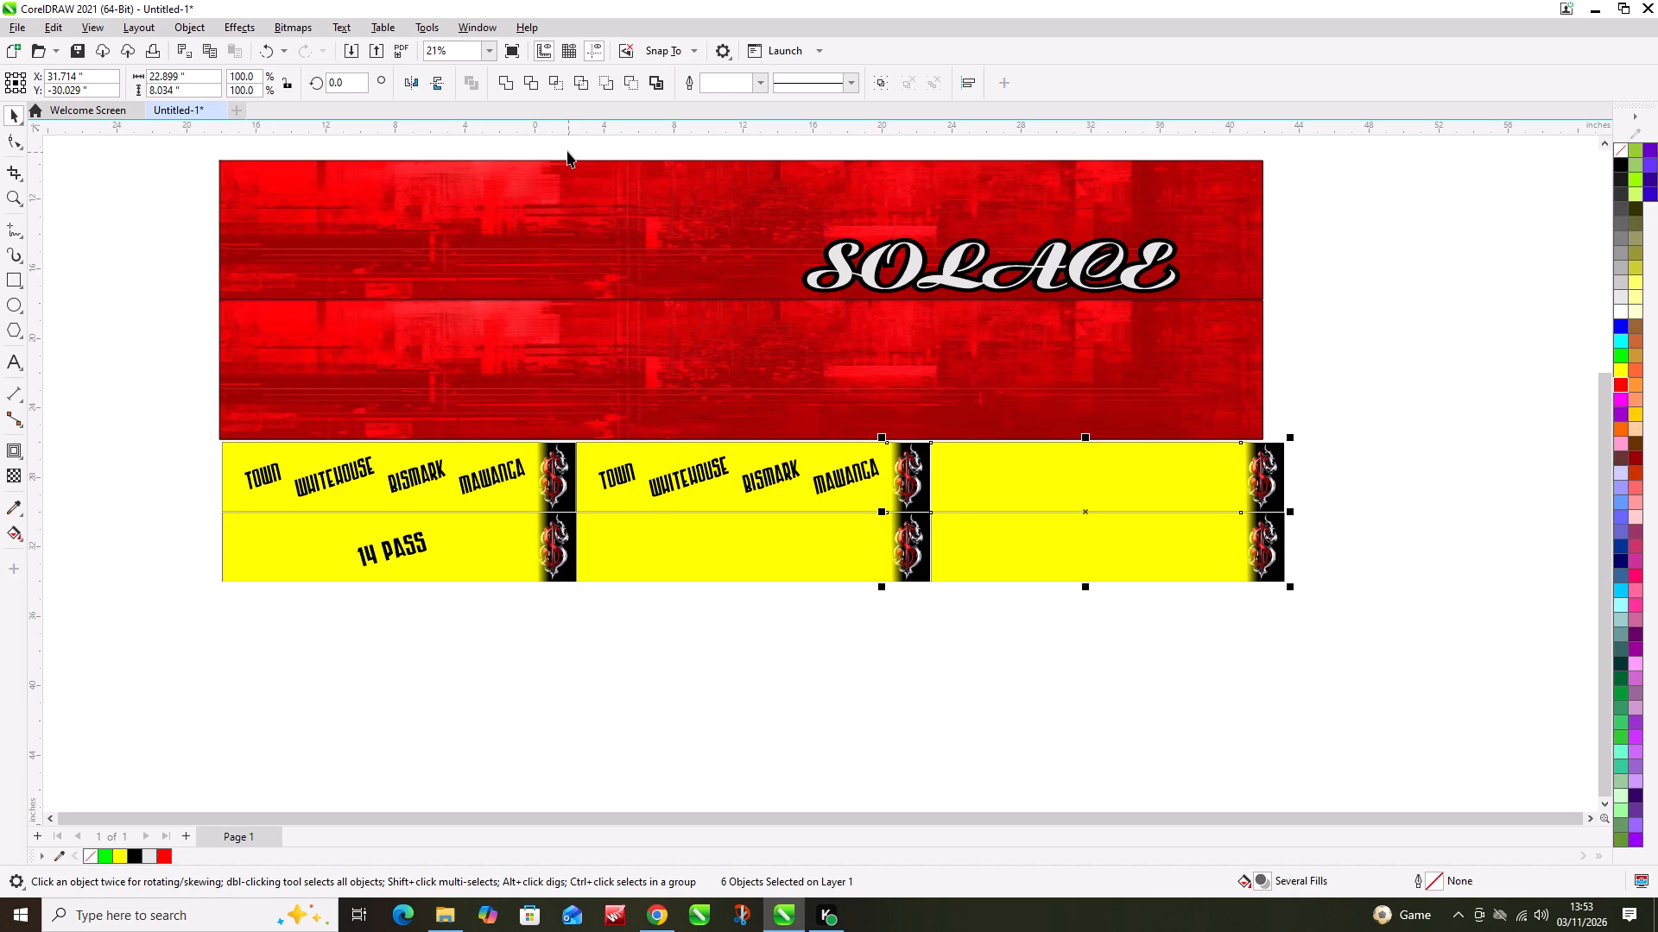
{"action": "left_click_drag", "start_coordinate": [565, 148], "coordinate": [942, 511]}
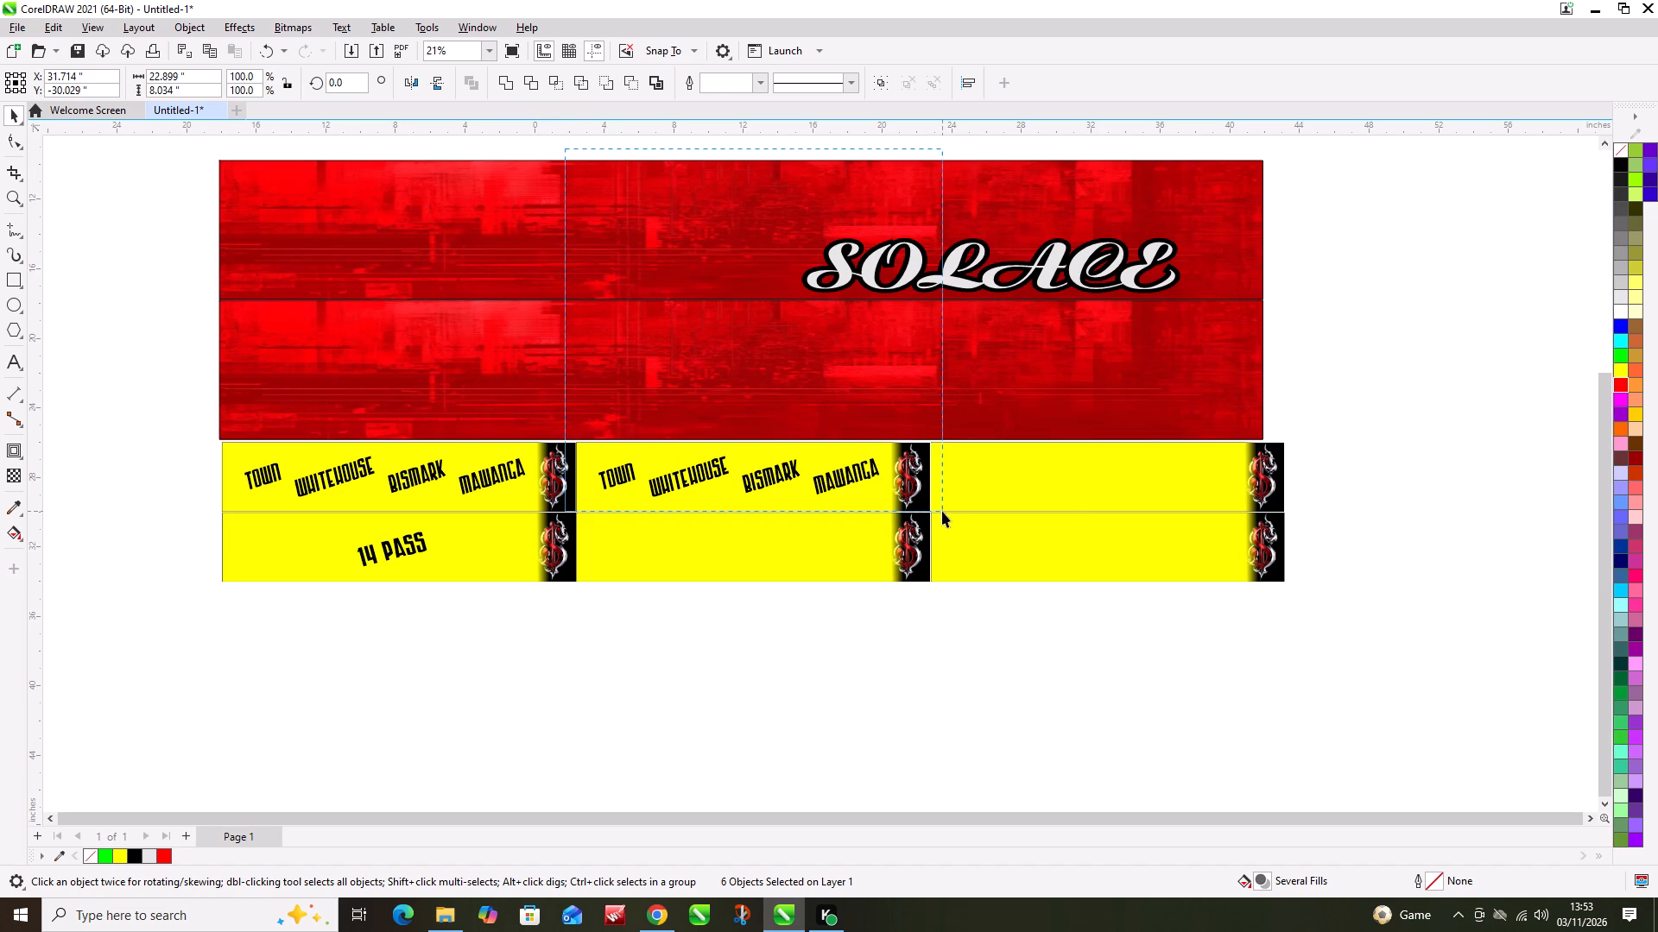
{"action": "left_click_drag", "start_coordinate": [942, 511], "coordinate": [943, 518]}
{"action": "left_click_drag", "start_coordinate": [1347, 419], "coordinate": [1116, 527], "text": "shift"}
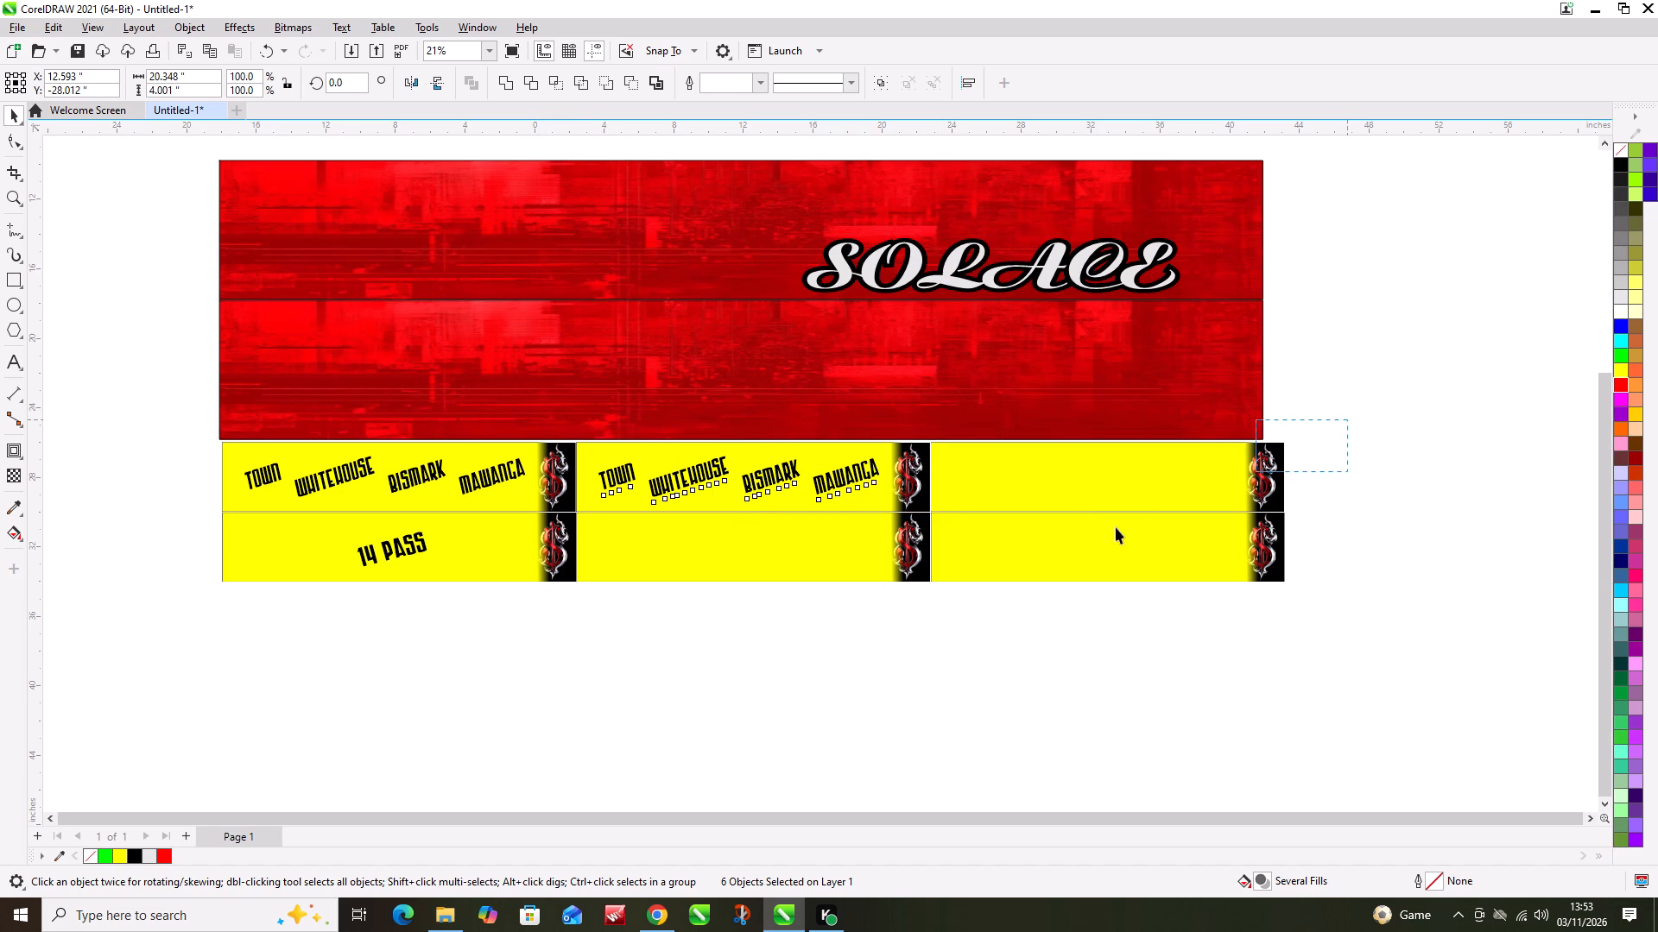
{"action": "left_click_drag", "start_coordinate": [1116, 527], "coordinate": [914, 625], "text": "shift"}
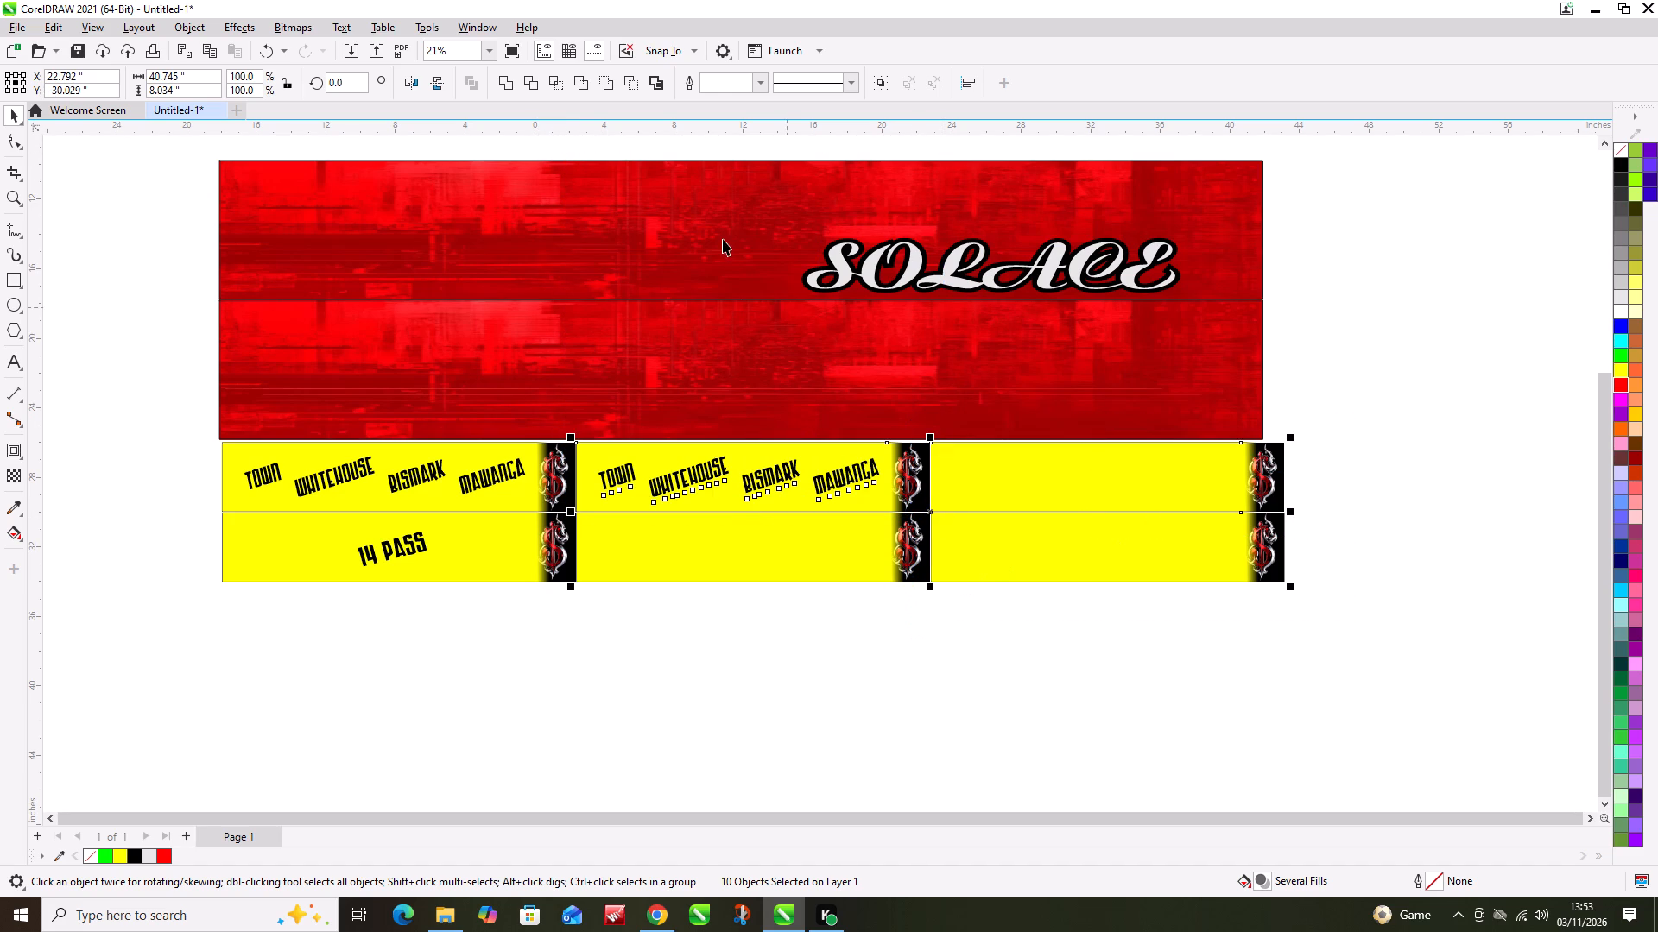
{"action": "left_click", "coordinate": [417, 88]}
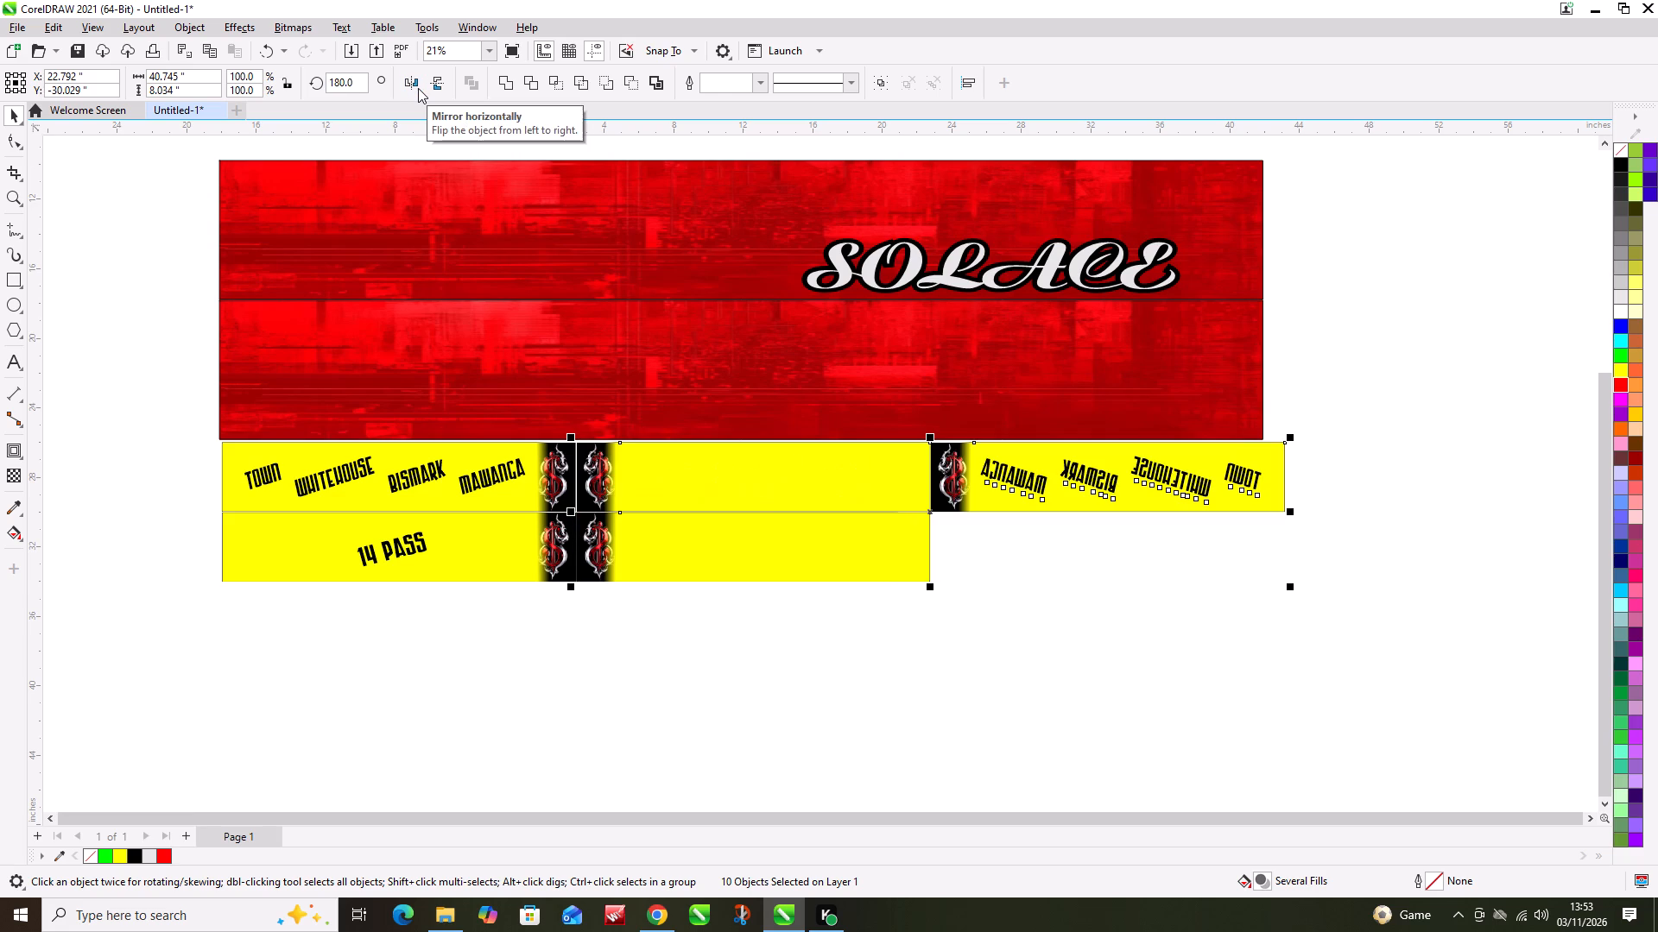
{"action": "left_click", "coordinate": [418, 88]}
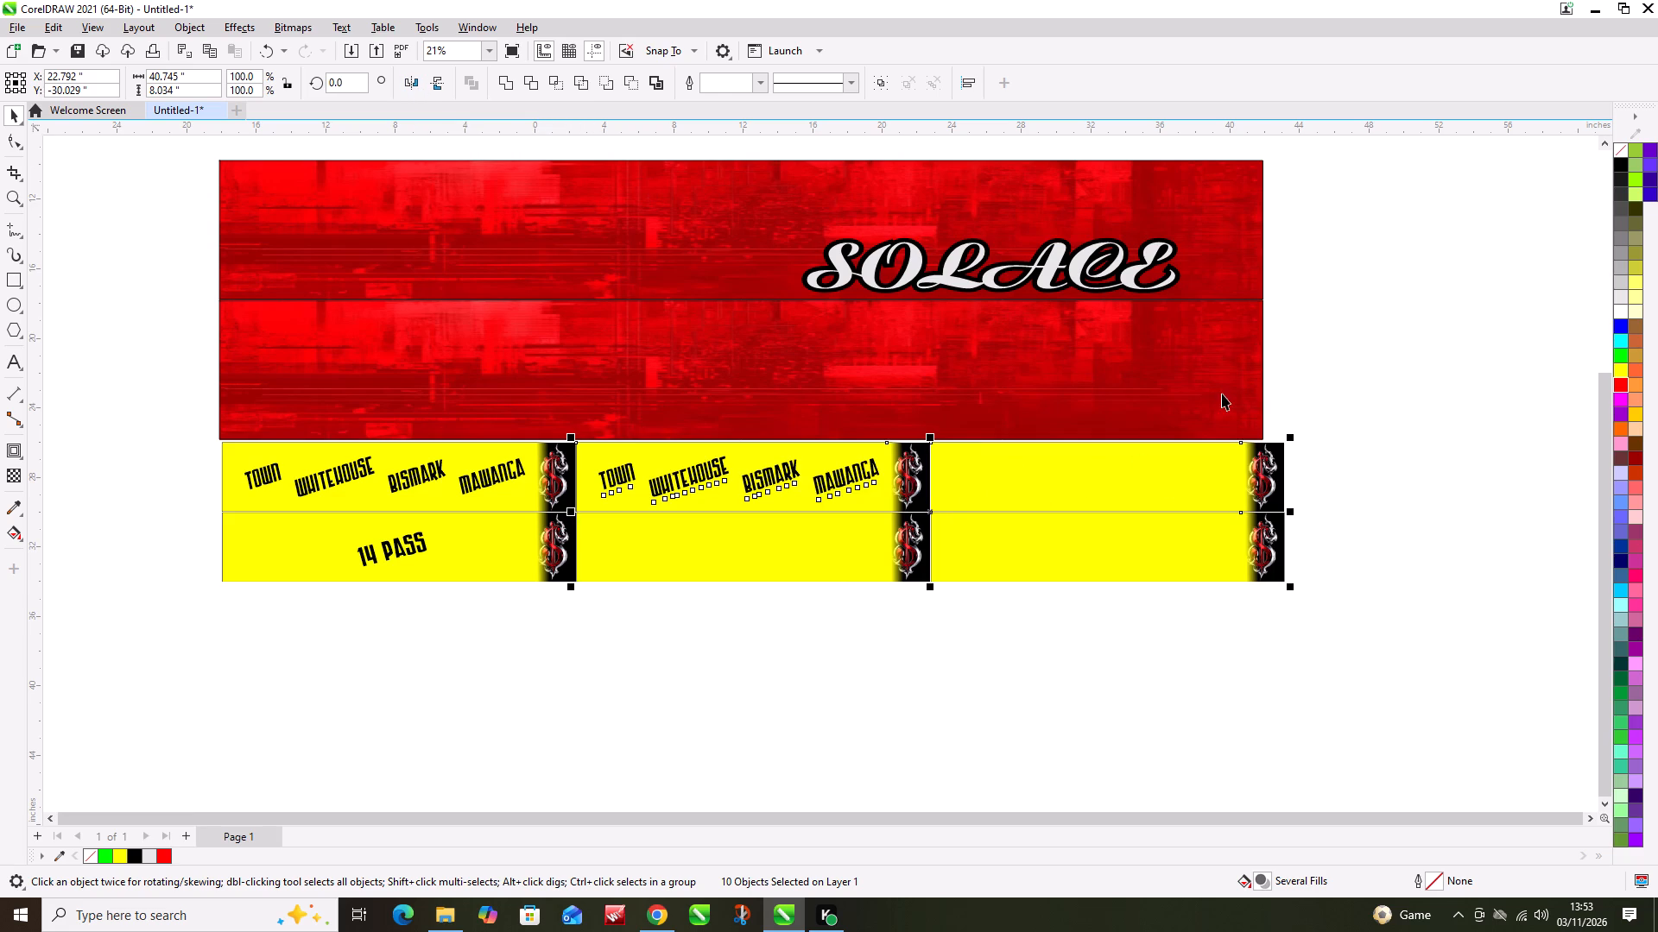
Mirror only the two blank yellow banners of the last column horizontally, including their dollar-sign images.
{"action": "left_click_drag", "start_coordinate": [1425, 426], "coordinate": [907, 612]}
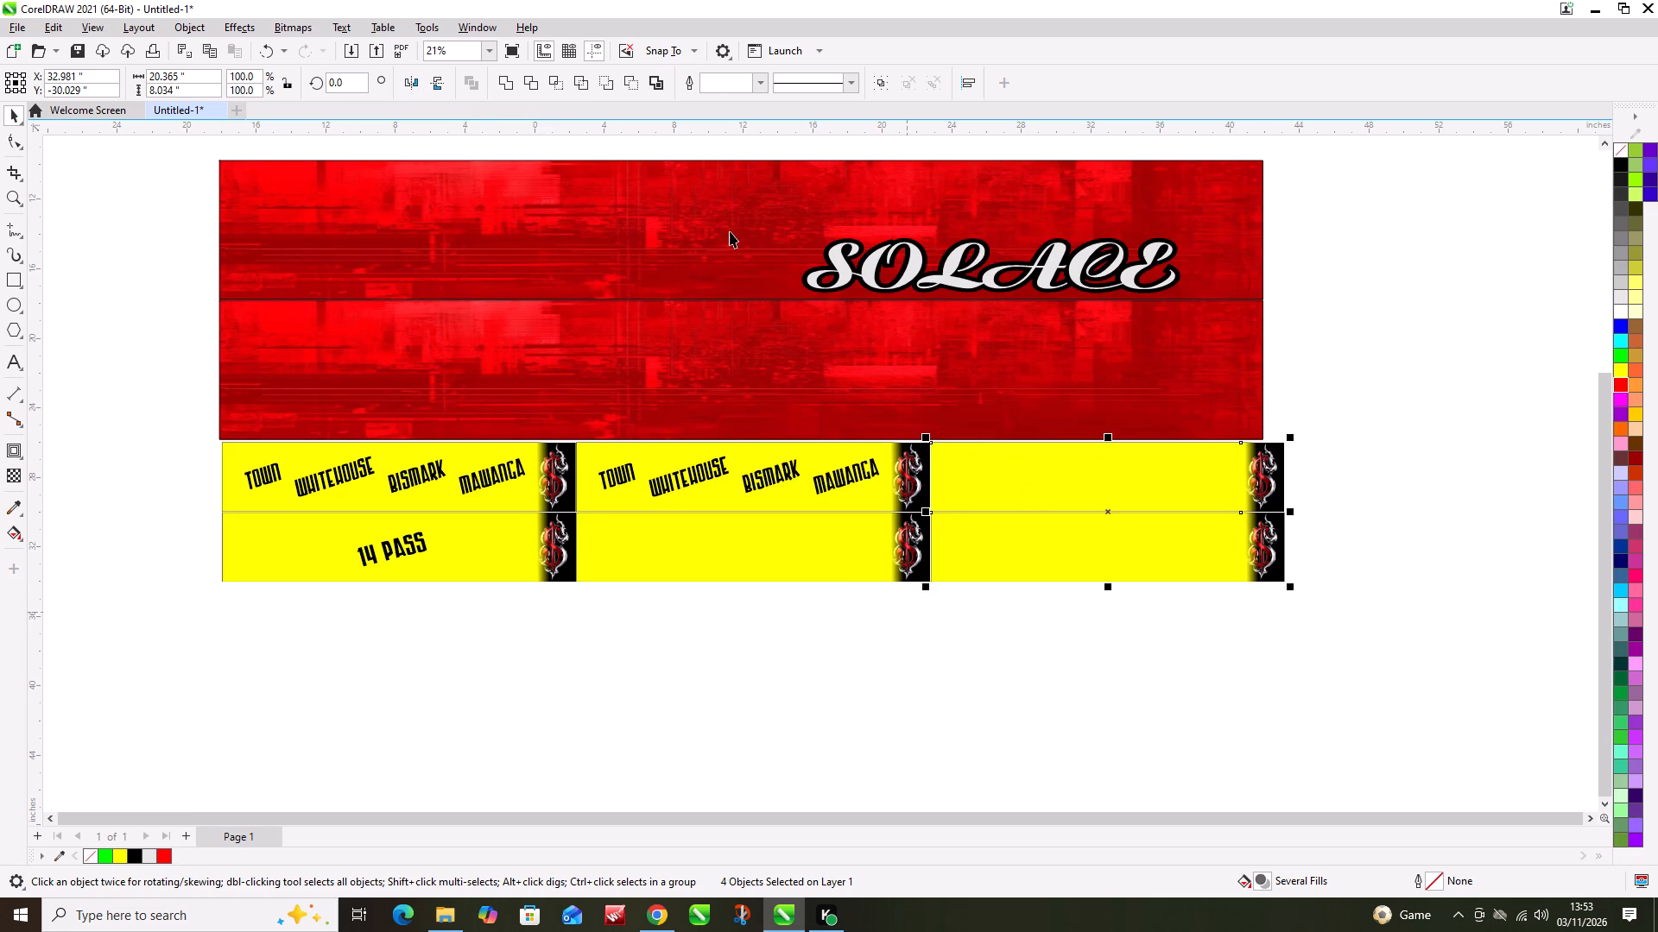
{"action": "left_click", "coordinate": [405, 83]}
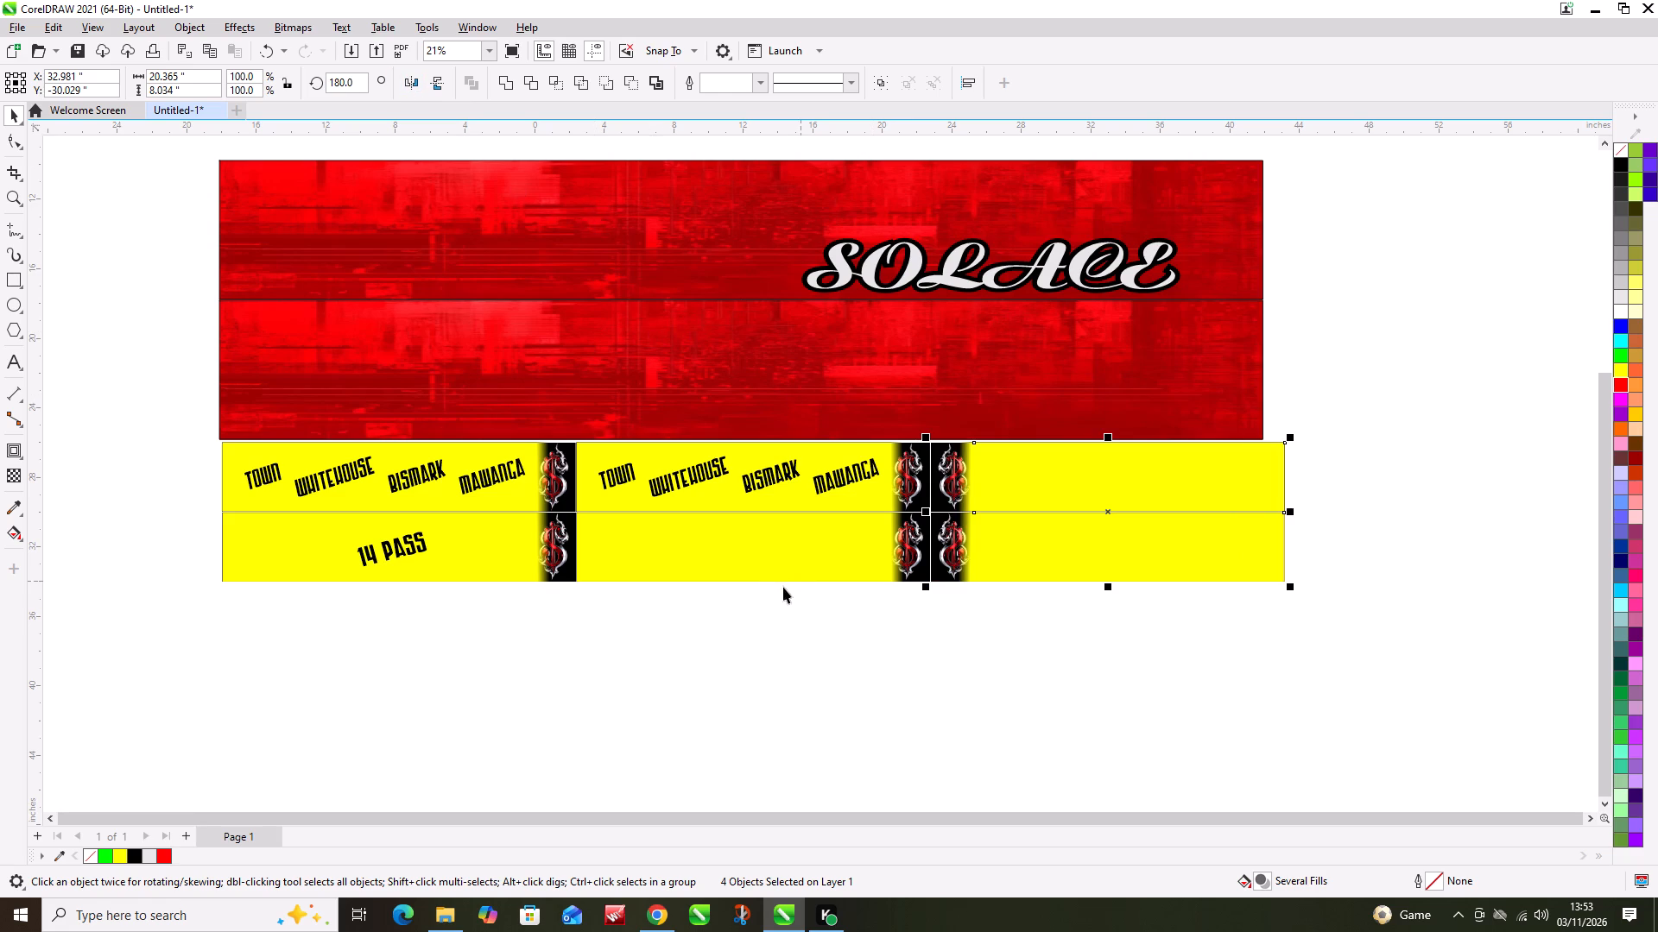
{"action": "left_click", "coordinate": [763, 604]}
Mirror the last column's two dollar-sign images horizontally so that the symbols face the correct way.
{"action": "left_click_drag", "start_coordinate": [555, 144], "coordinate": [877, 488]}
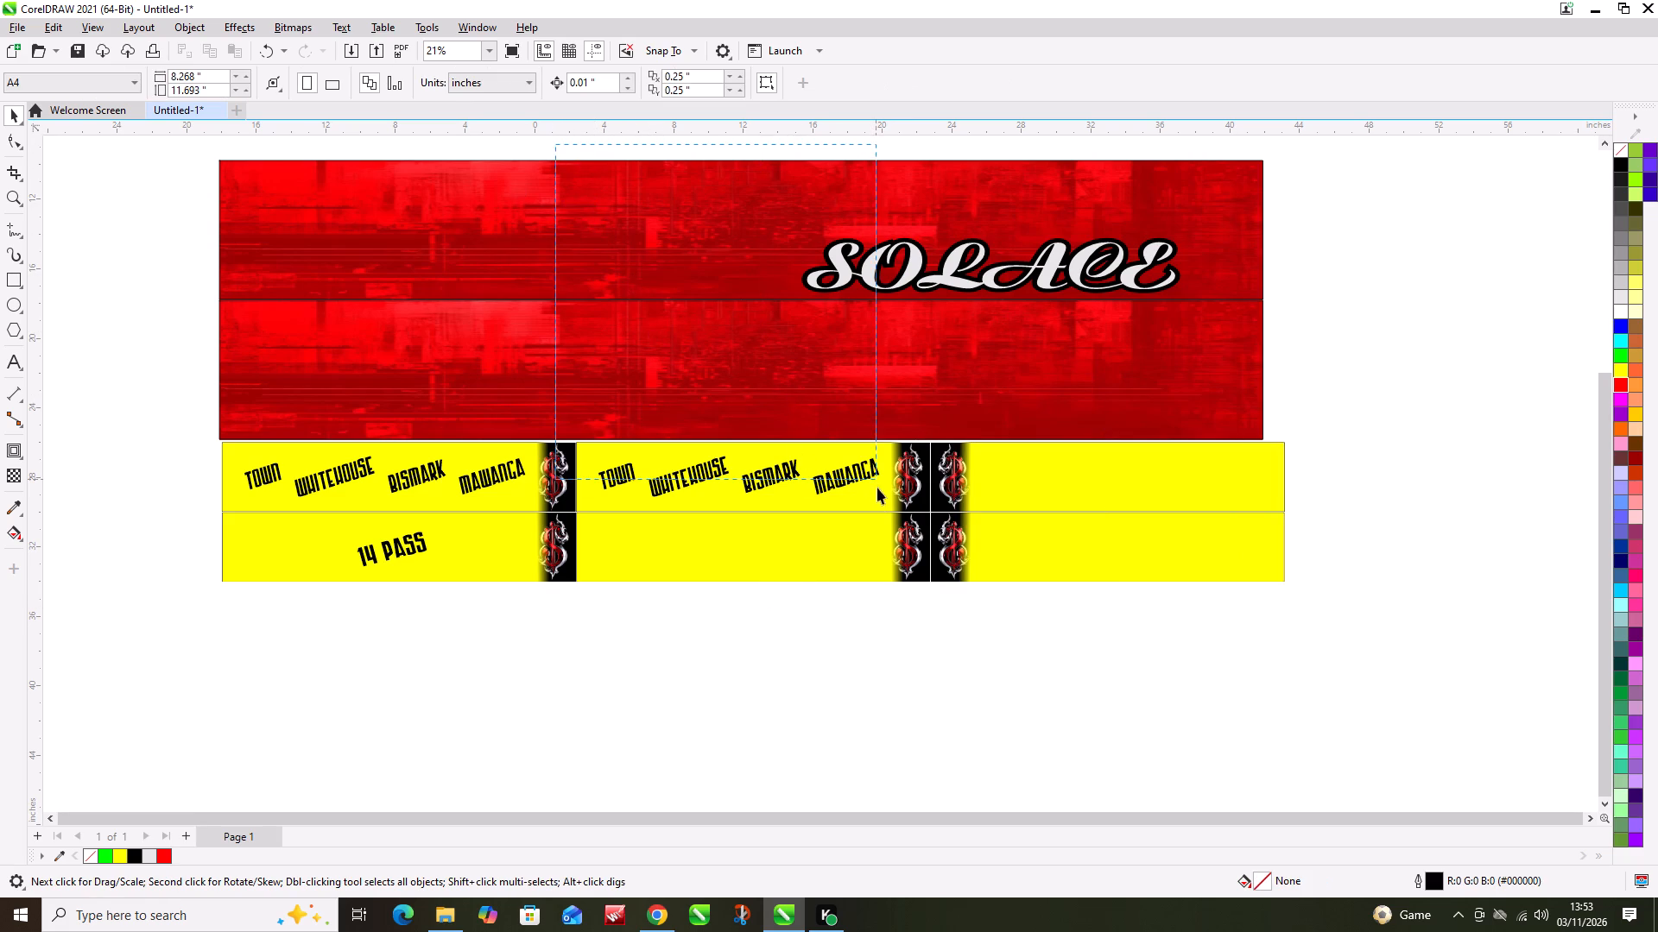
{"action": "left_click_drag", "start_coordinate": [877, 488], "coordinate": [933, 525]}
{"action": "left_click", "coordinate": [933, 525]}
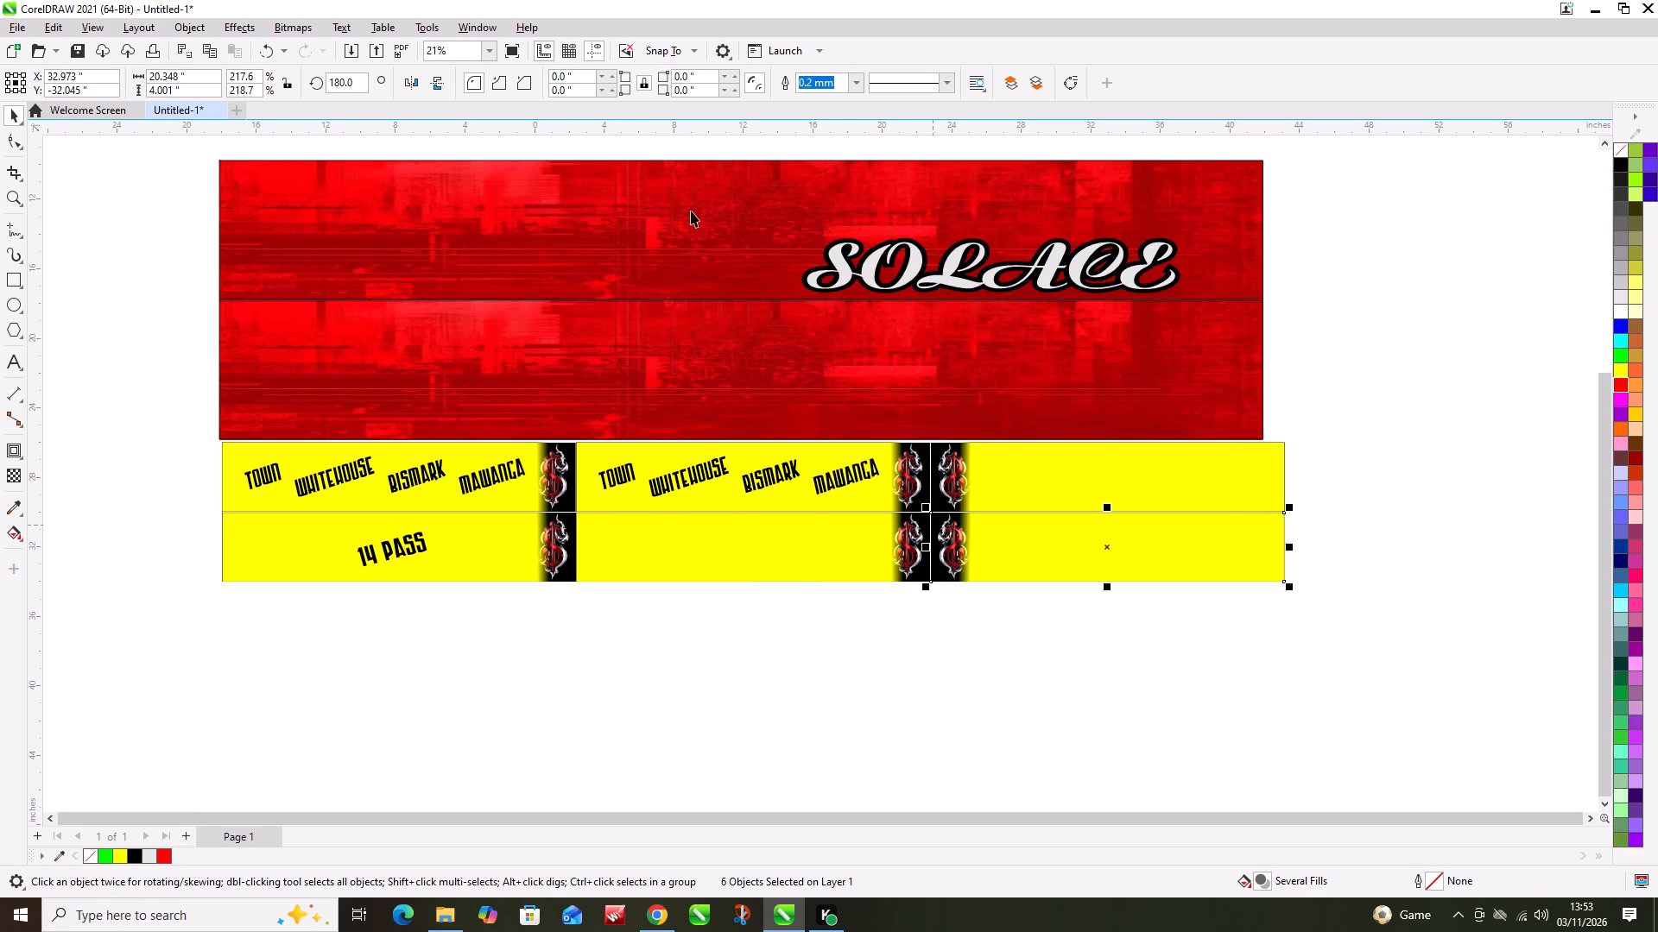
{"action": "left_click", "coordinate": [622, 138]}
{"action": "left_click_drag", "start_coordinate": [995, 148], "coordinate": [932, 536]}
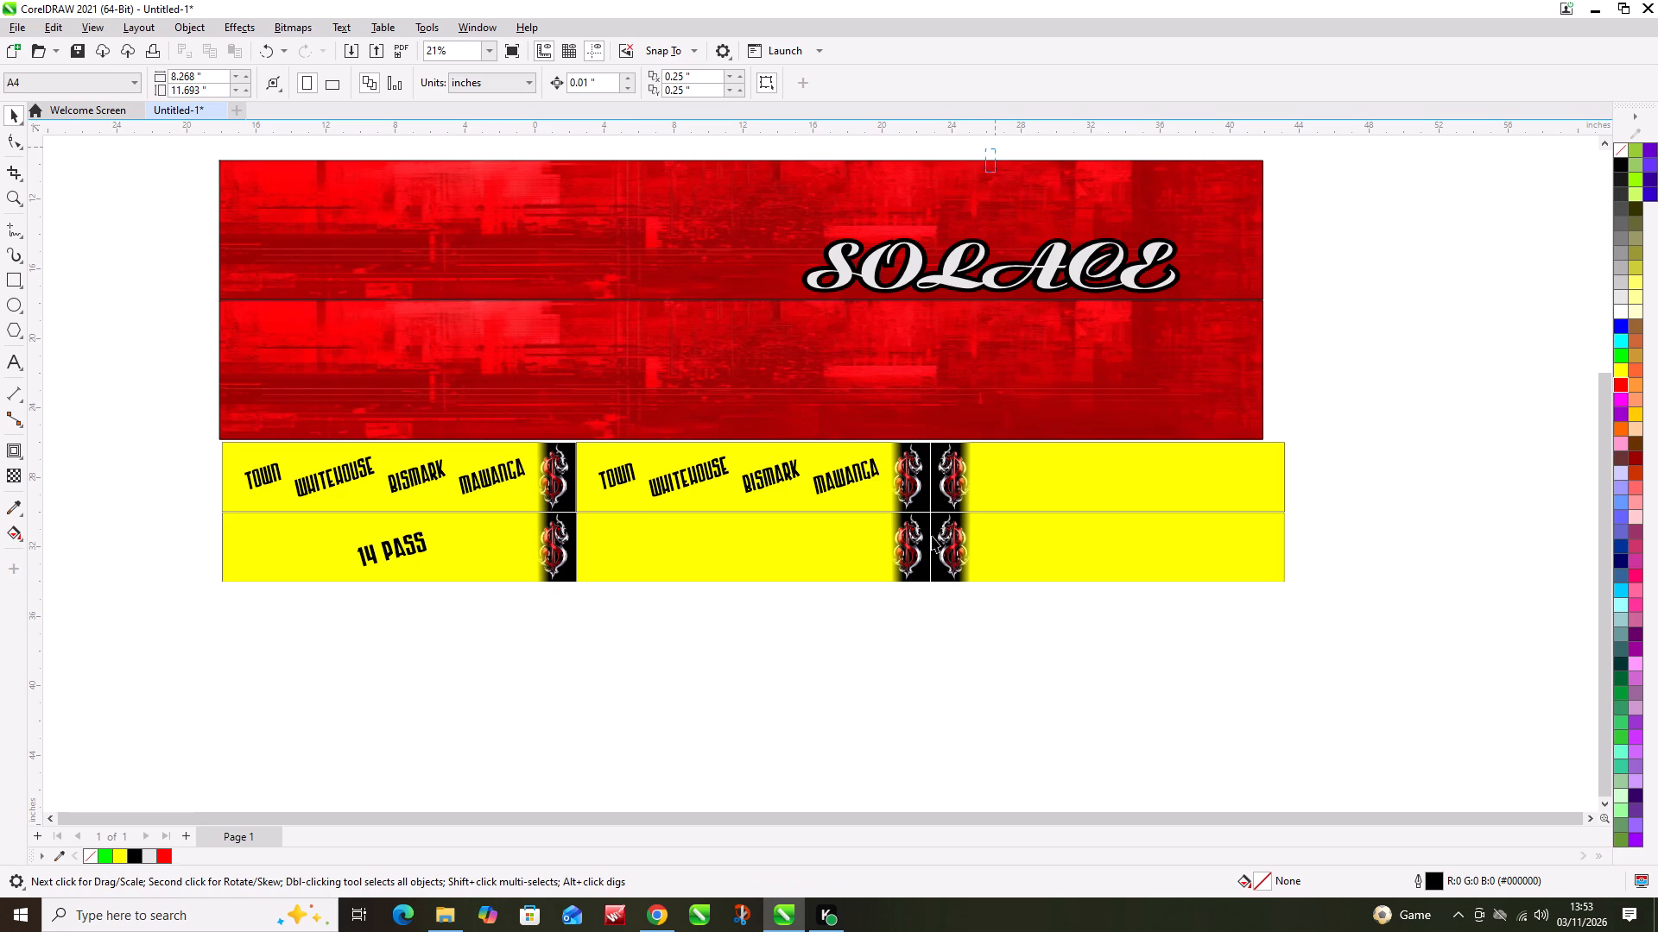
{"action": "left_click_drag", "start_coordinate": [932, 536], "coordinate": [921, 619]}
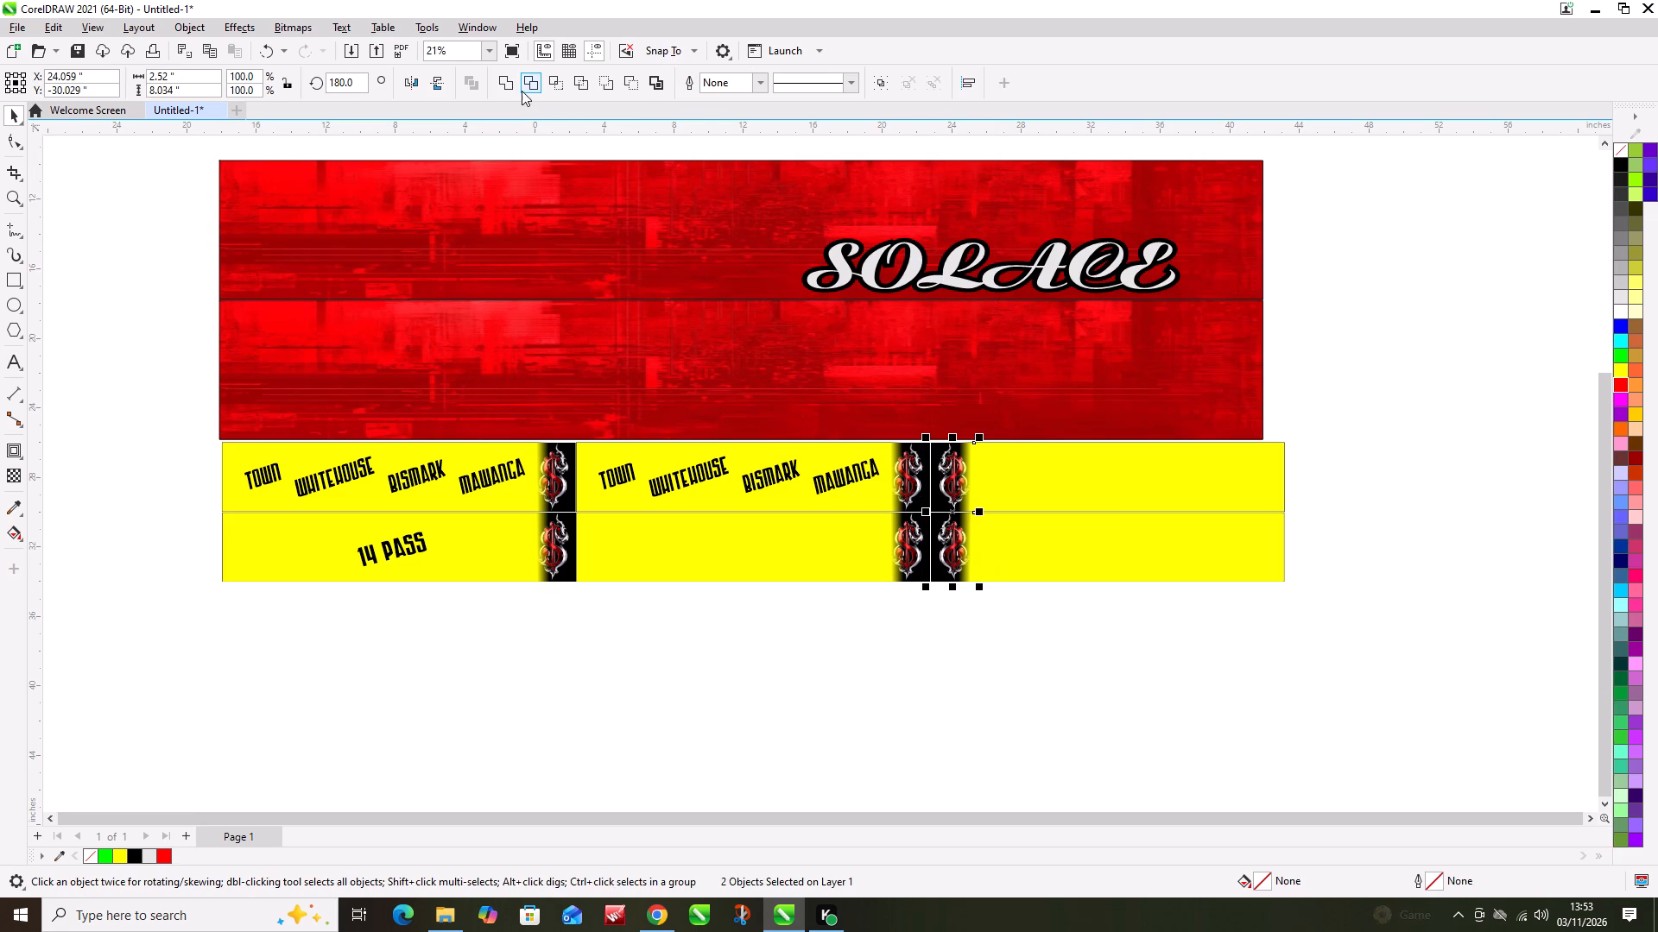
{"action": "left_click", "coordinate": [414, 85]}
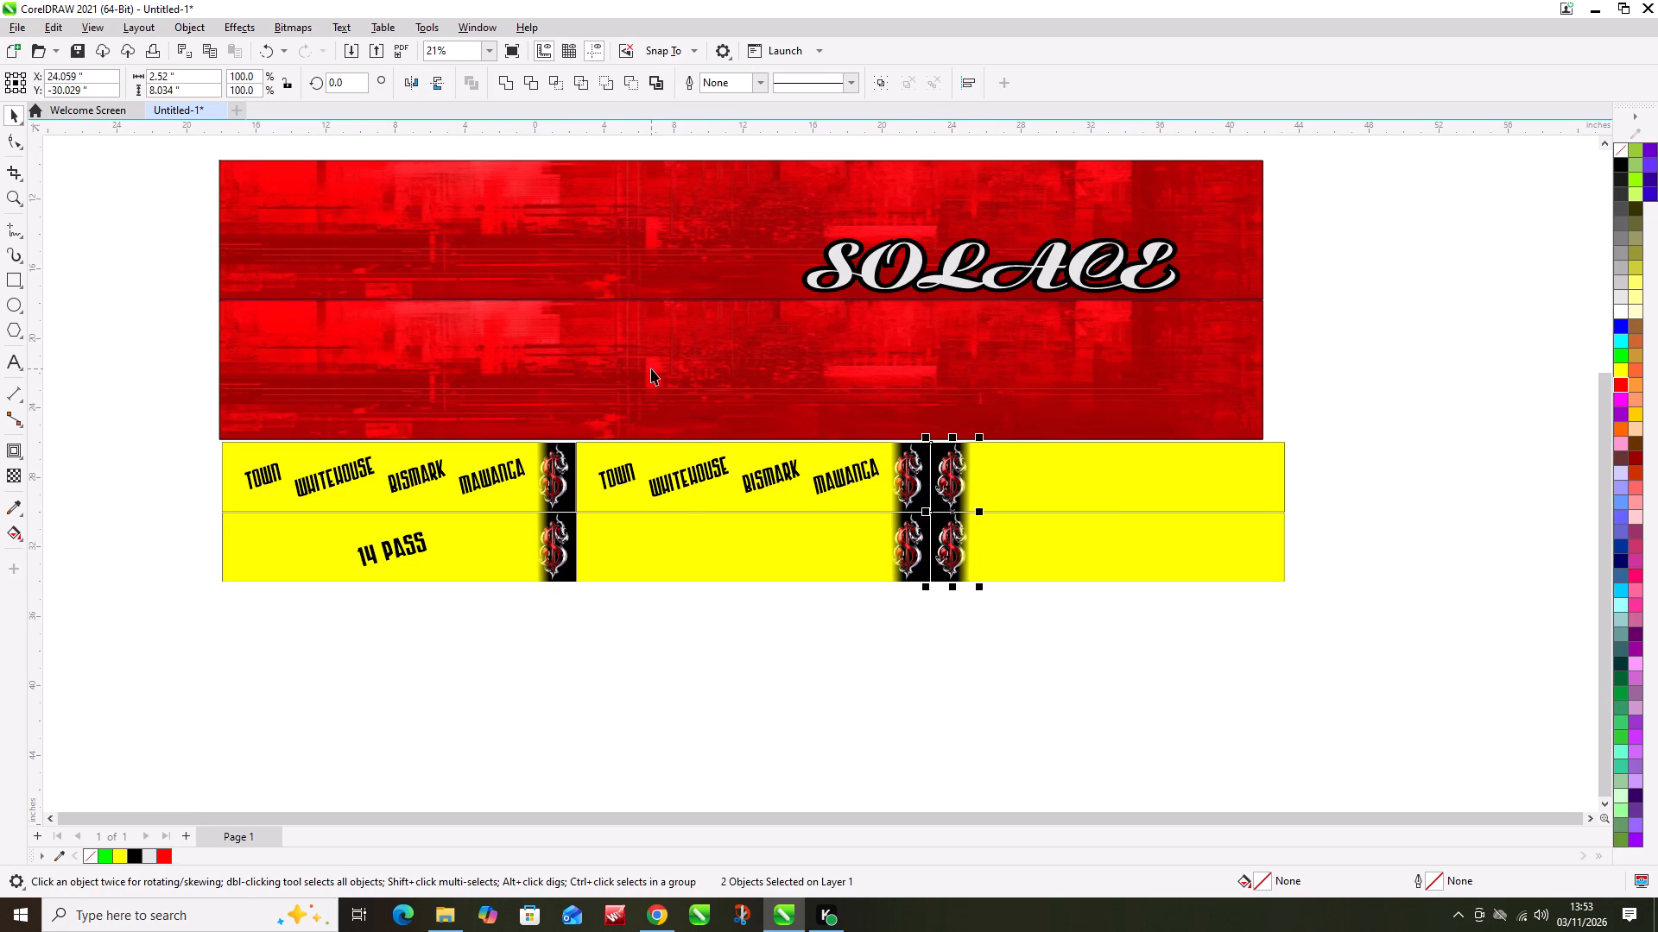
Mirror the middle column's upper yellow banner horizontally, together with its TOWN, WHITEHOUSE, BISMARK and MAWANGA texts and dollar-sign image.
{"action": "left_click", "coordinate": [744, 639]}
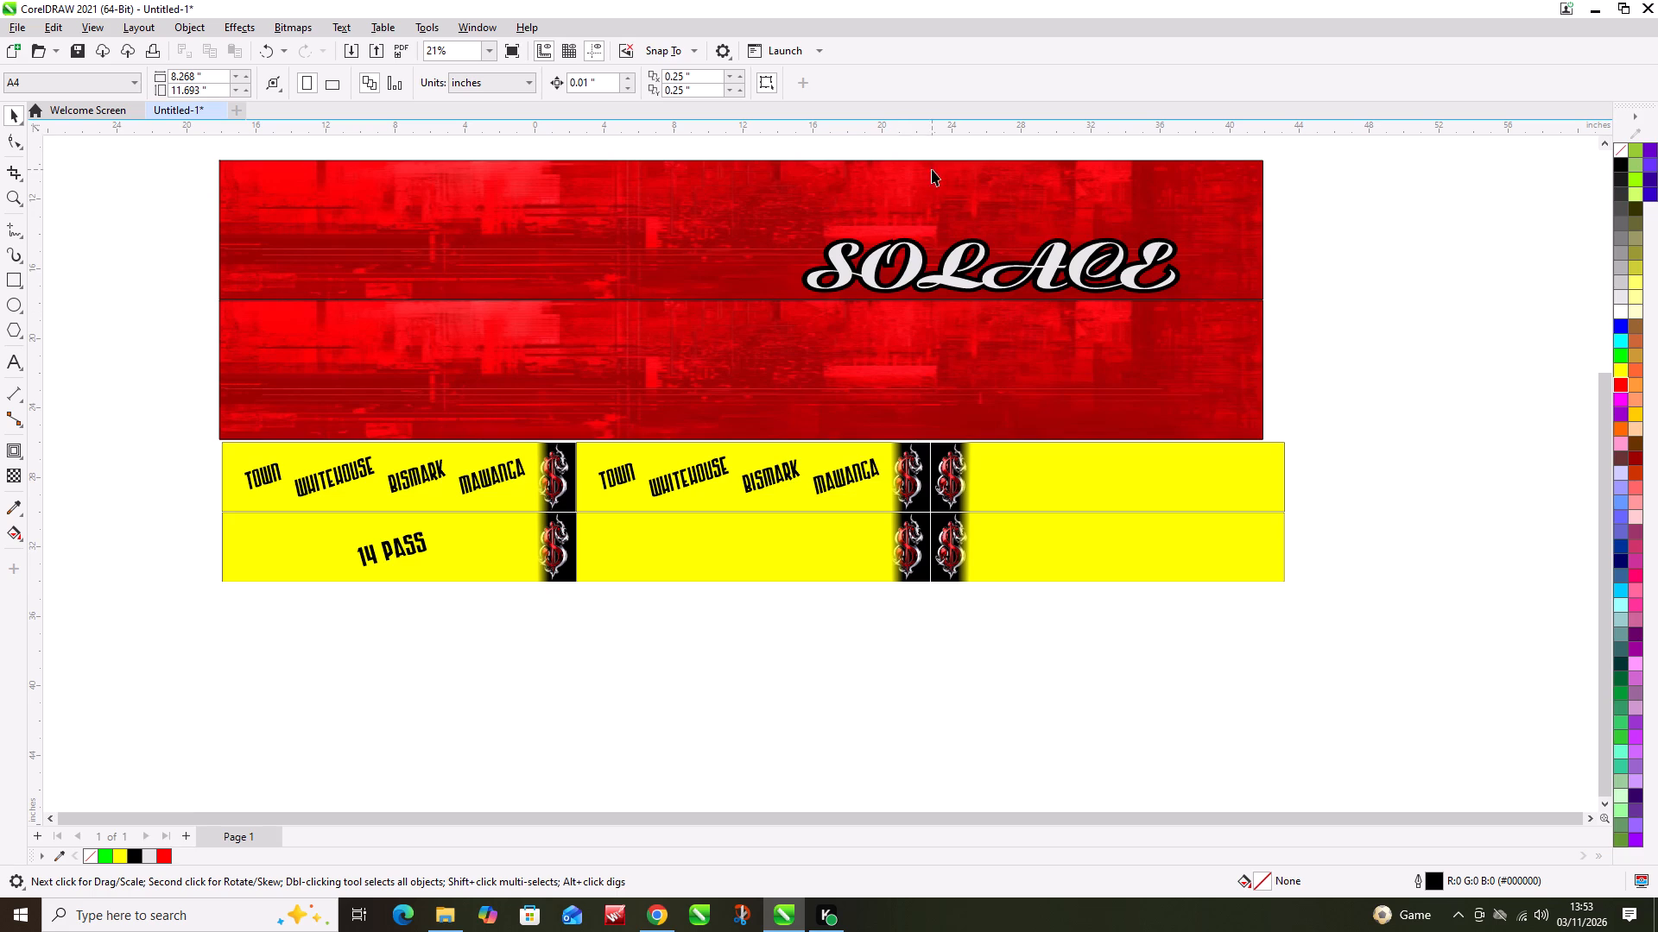
{"action": "left_click", "coordinate": [942, 149]}
{"action": "left_click_drag", "start_coordinate": [941, 150], "coordinate": [676, 494]}
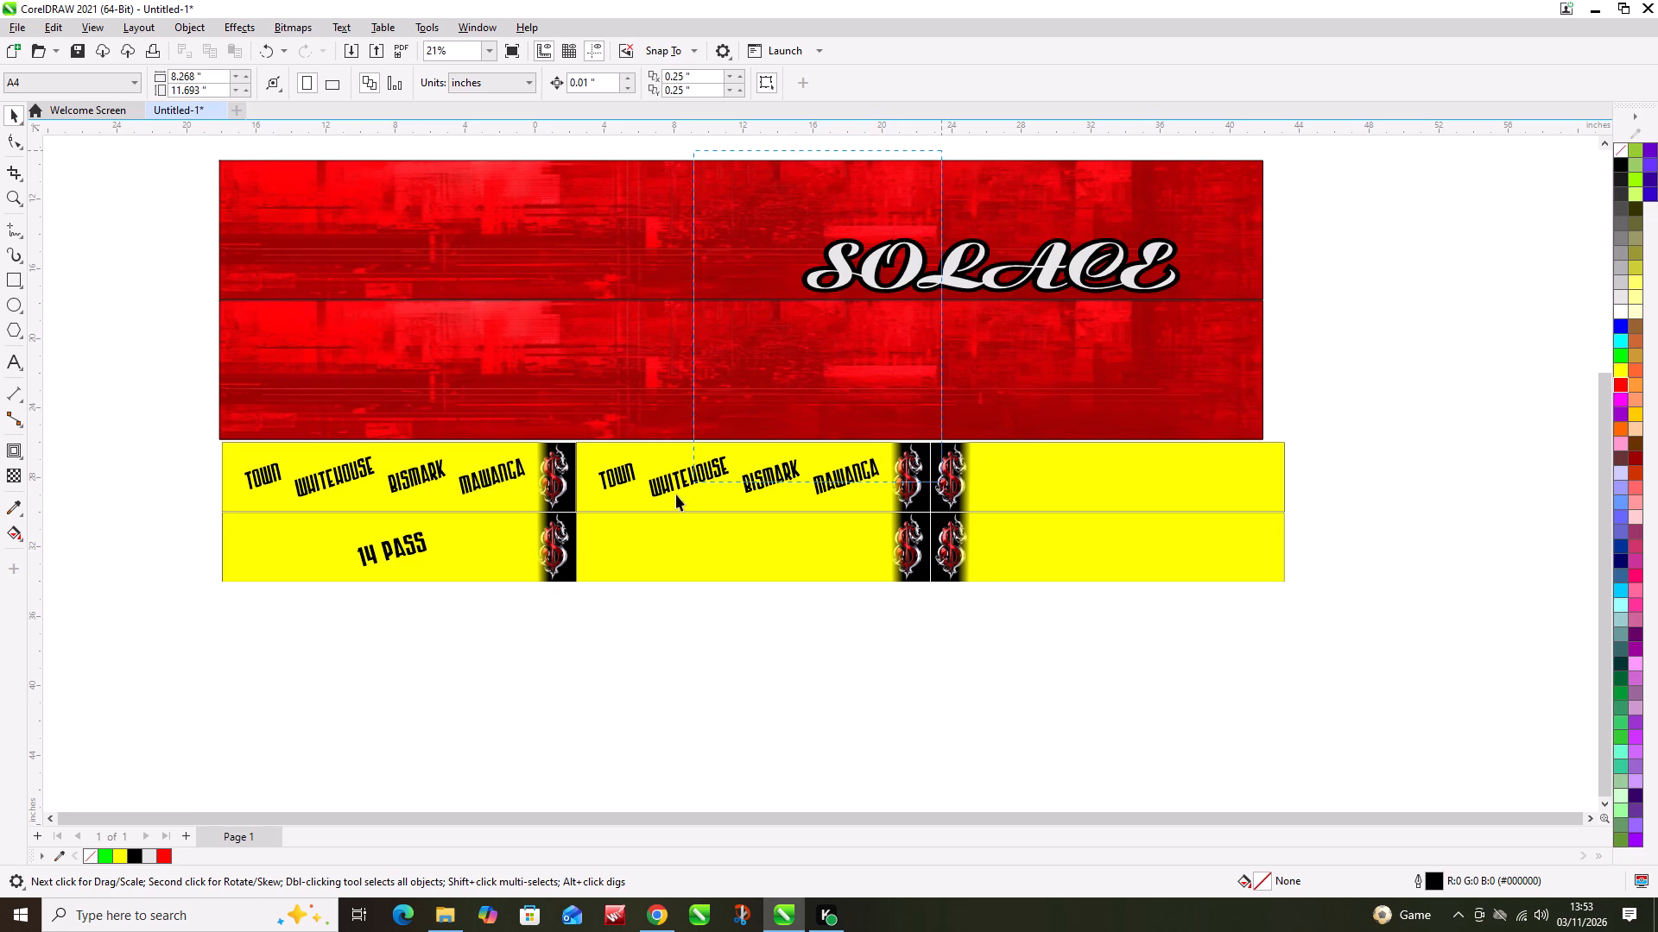
{"action": "left_click_drag", "start_coordinate": [676, 494], "coordinate": [558, 521]}
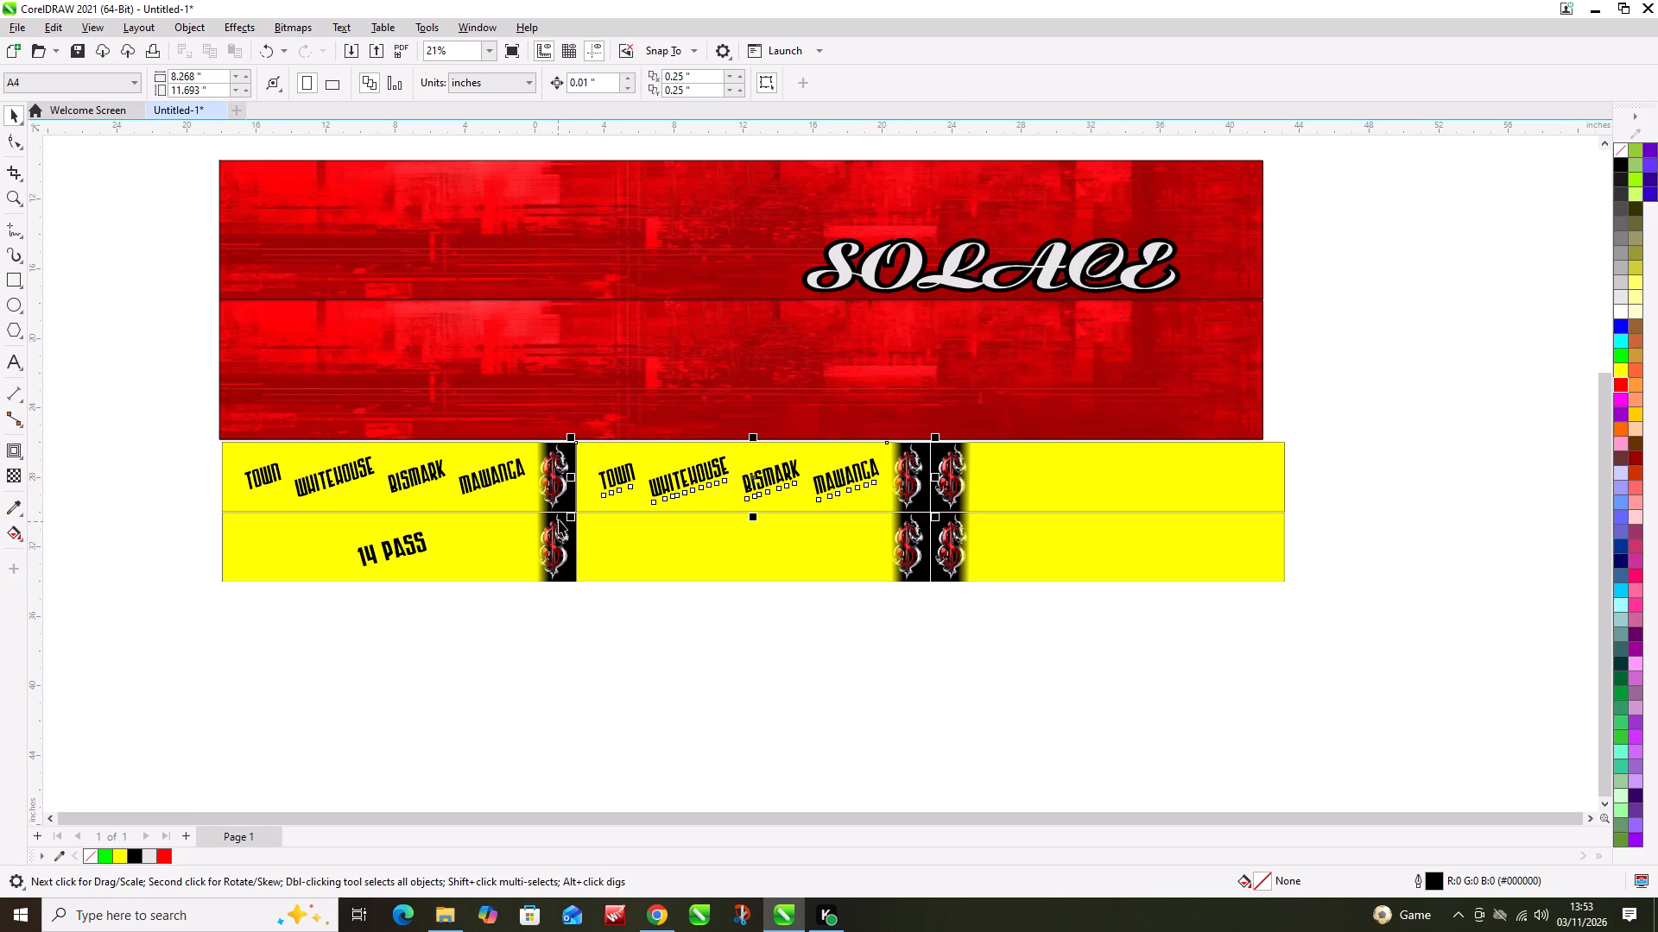
{"action": "left_click", "coordinate": [412, 78]}
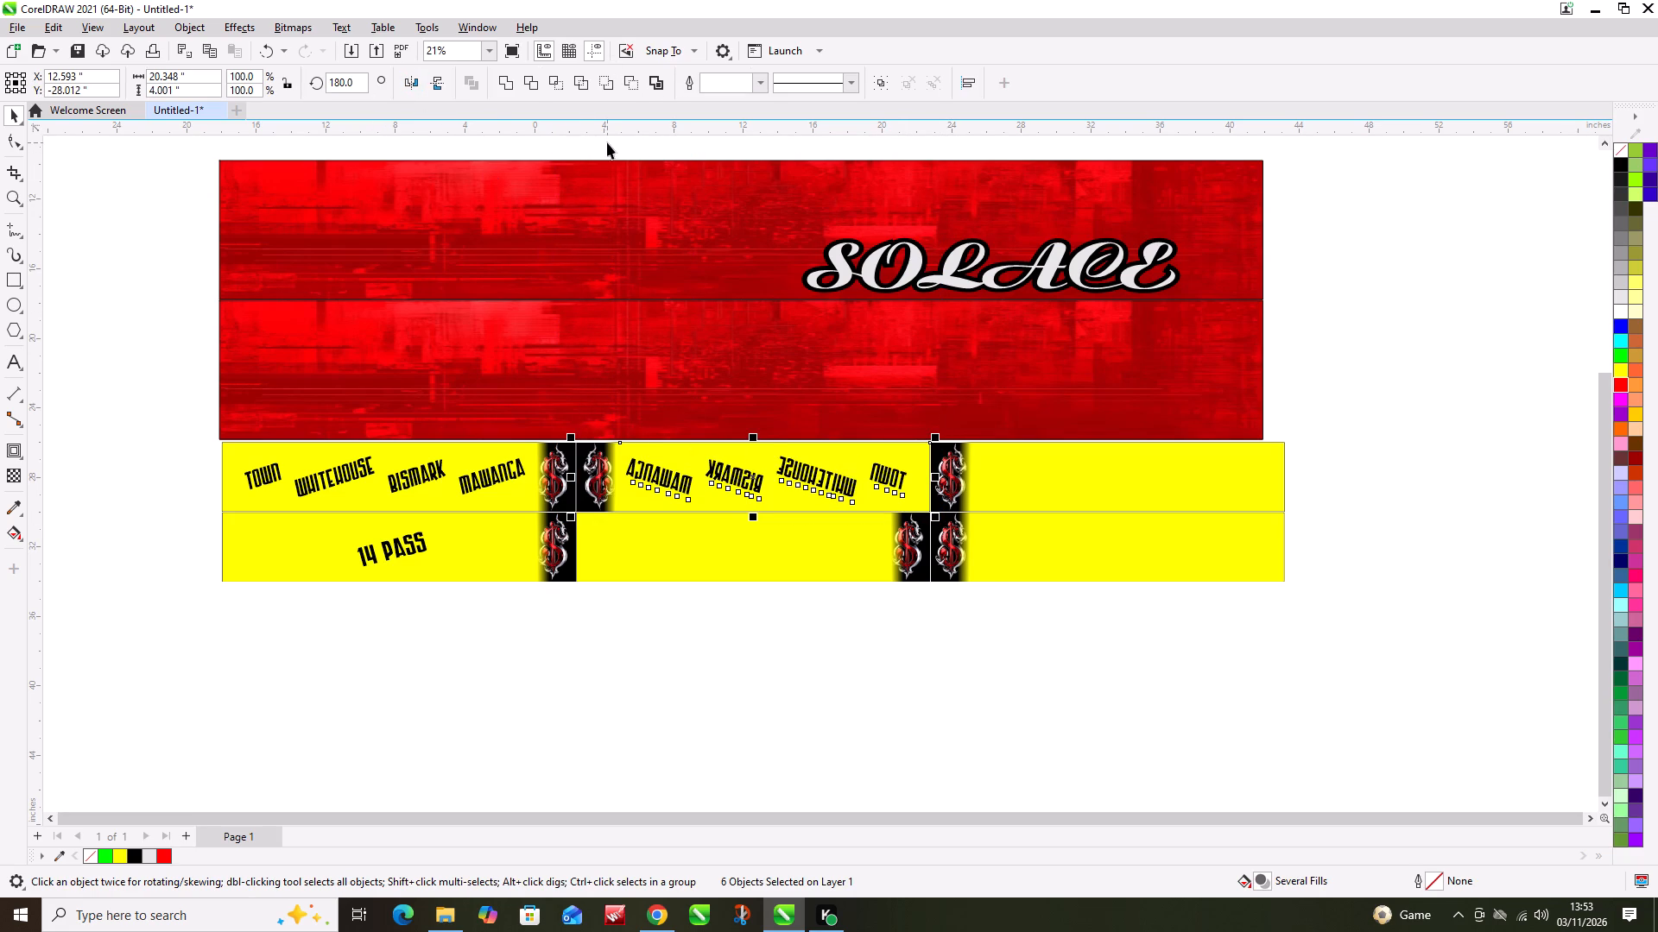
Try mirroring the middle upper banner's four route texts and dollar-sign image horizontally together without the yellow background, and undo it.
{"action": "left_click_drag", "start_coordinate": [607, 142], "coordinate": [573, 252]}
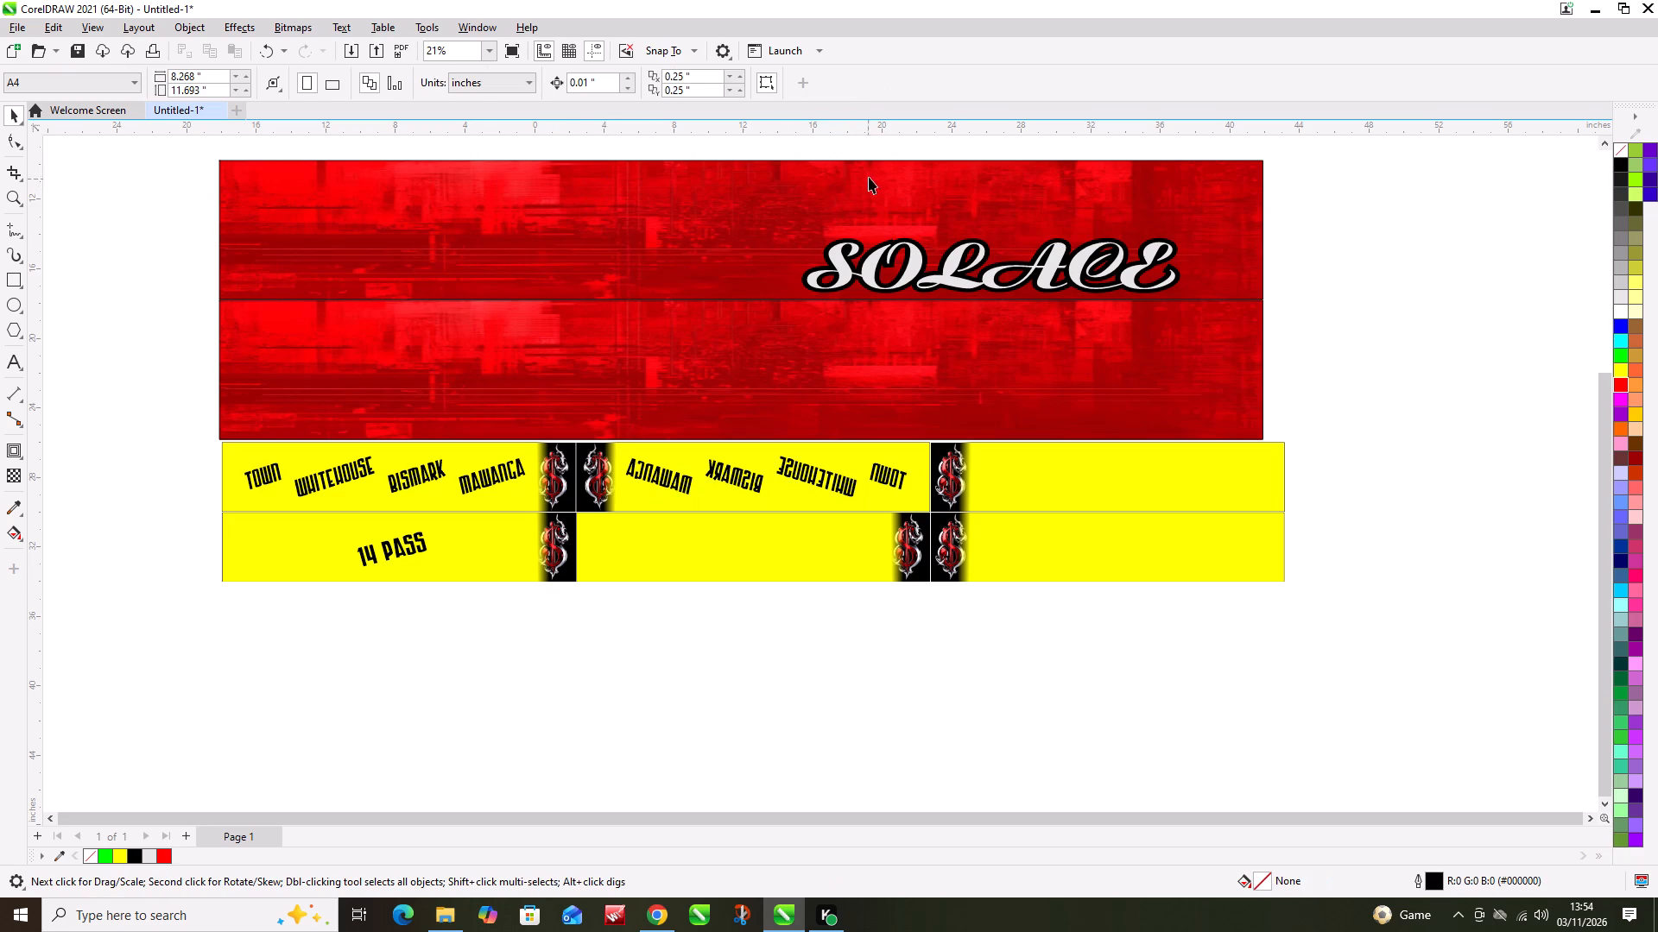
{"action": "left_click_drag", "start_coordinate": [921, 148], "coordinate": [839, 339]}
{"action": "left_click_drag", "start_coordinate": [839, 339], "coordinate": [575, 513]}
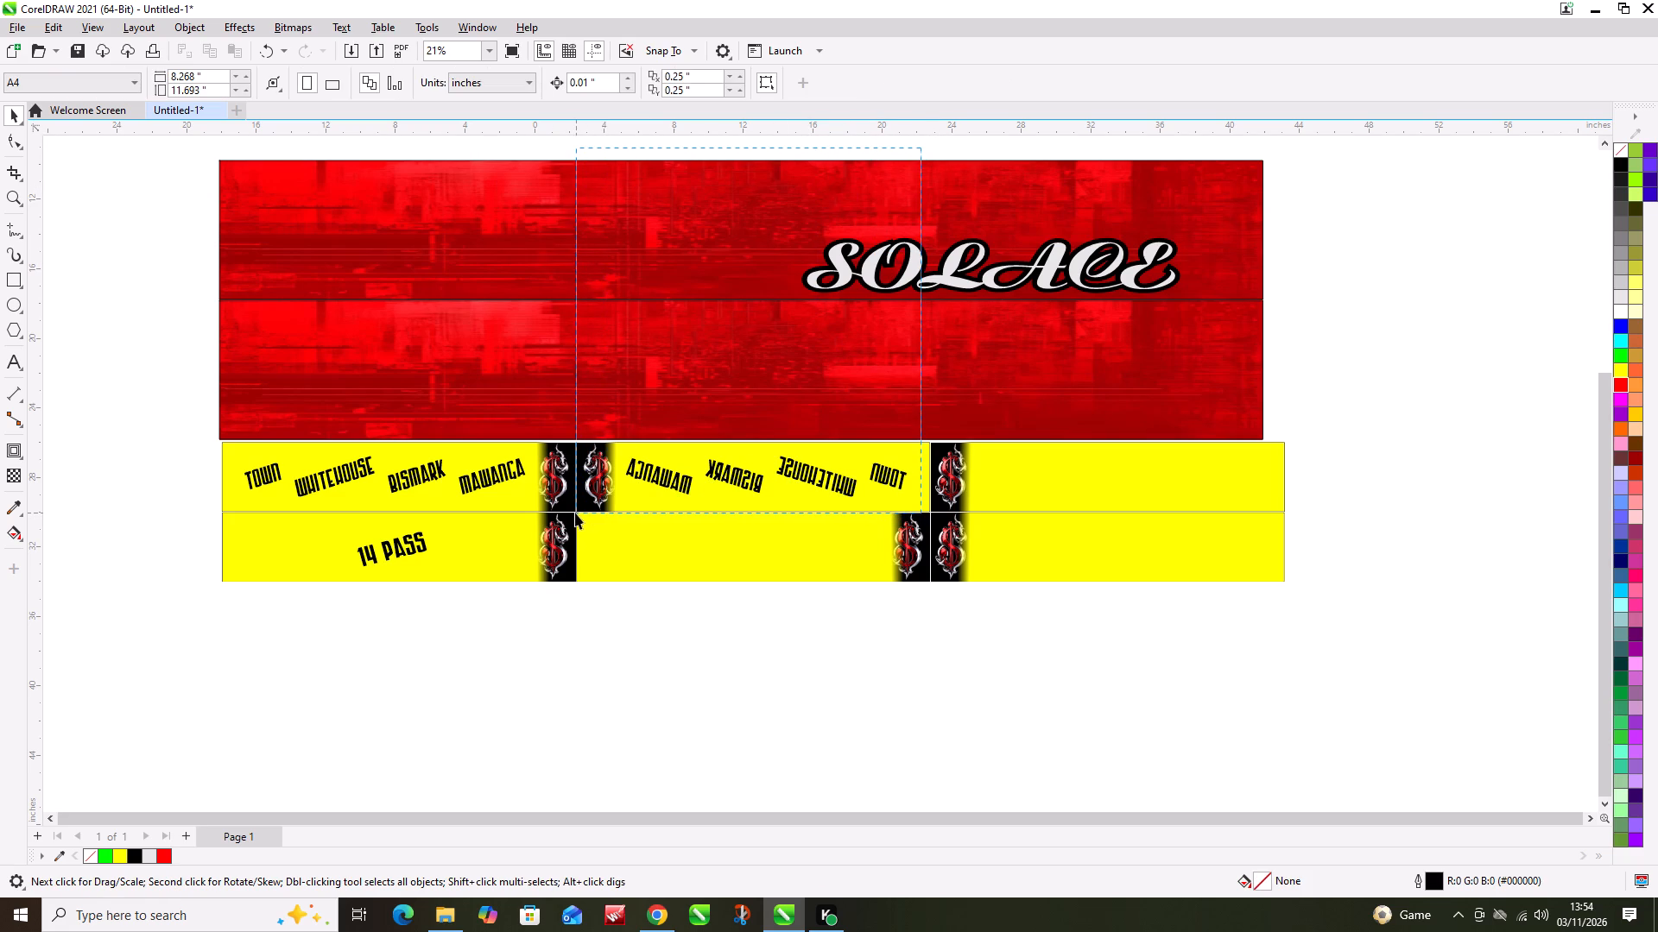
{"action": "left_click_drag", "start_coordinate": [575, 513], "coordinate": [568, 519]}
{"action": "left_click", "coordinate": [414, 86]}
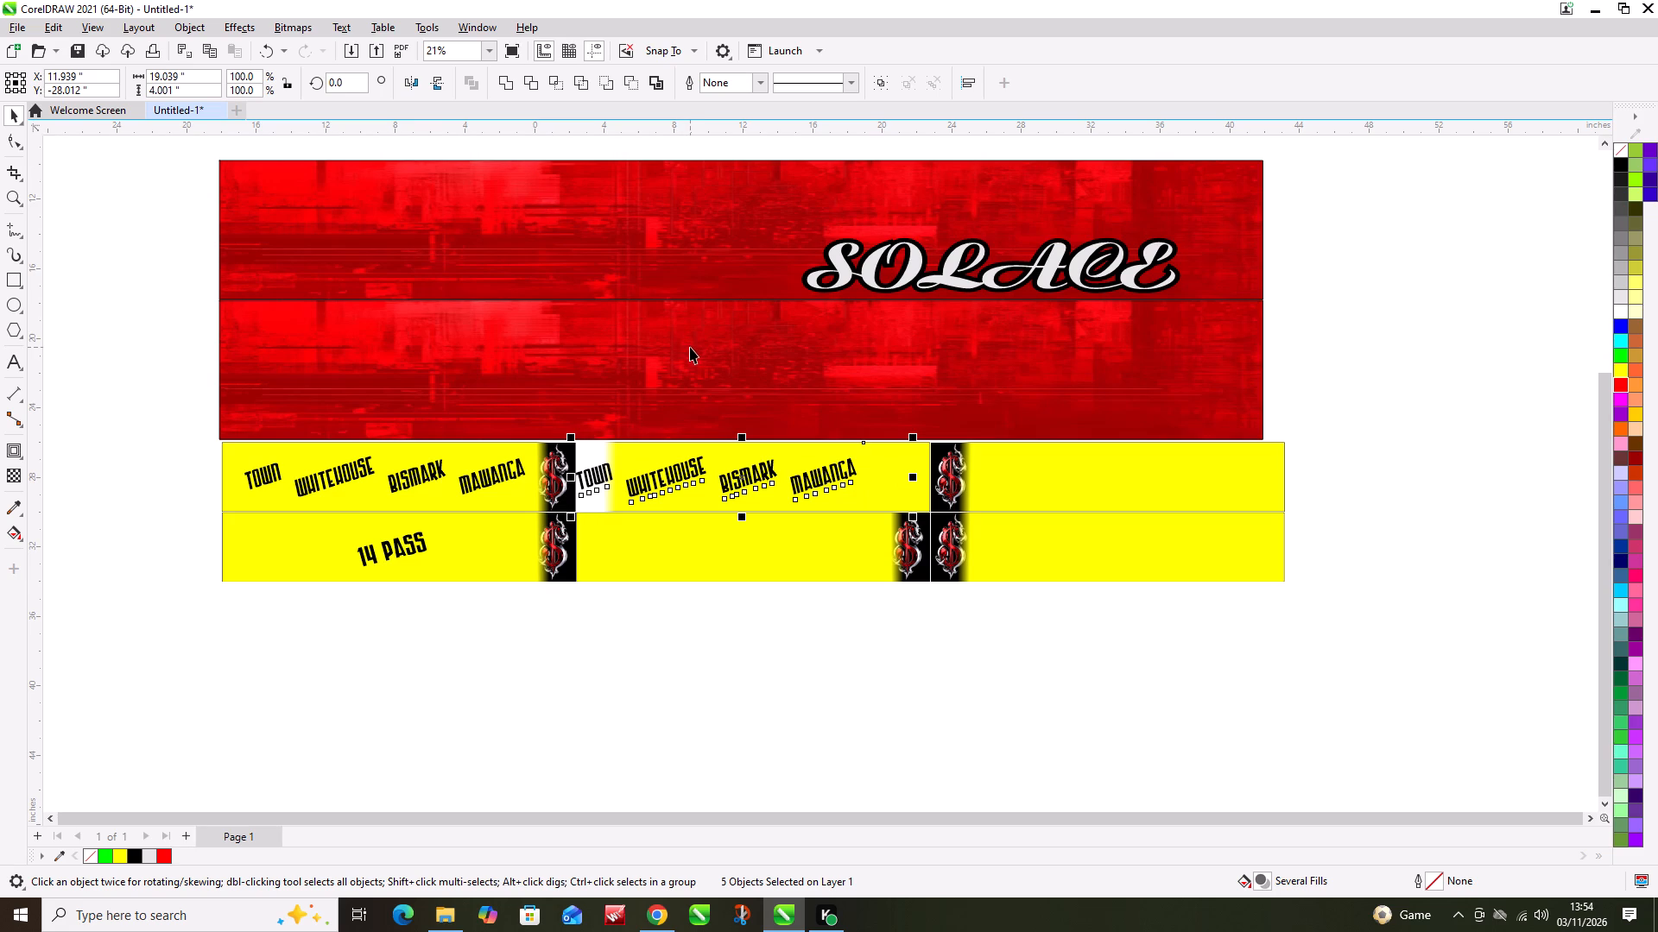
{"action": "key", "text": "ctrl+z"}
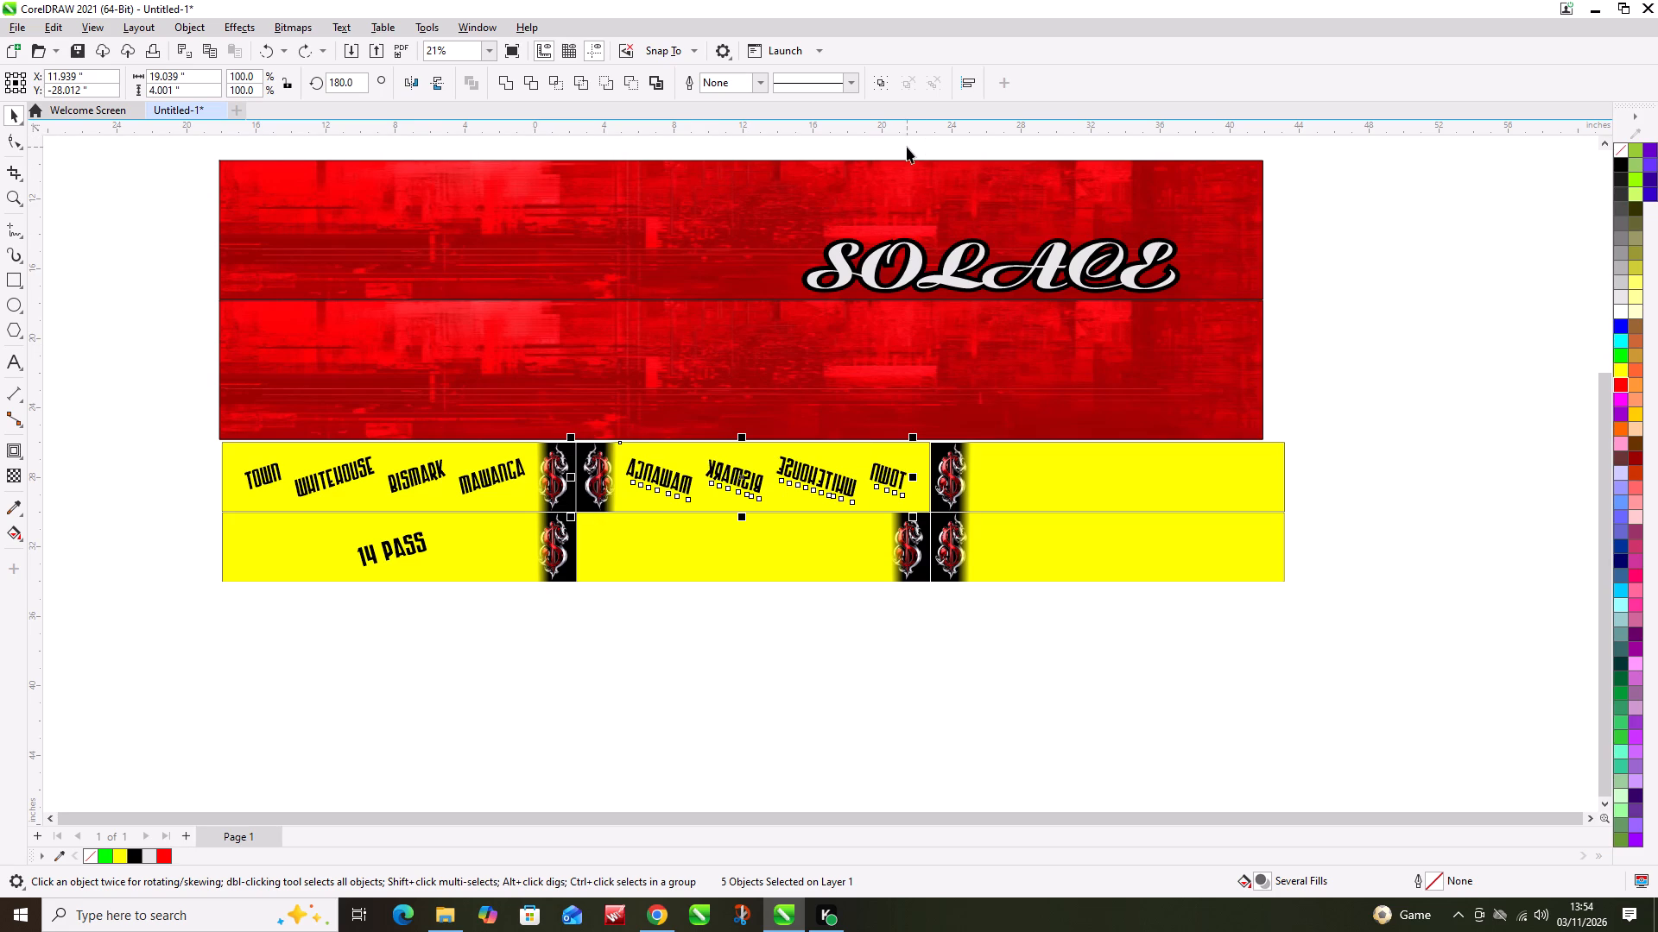
Mirror the reversed TOWN text on the middle upper yellow banner horizontally on its own so that it reads correctly.
{"action": "left_click_drag", "start_coordinate": [914, 144], "coordinate": [808, 454]}
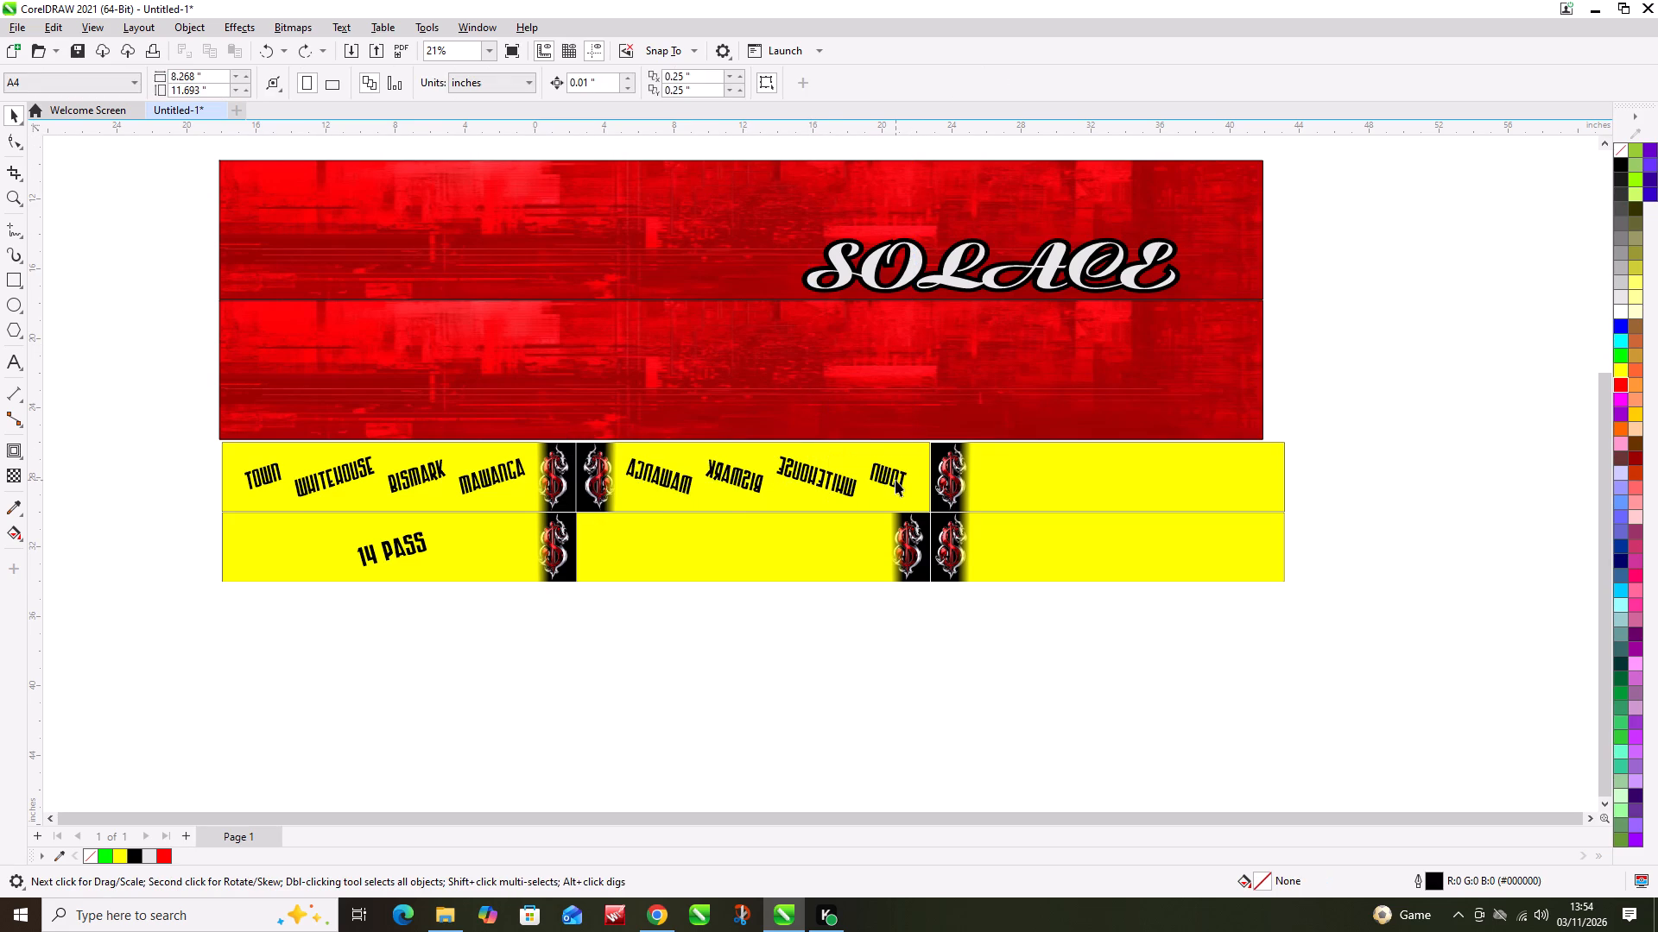
{"action": "left_click", "coordinate": [895, 480]}
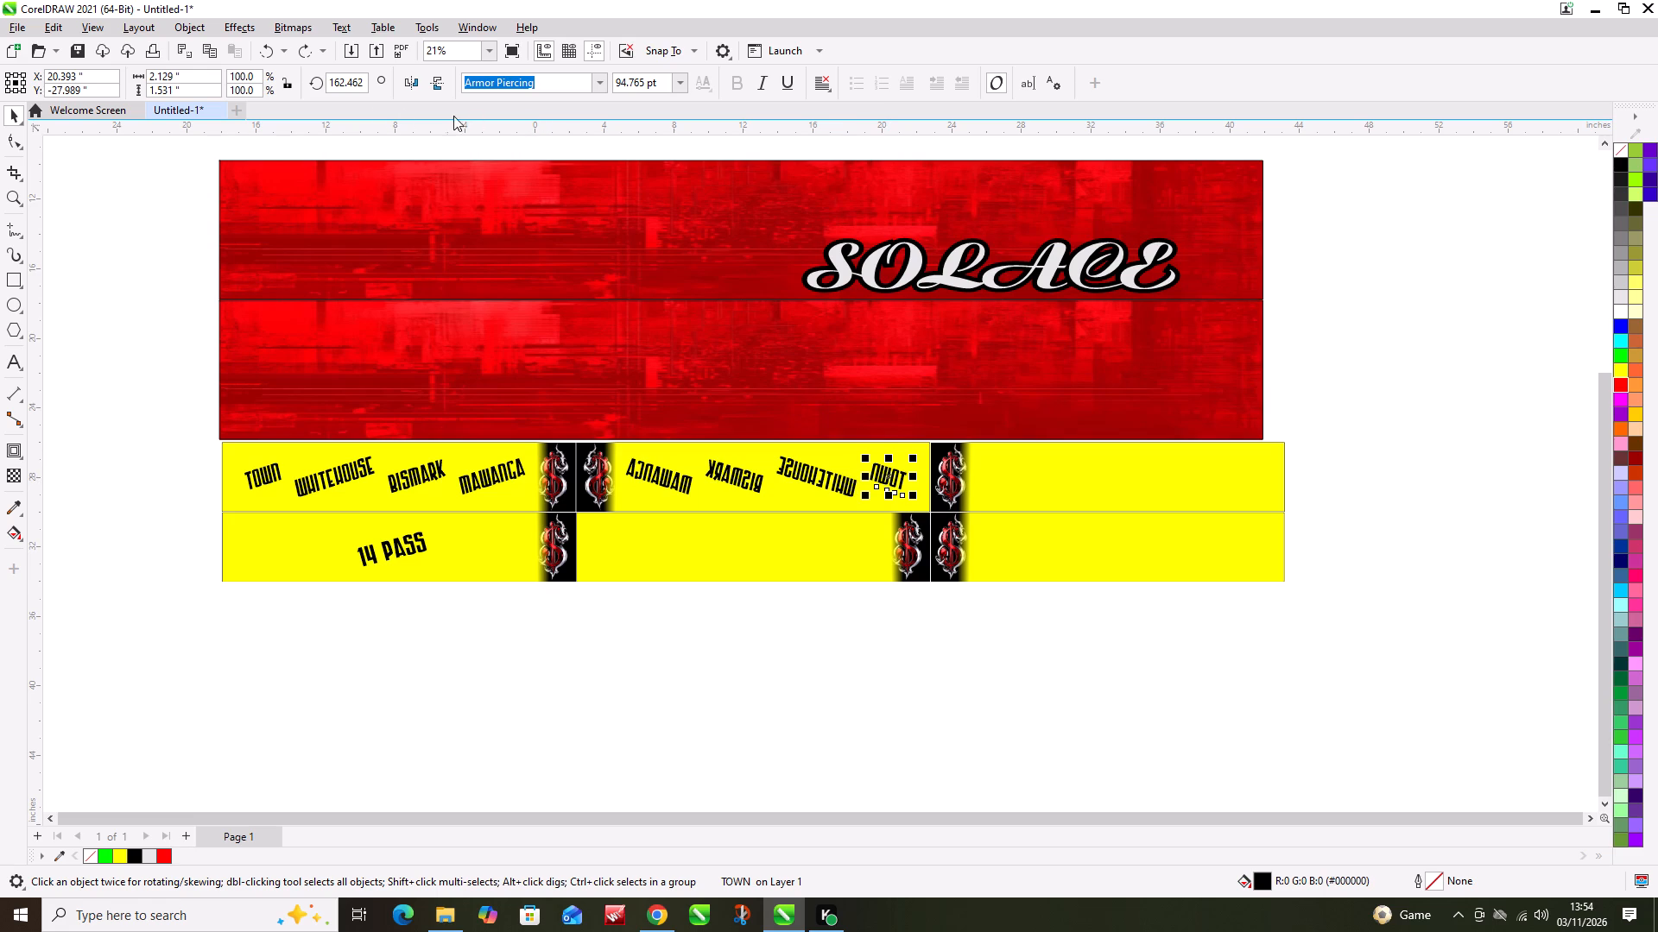
{"action": "left_click", "coordinate": [403, 93]}
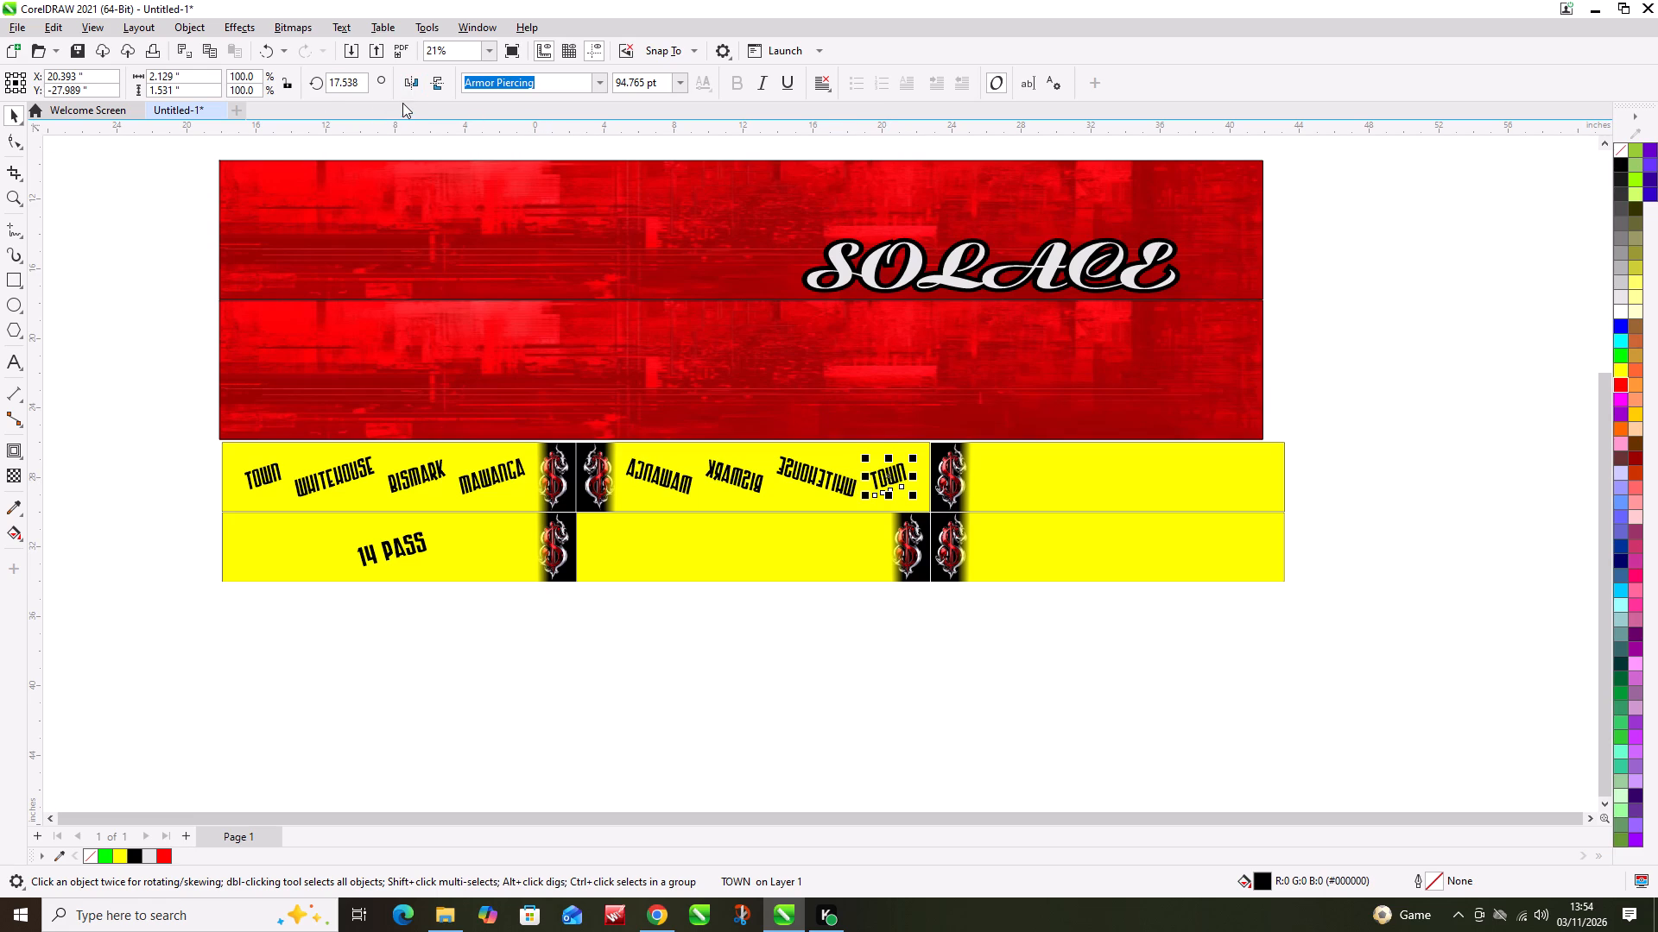
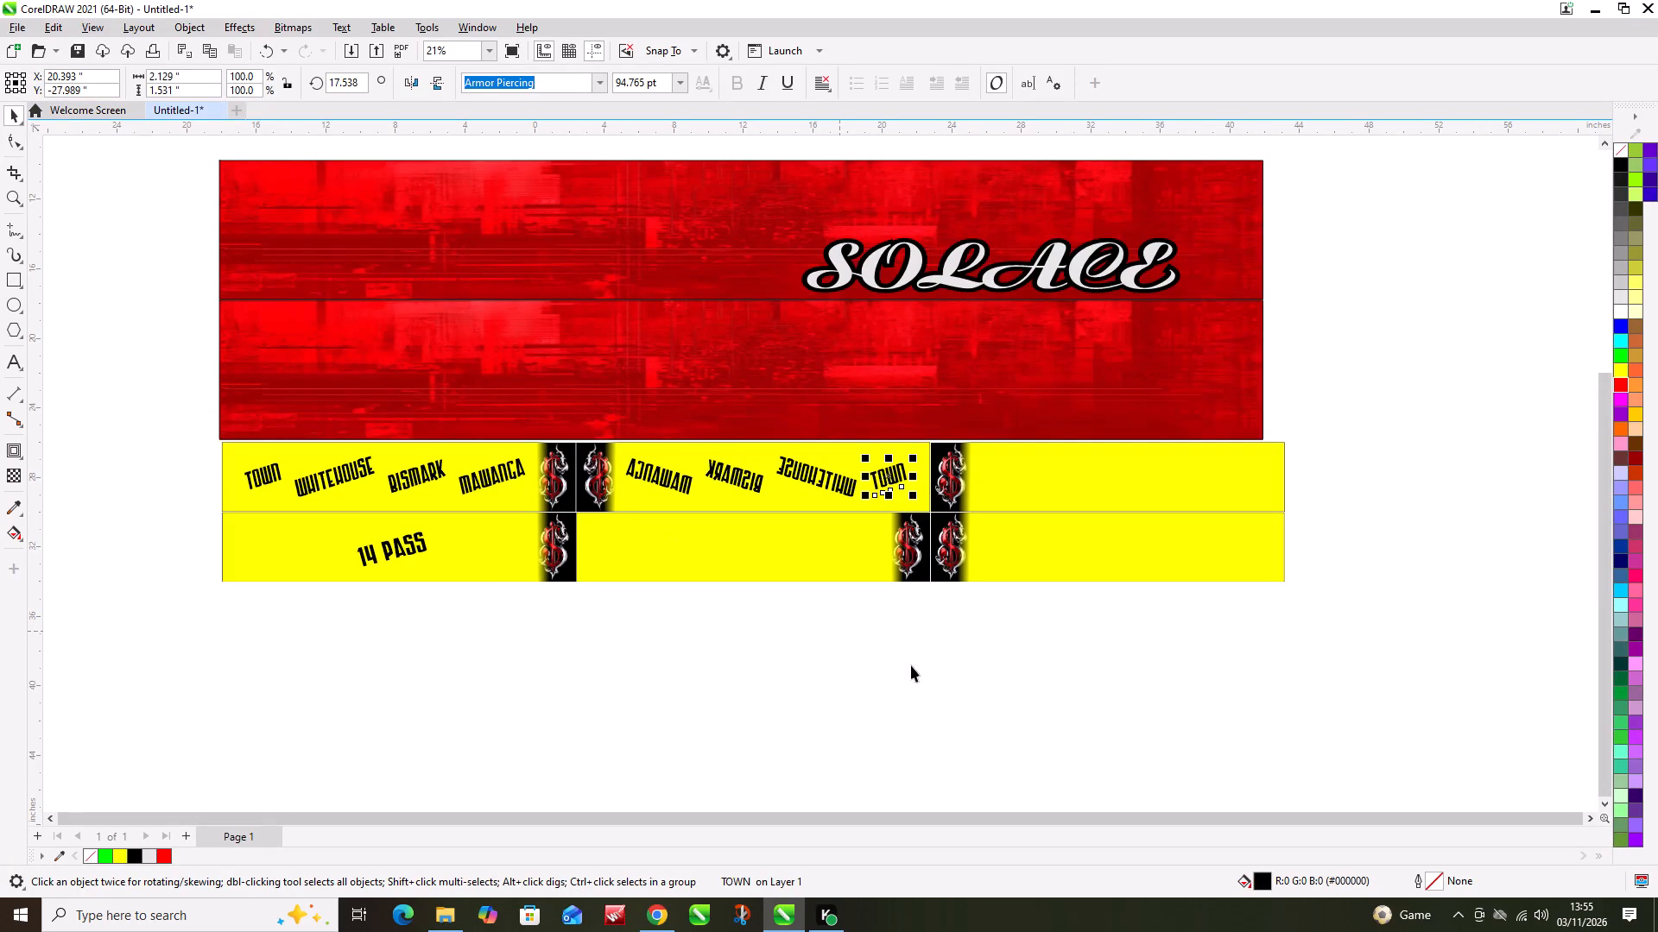
Mirror the reversed WHITEHOUSE, BISMARK and MAWANGA texts on the middle upper yellow banner horizontally, each on its own, so they read correctly.
{"action": "left_click_drag", "start_coordinate": [880, 652], "coordinate": [768, 434]}
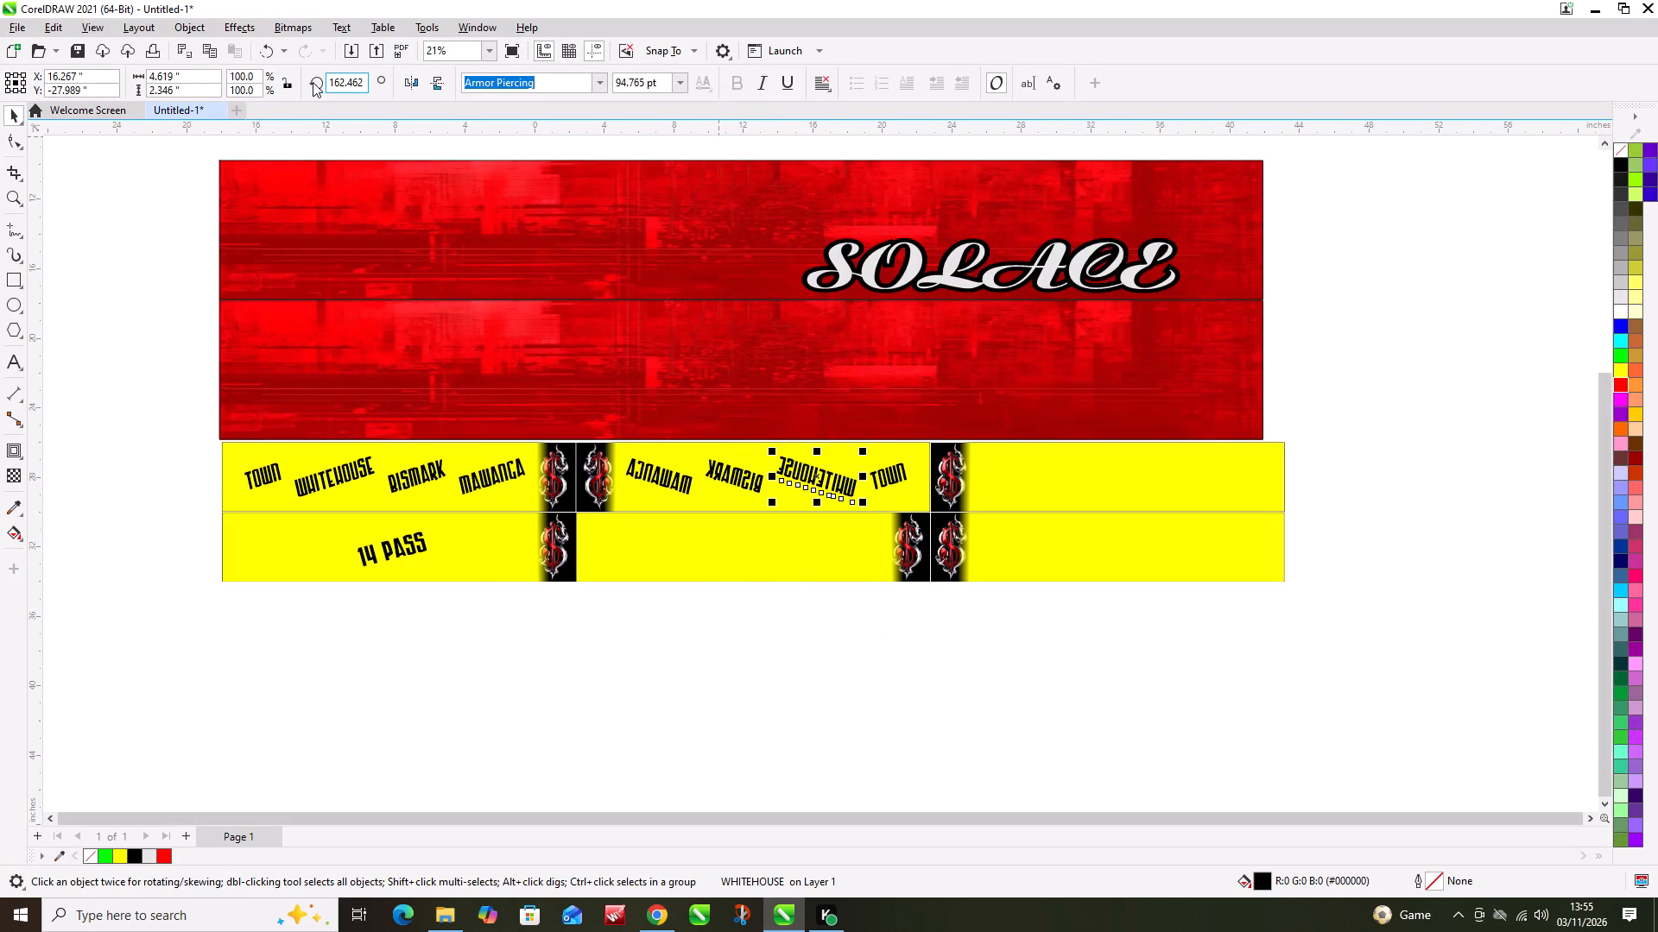
{"action": "left_click", "coordinate": [409, 88]}
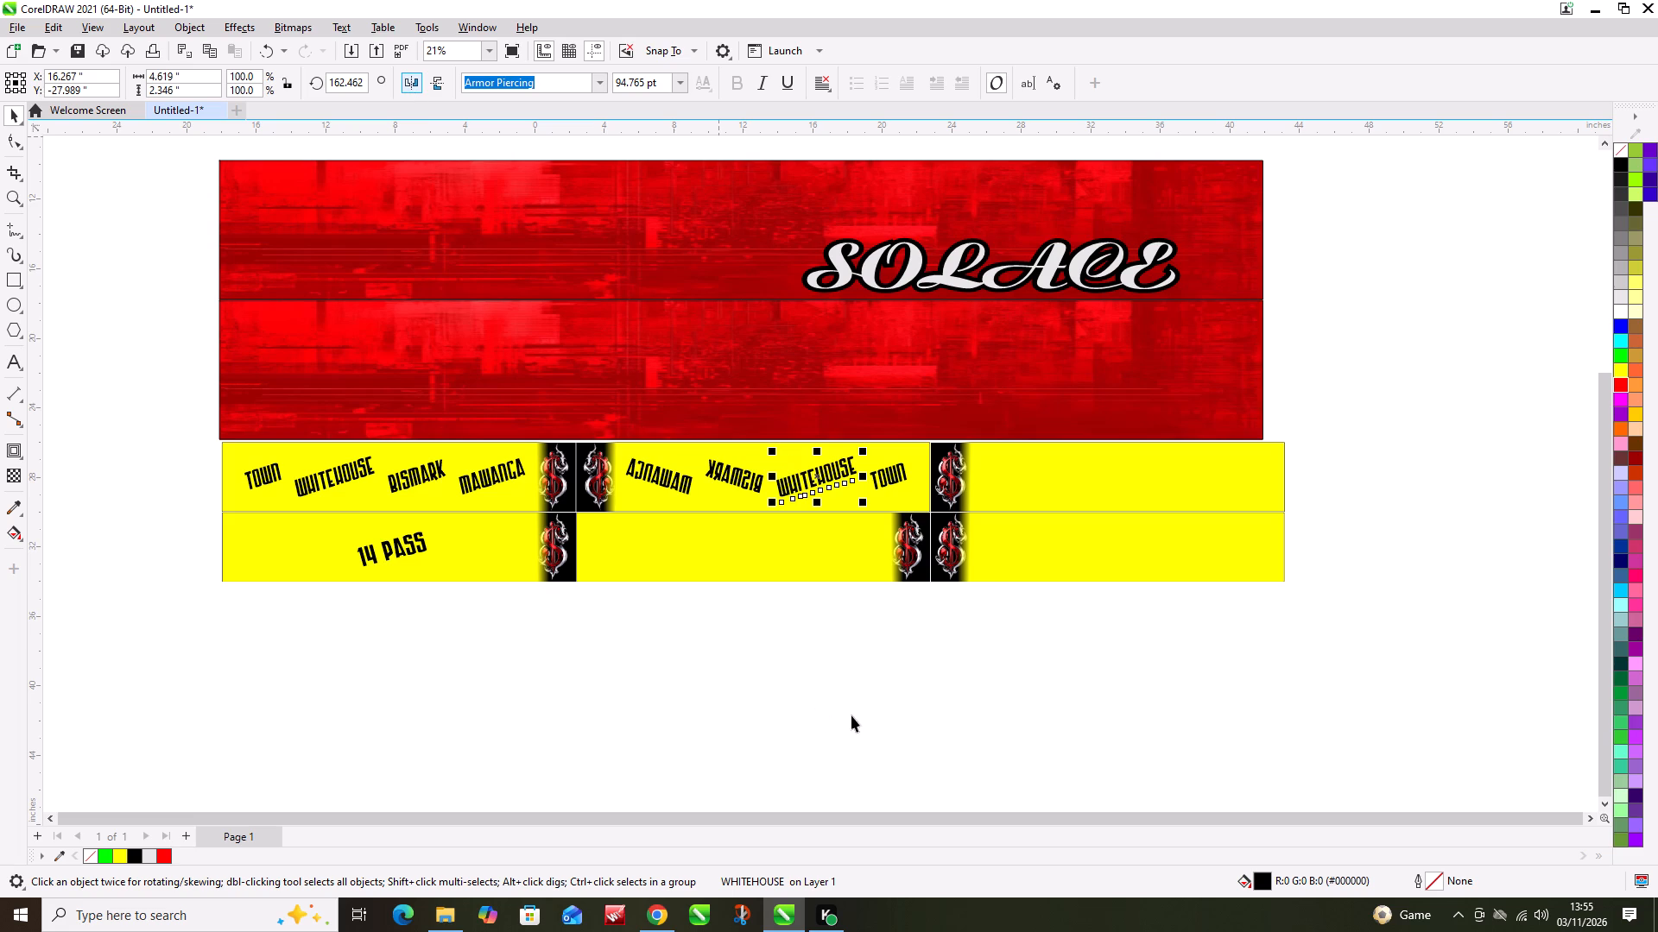
{"action": "left_click_drag", "start_coordinate": [776, 600], "coordinate": [691, 425]}
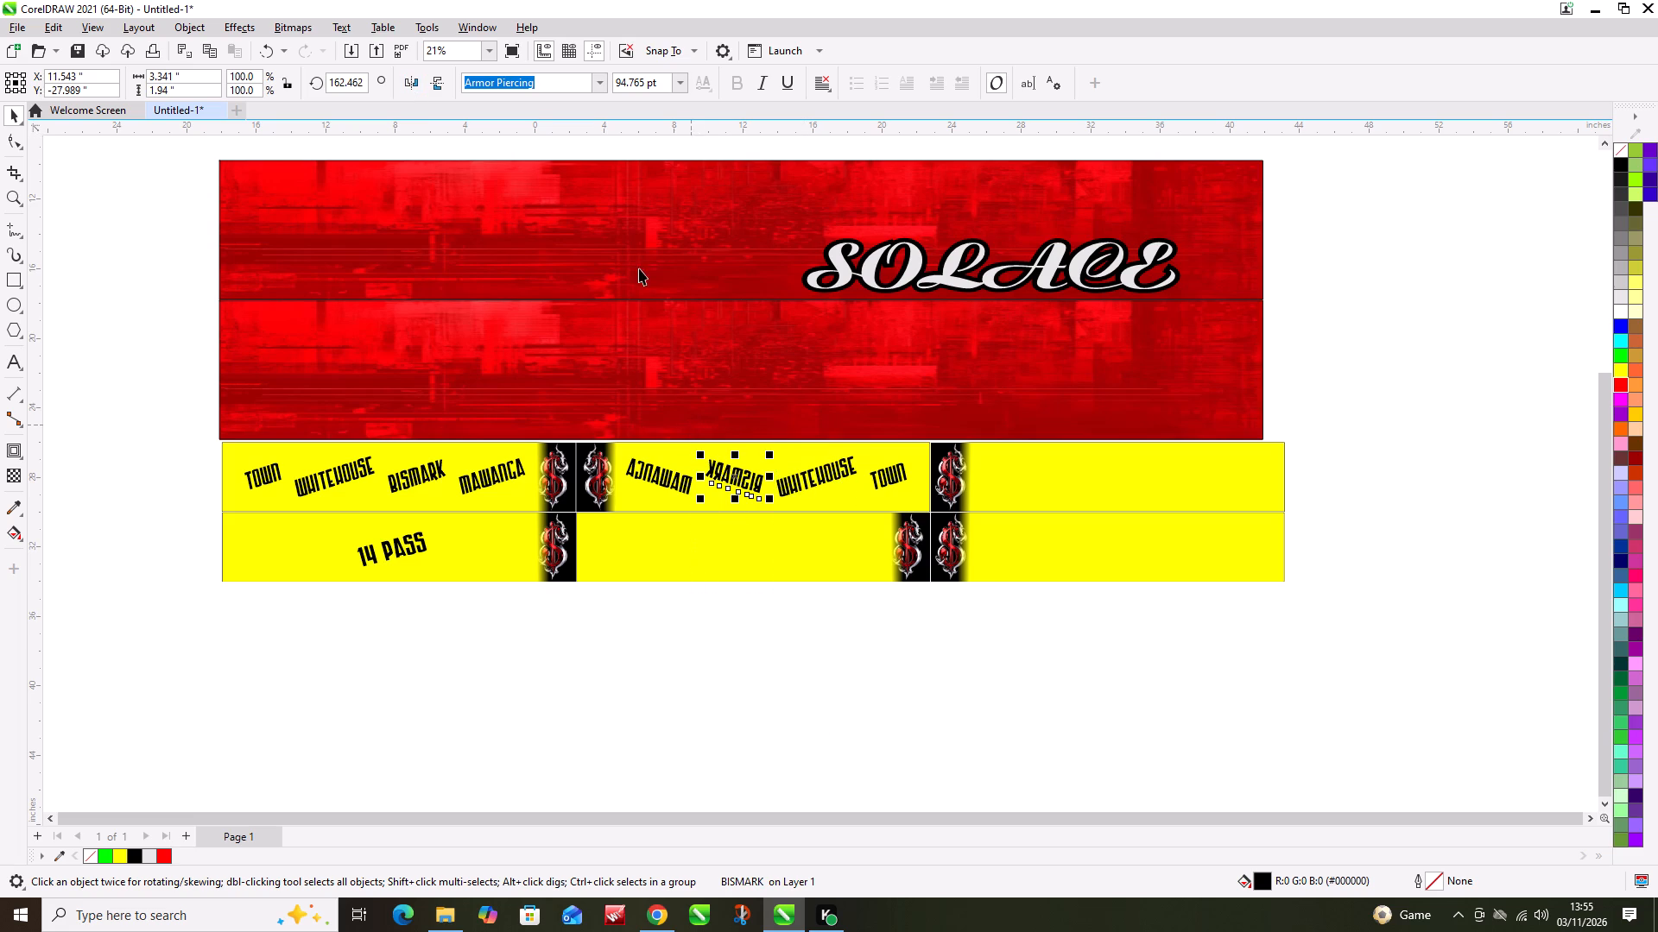
{"action": "left_click", "coordinate": [409, 71]}
{"action": "left_click", "coordinate": [410, 73]}
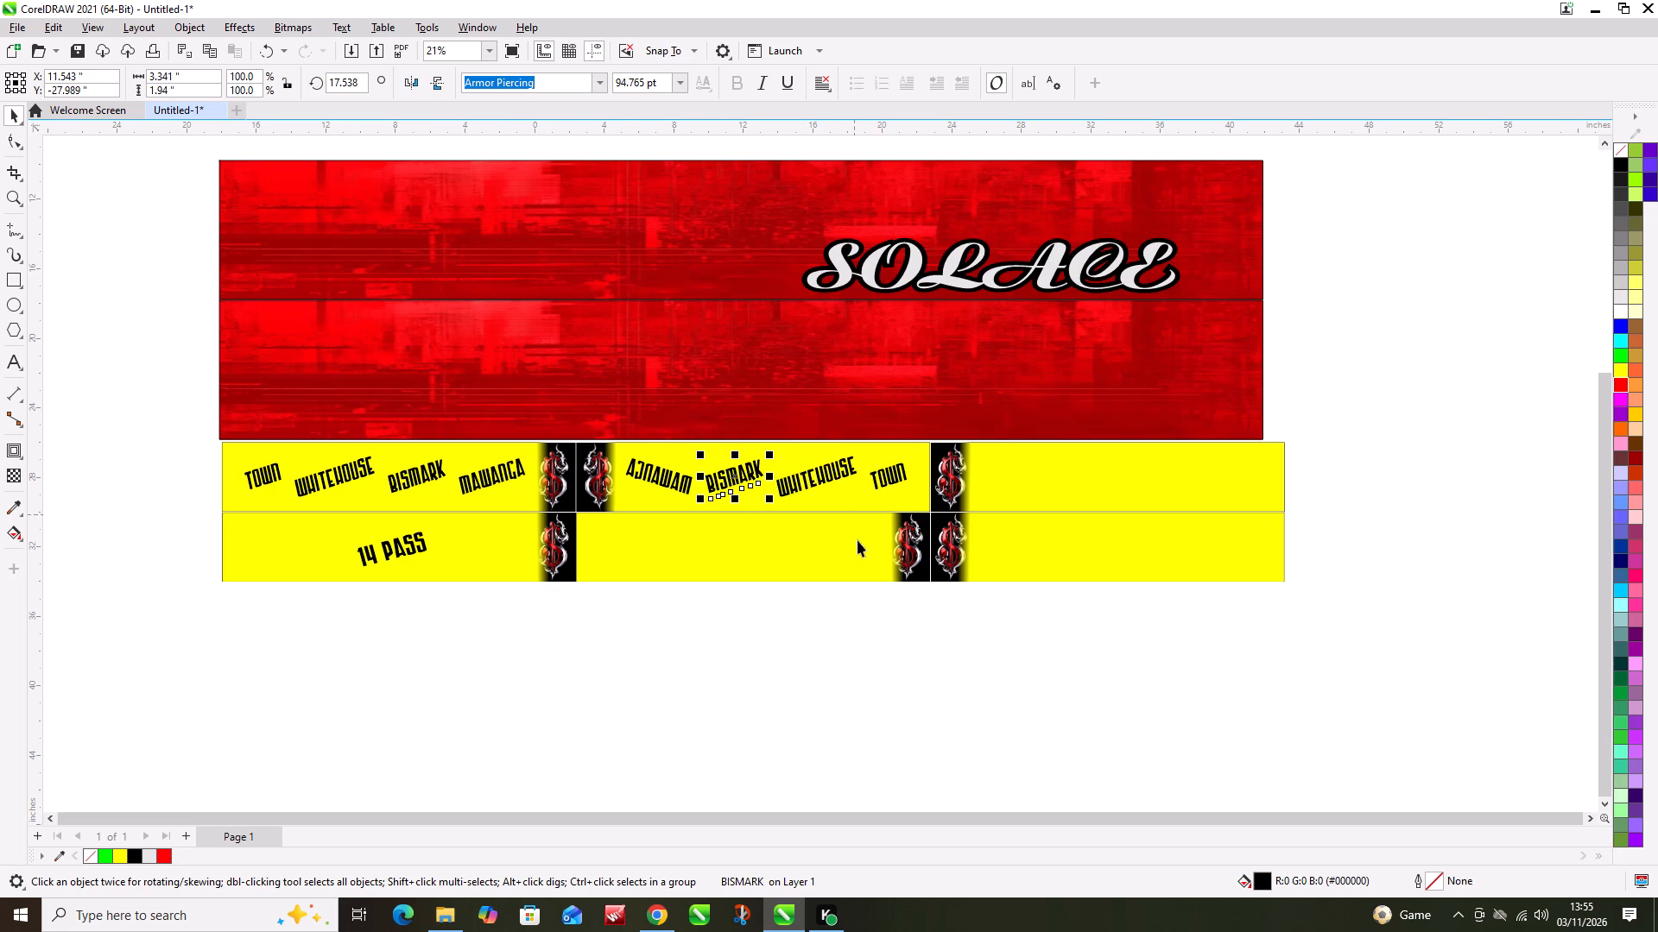
{"action": "left_click", "coordinate": [681, 485]}
{"action": "left_click", "coordinate": [418, 90]}
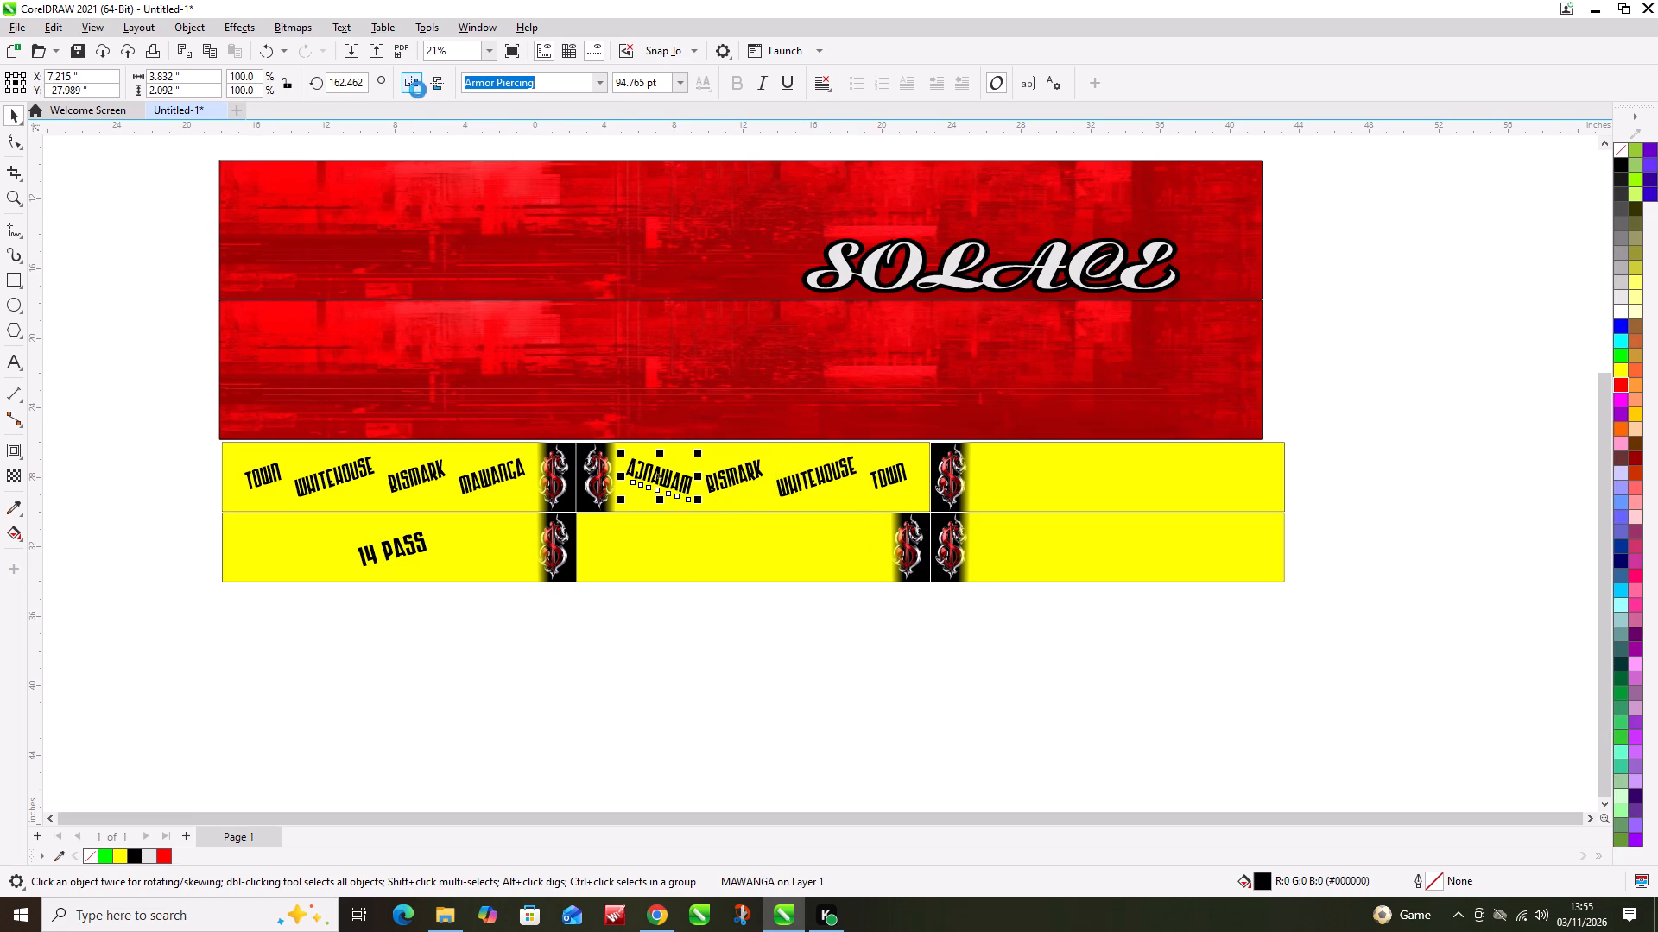
Mirror the dollar-sign image beside MAWANGA on the middle upper yellow banner horizontally so that the symbol faces the correct way.
{"action": "left_click", "coordinate": [598, 494]}
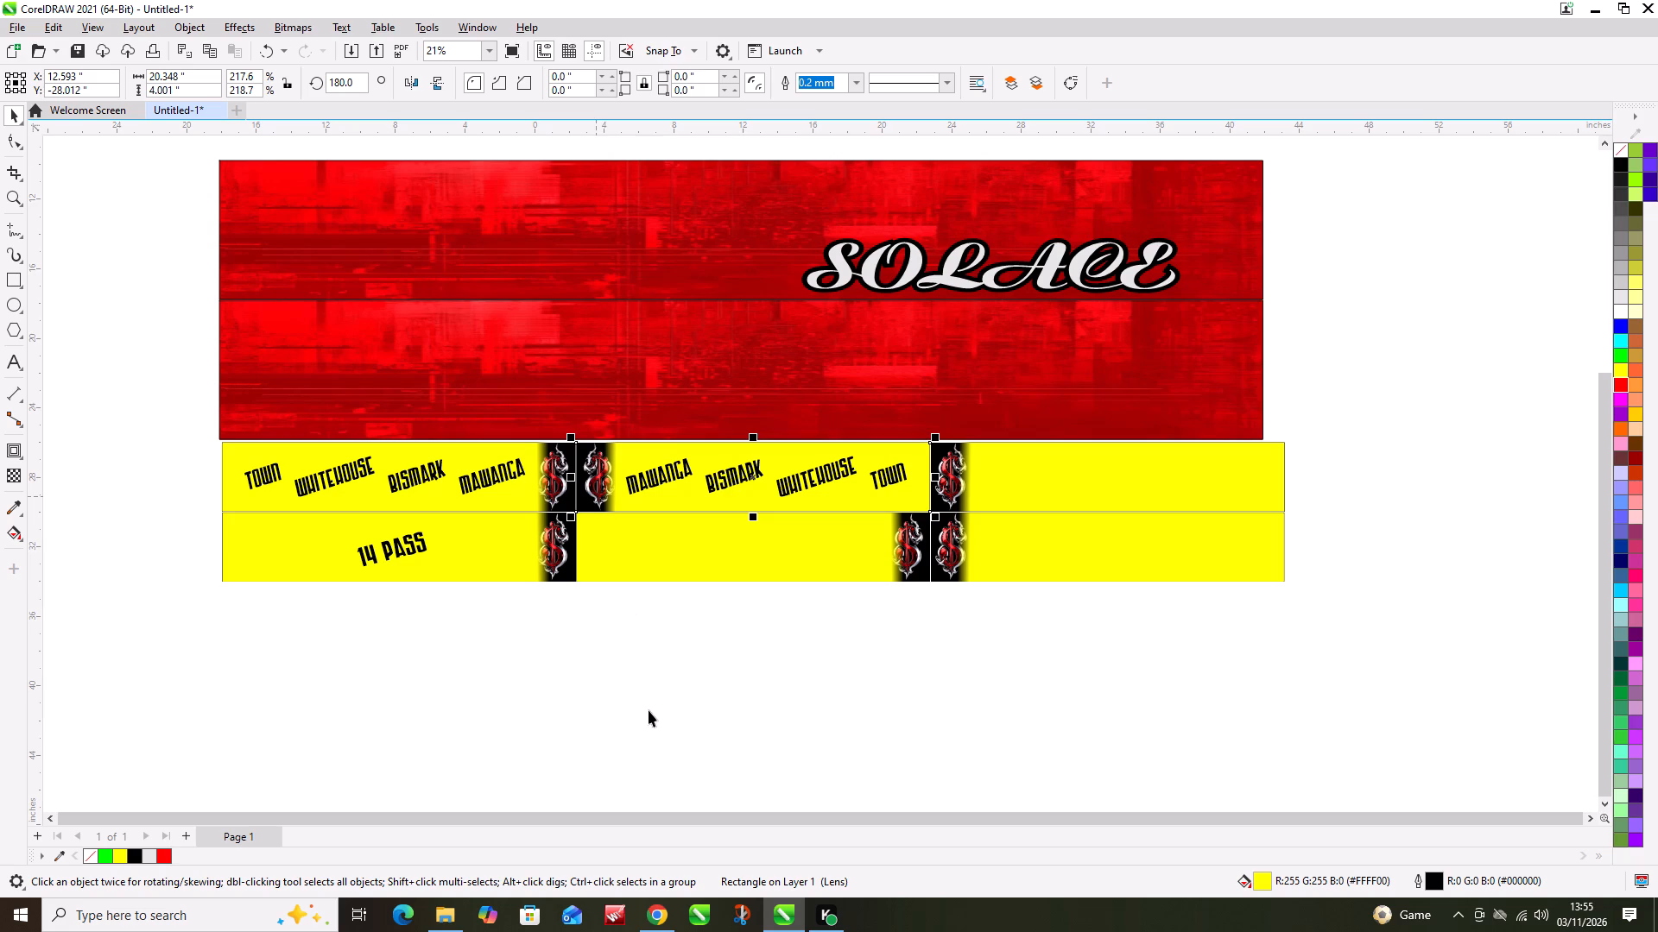
{"action": "left_click_drag", "start_coordinate": [672, 689], "coordinate": [572, 410]}
{"action": "left_click", "coordinate": [405, 80]}
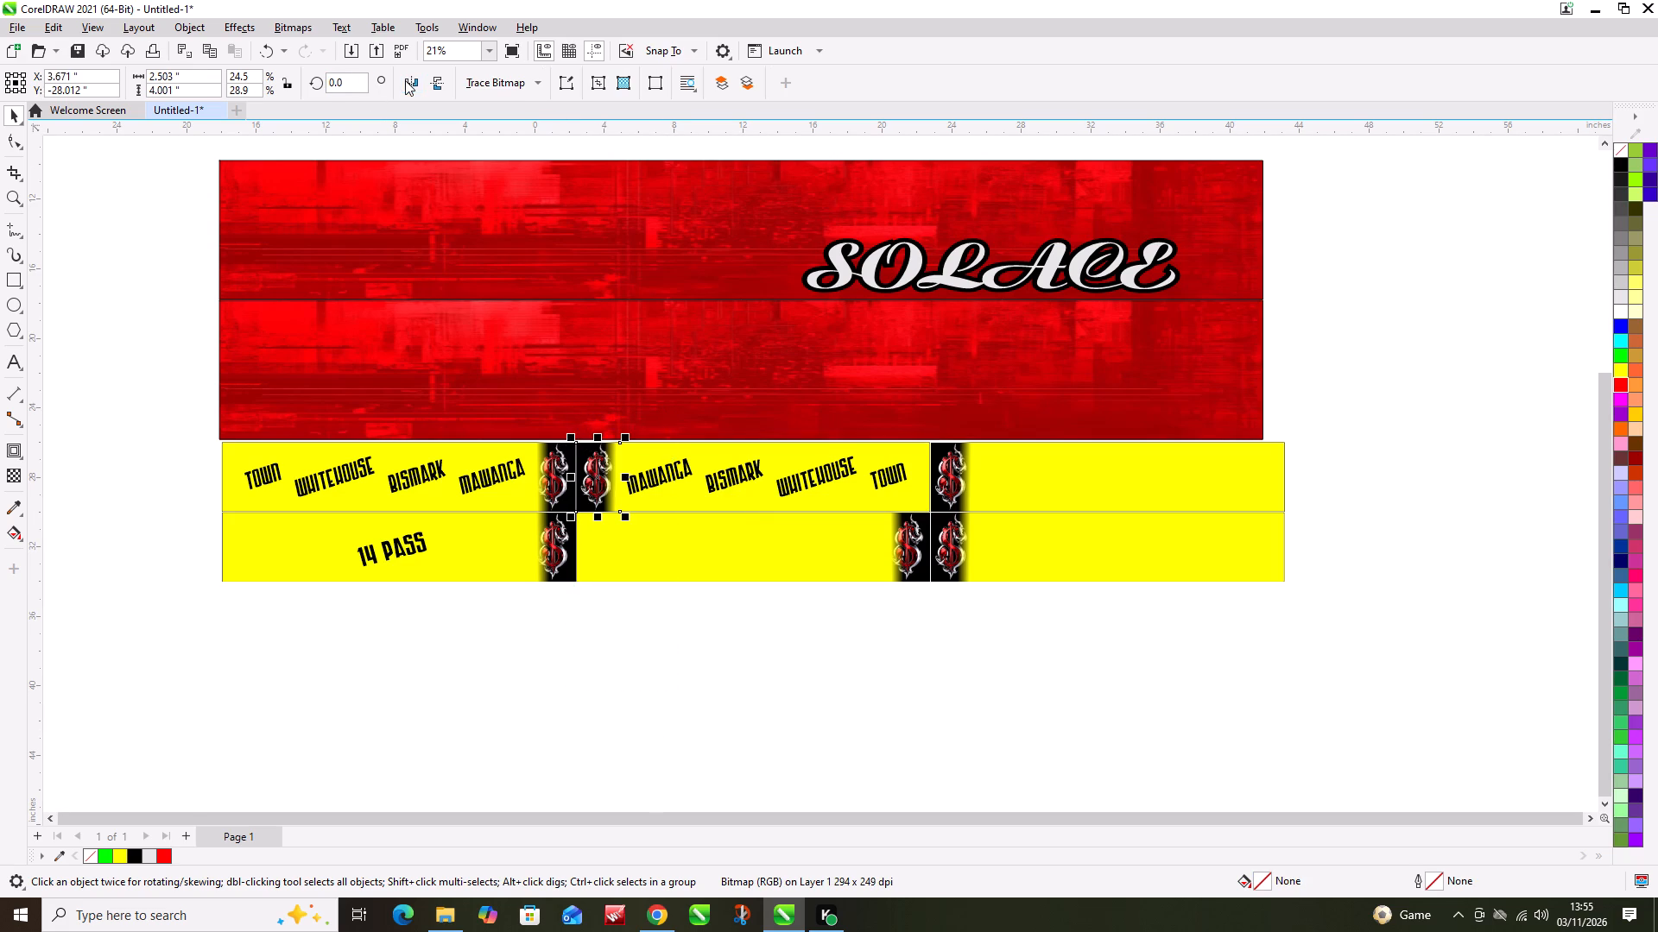
{"action": "left_click", "coordinate": [701, 734]}
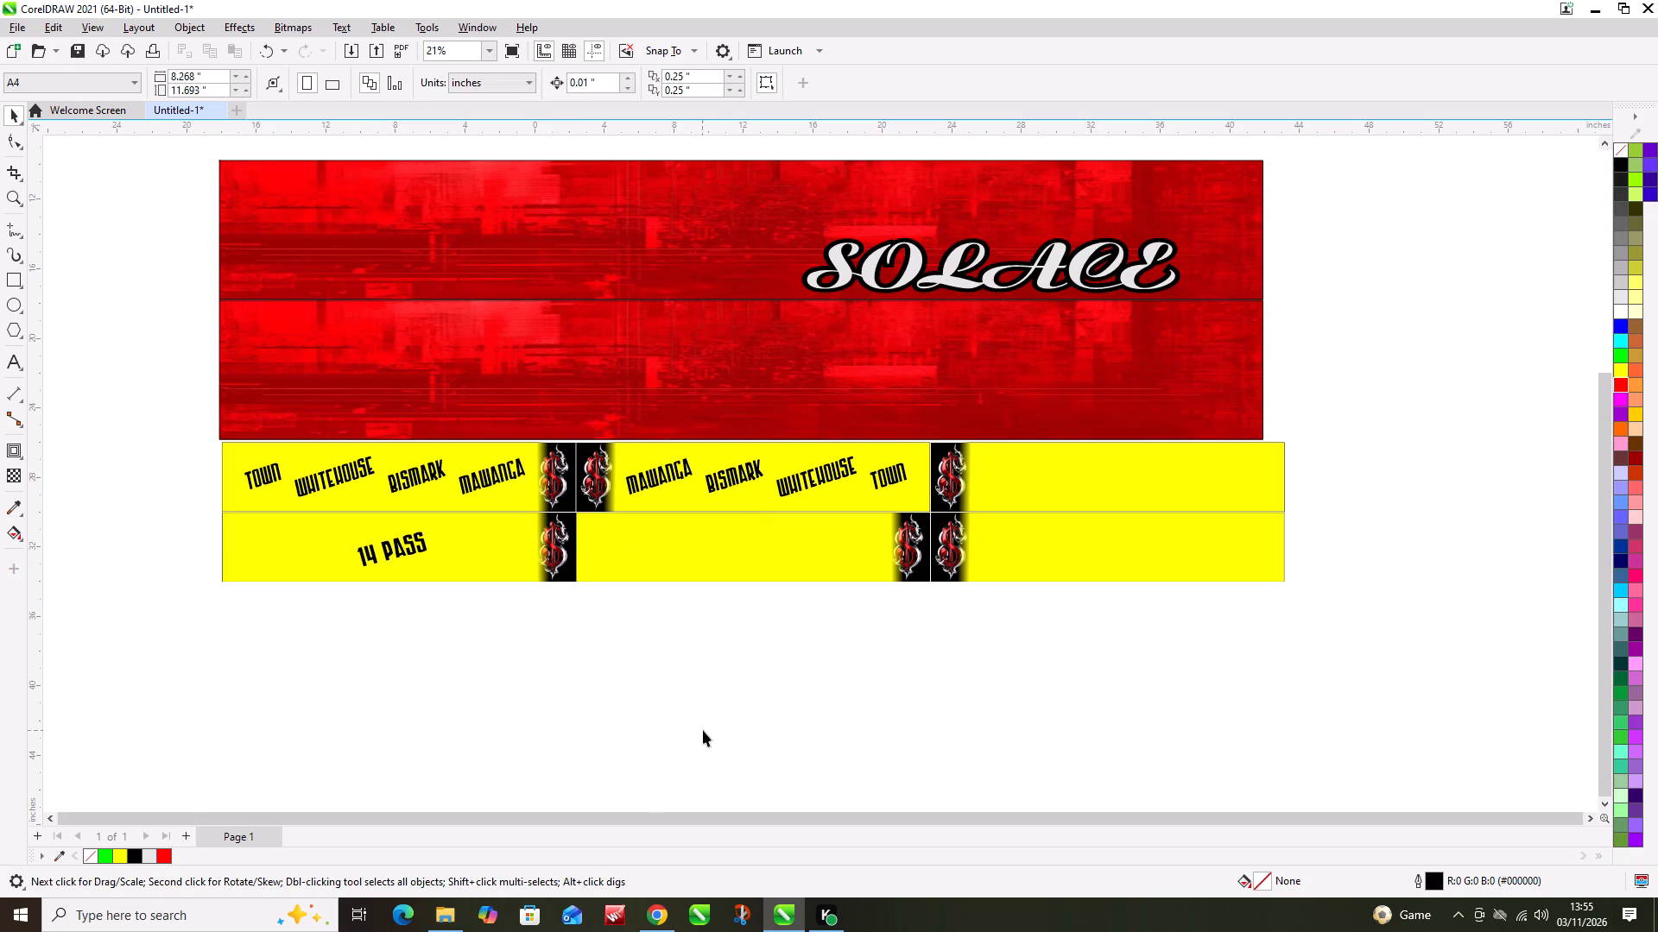
Move the light grey Uchumi 44 text onto the thicker black Uchumi 44 text, centred so the black forms an even outline.
{"action": "scroll", "coordinate": [957, 674], "scroll_direction": "down", "scroll_amount": 2}
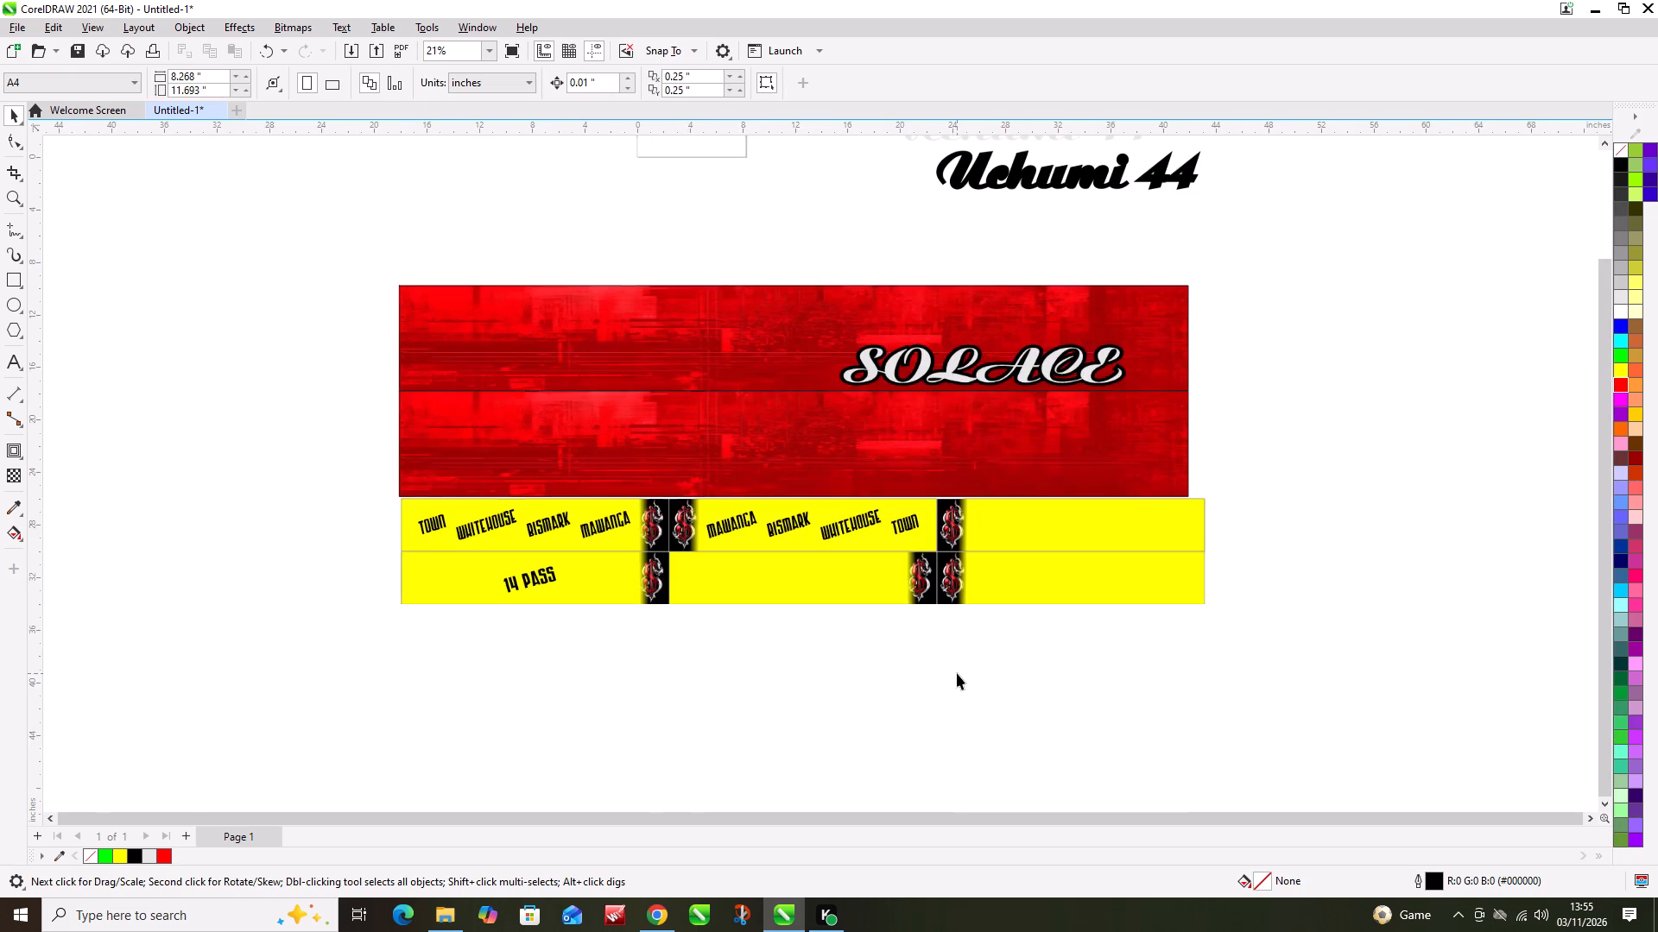
{"action": "scroll", "coordinate": [957, 673], "scroll_direction": "down", "scroll_amount": 2}
{"action": "left_click_drag", "start_coordinate": [1162, 348], "coordinate": [409, 737]}
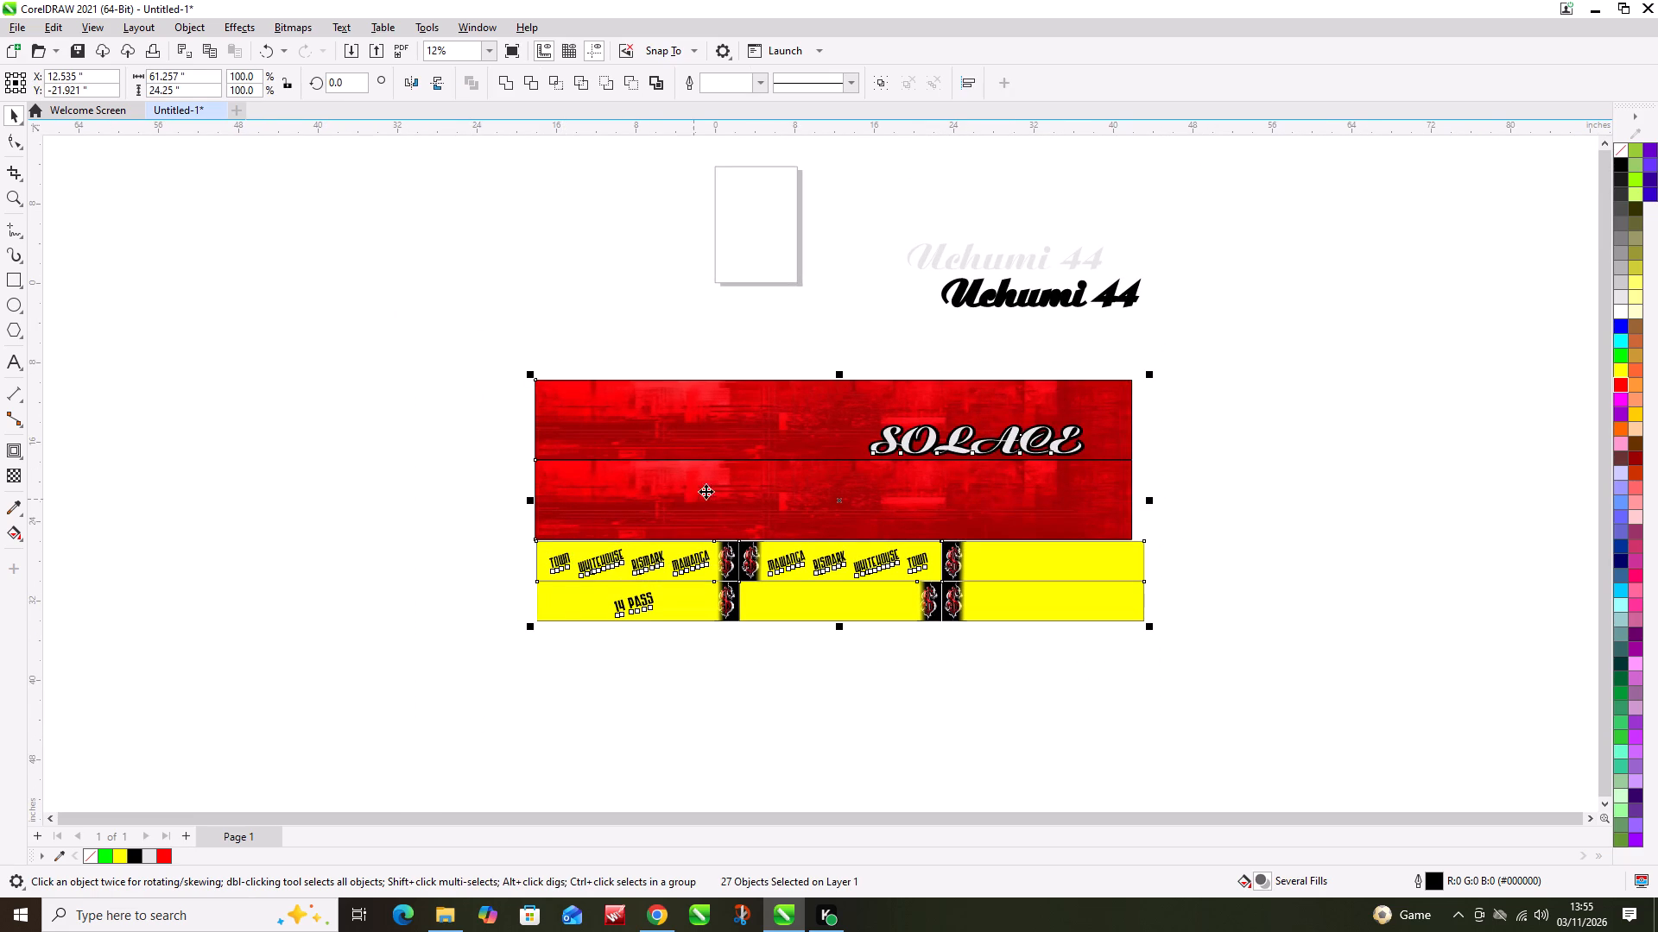
{"action": "left_click", "coordinate": [1038, 252]}
{"action": "left_click", "coordinate": [1038, 261]}
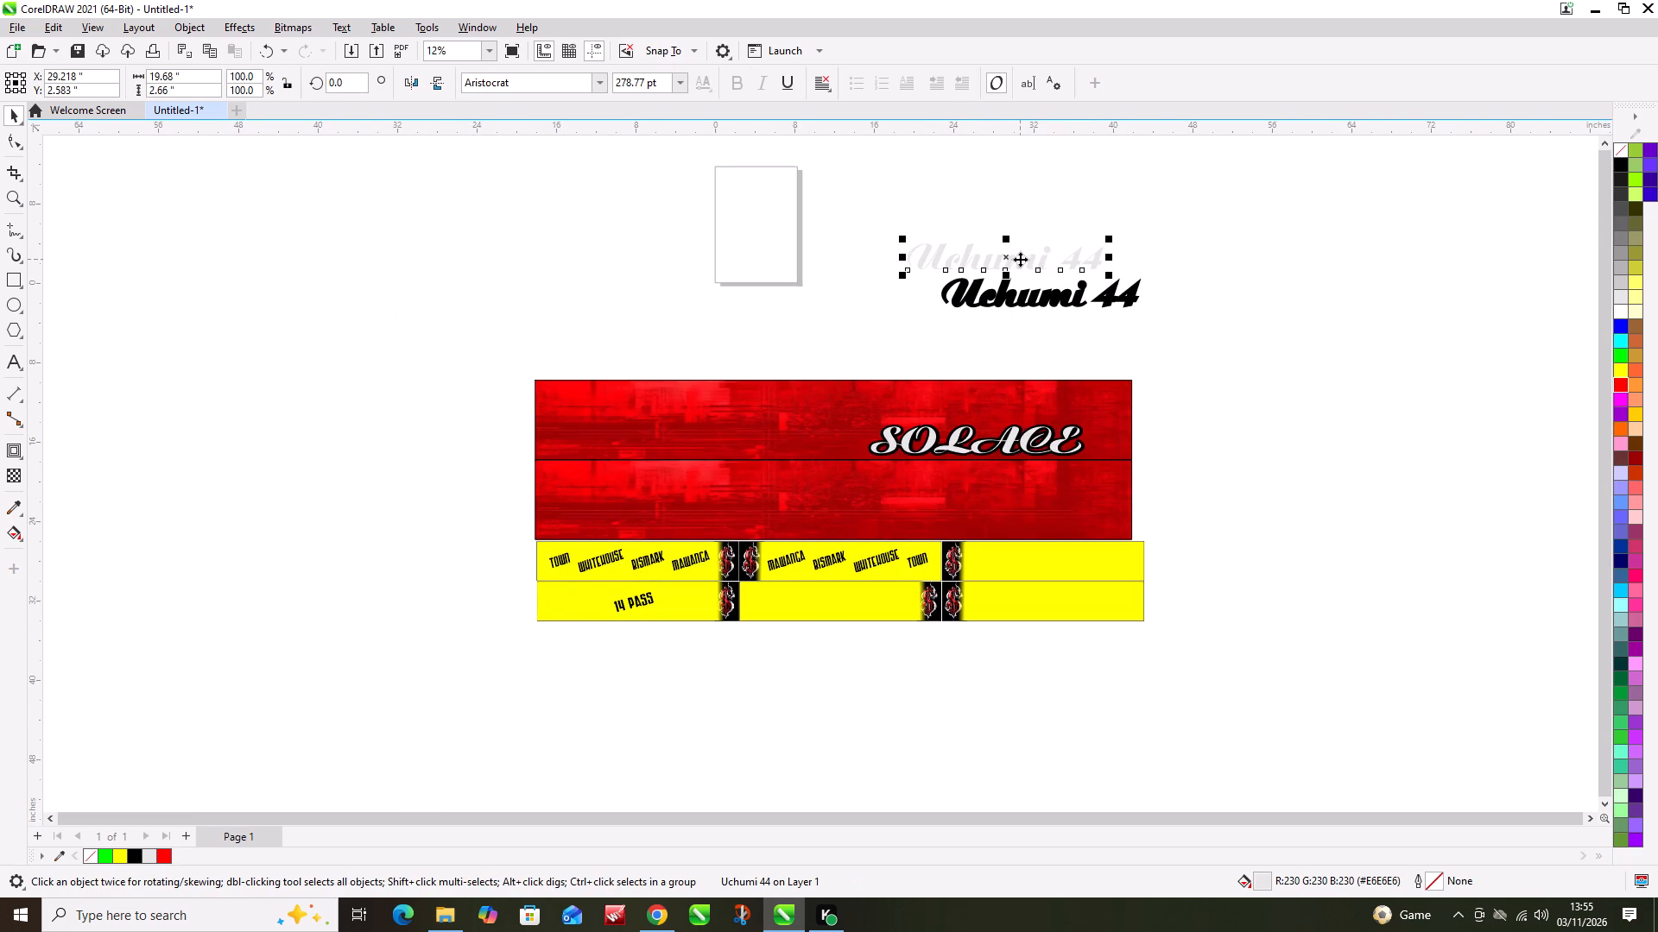
{"action": "scroll", "coordinate": [1020, 259], "scroll_direction": "up", "scroll_amount": 4}
{"action": "left_click", "coordinate": [996, 250]}
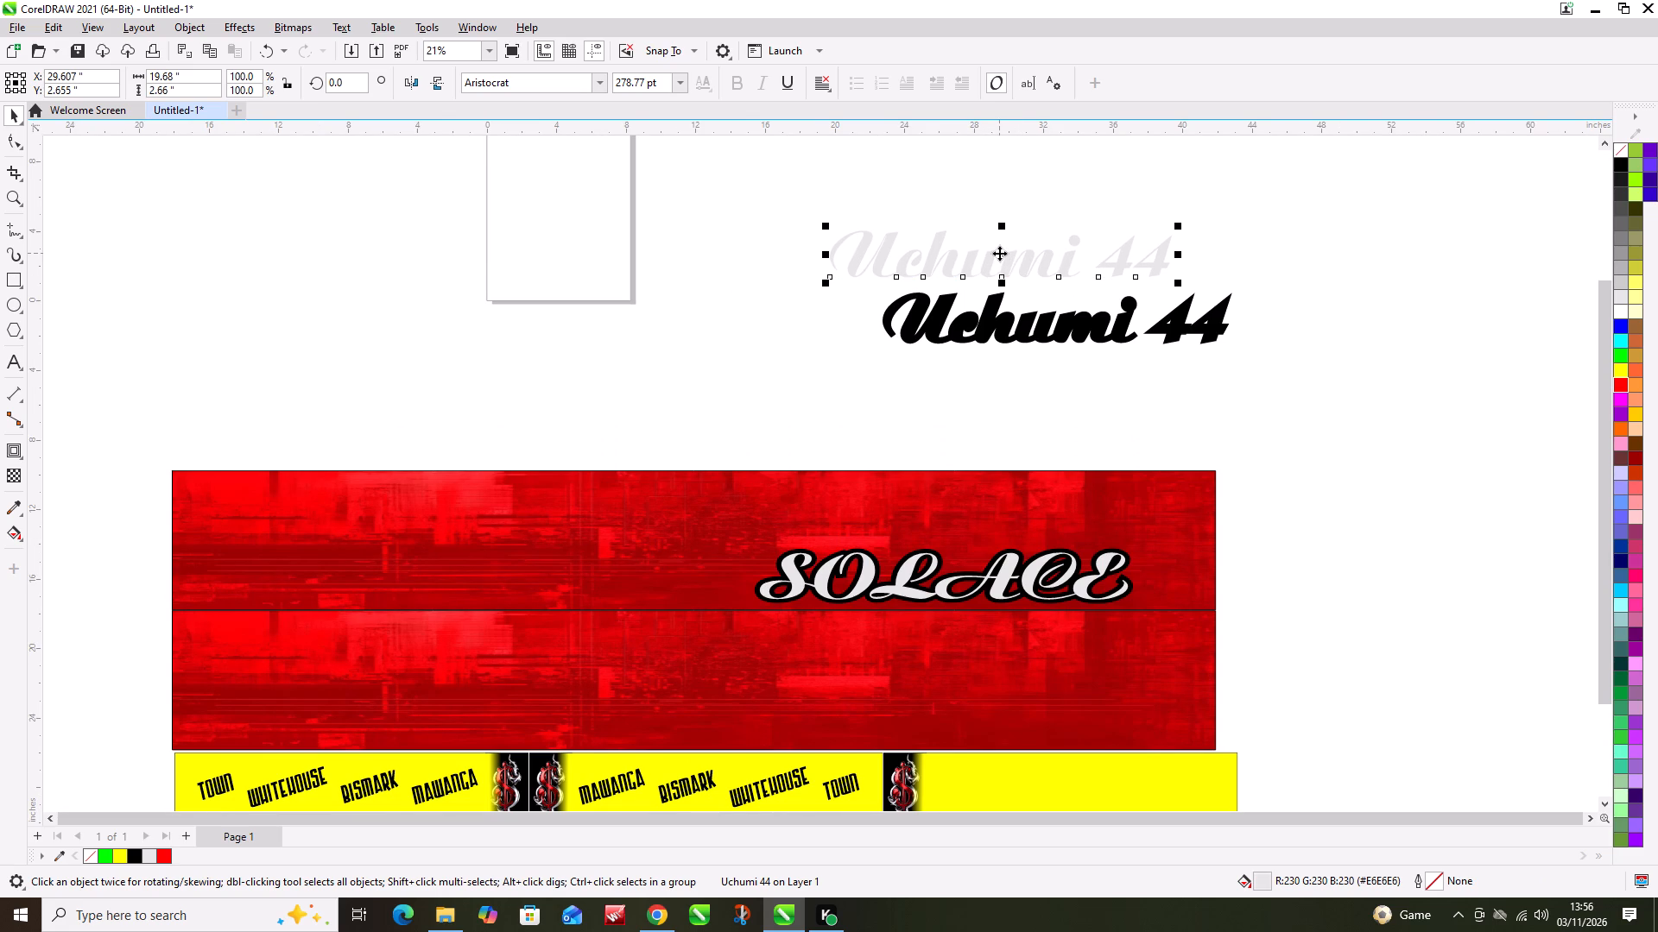
{"action": "left_click_drag", "start_coordinate": [999, 253], "coordinate": [1041, 327]}
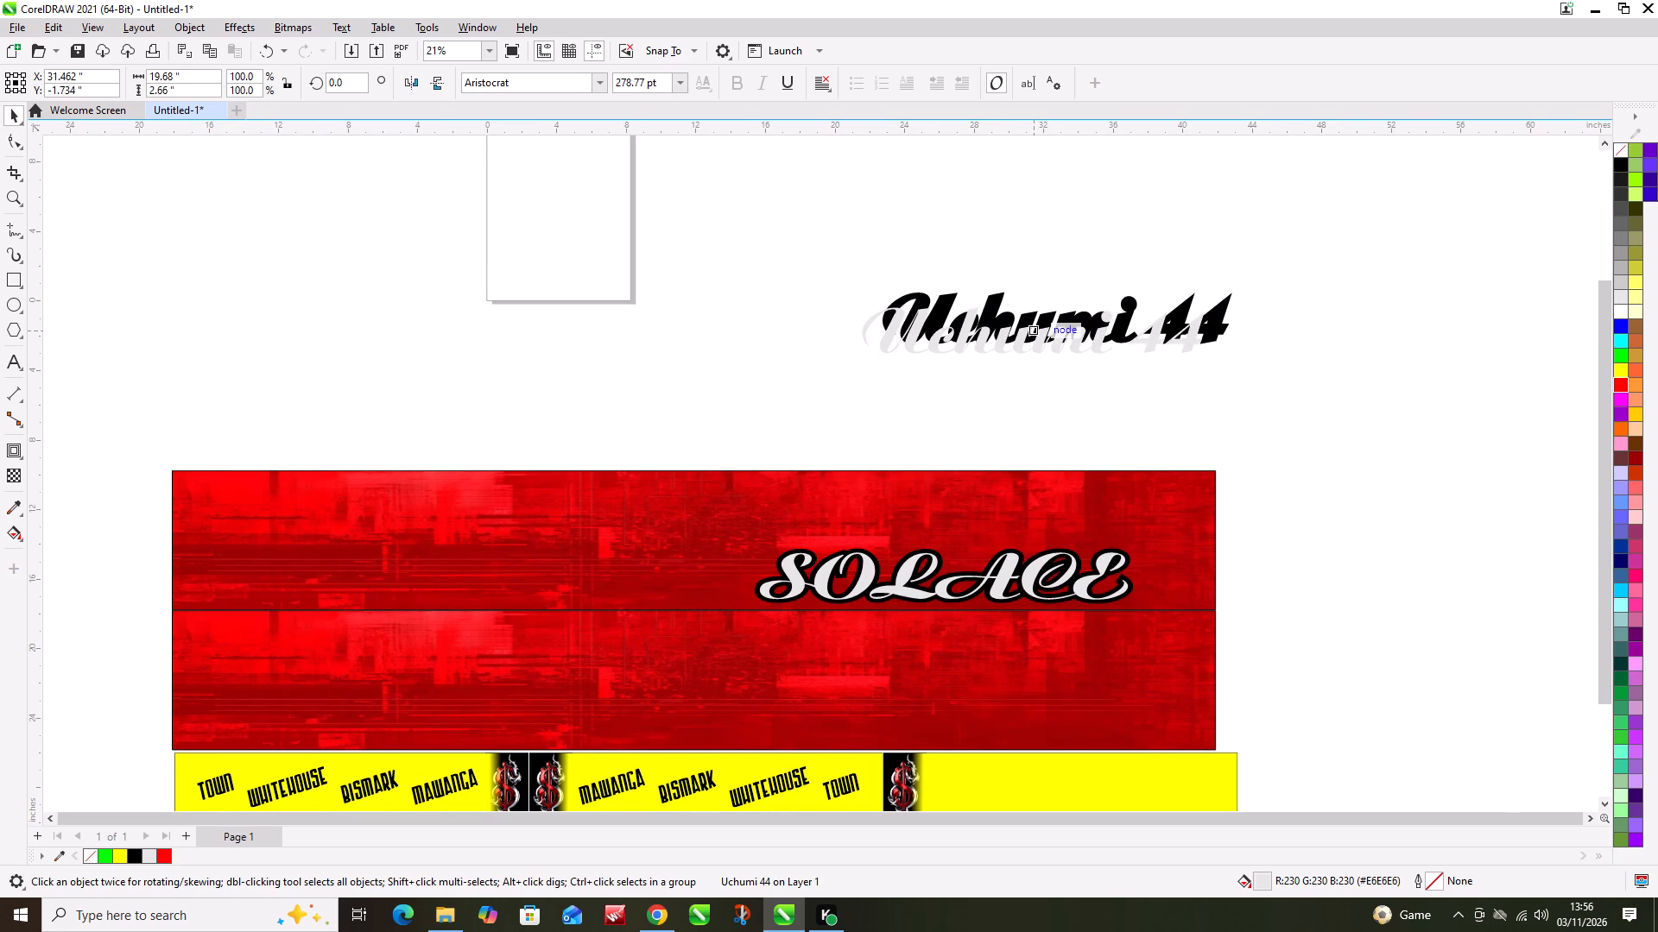
{"action": "left_click_drag", "start_coordinate": [1041, 327], "coordinate": [1054, 320]}
{"action": "scroll", "coordinate": [1013, 326], "scroll_direction": "up", "scroll_amount": 9}
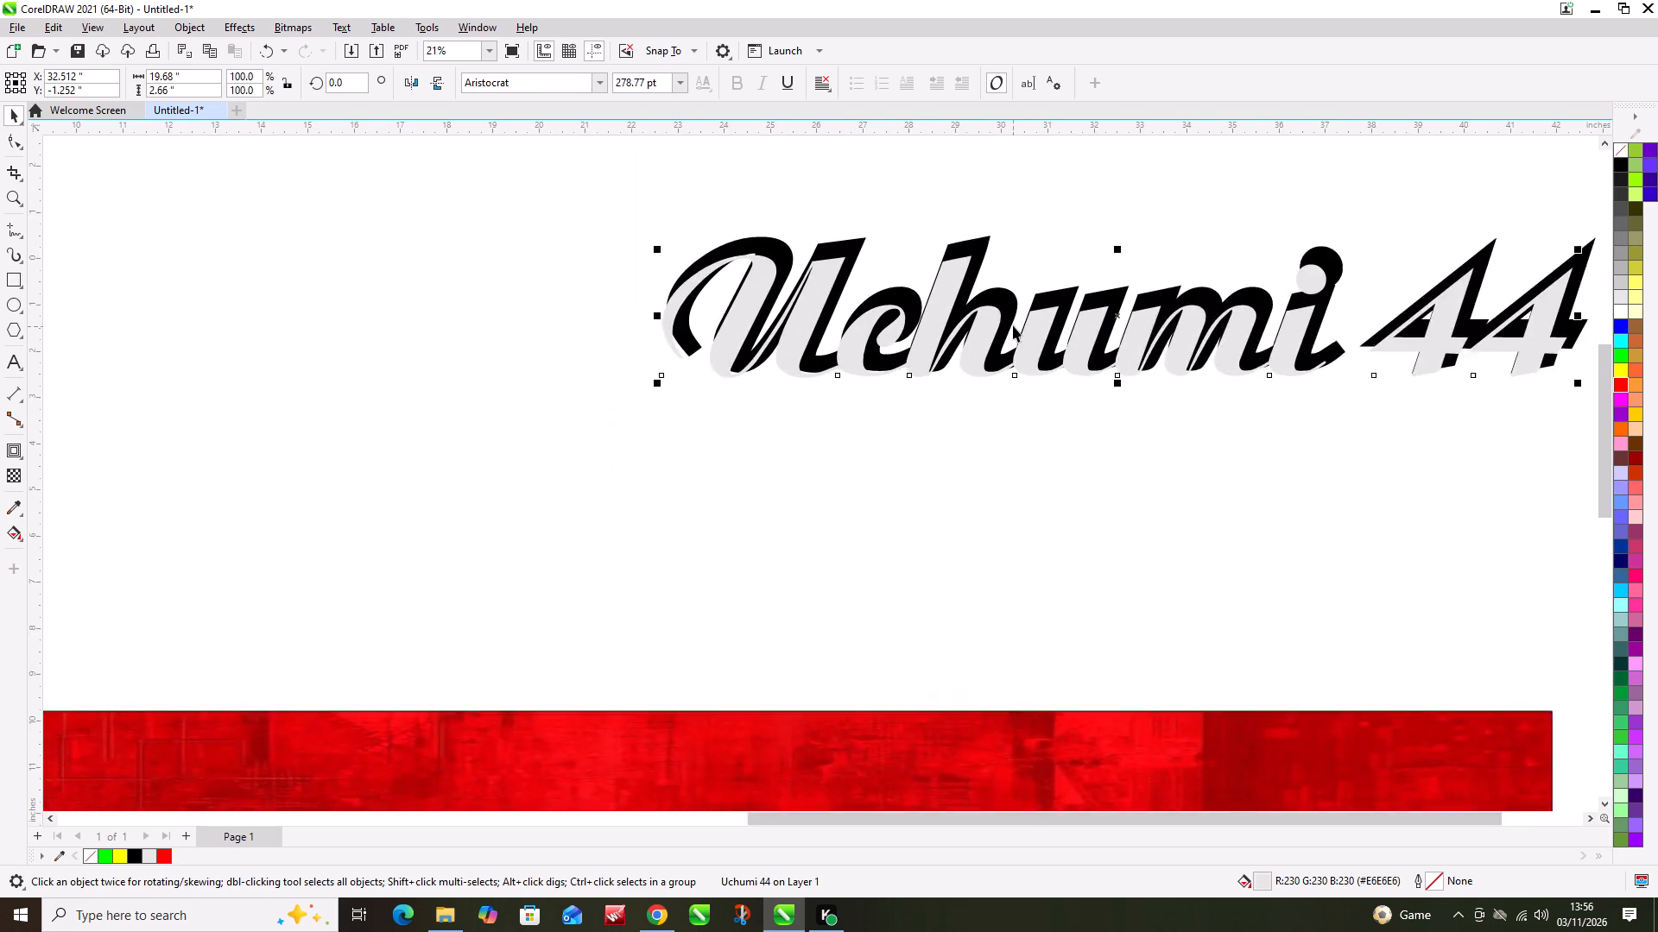
{"action": "scroll", "coordinate": [1013, 325], "scroll_direction": "up", "scroll_amount": 2}
{"action": "left_click_drag", "start_coordinate": [978, 337], "coordinate": [982, 330]}
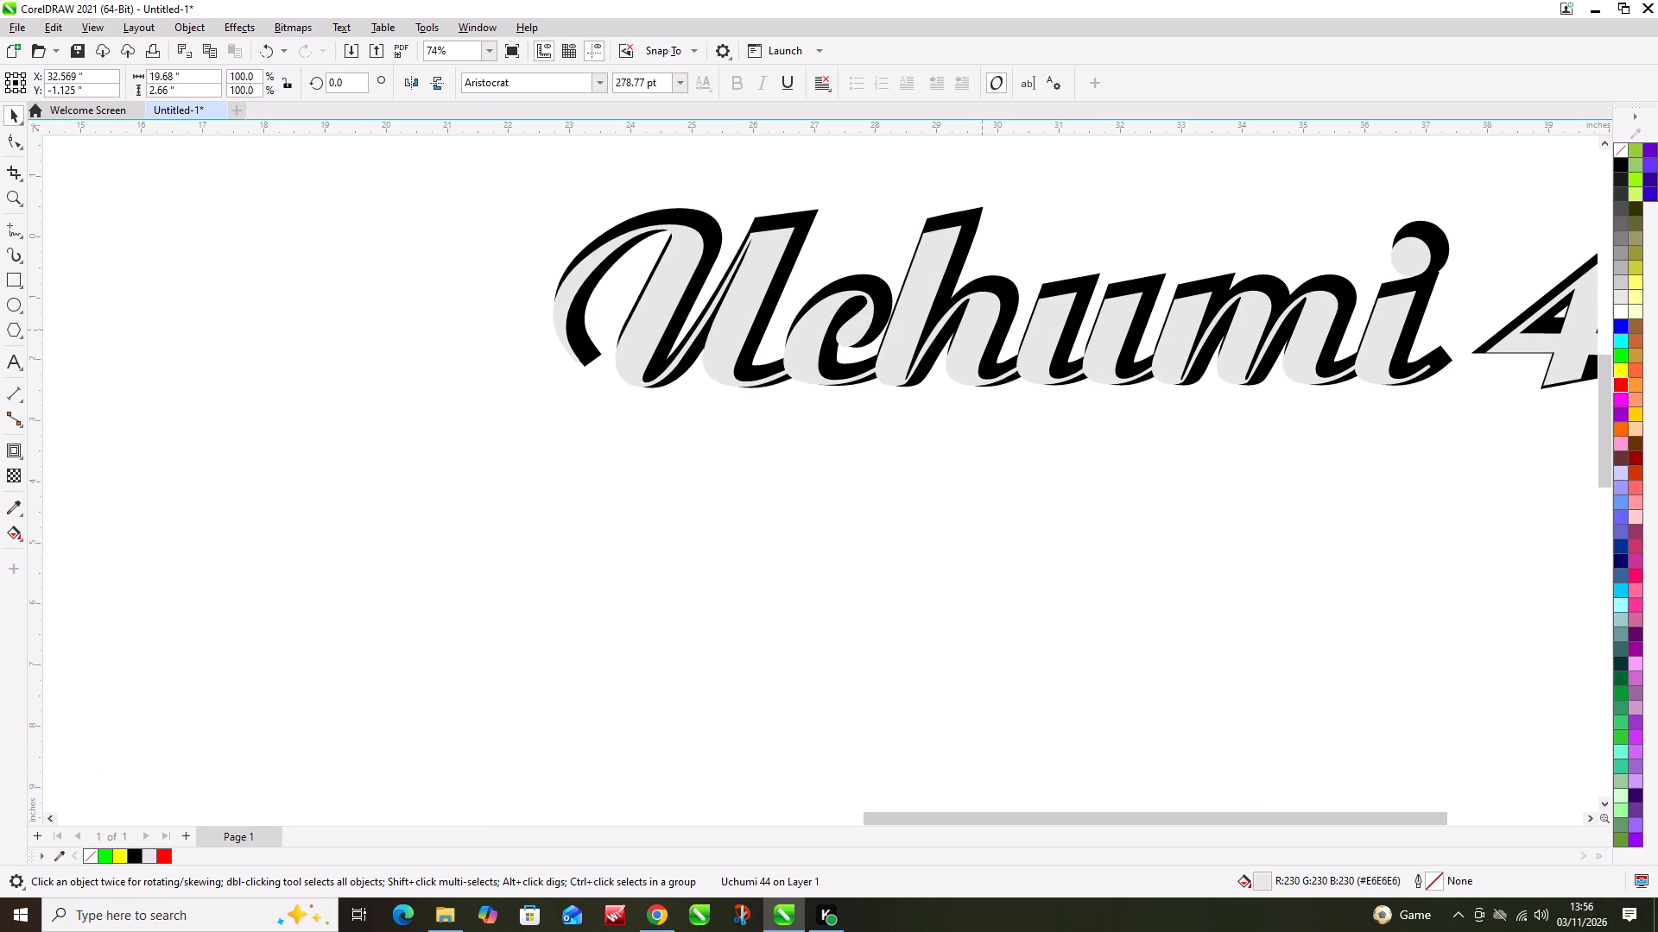
{"action": "left_click_drag", "start_coordinate": [982, 330], "coordinate": [991, 324]}
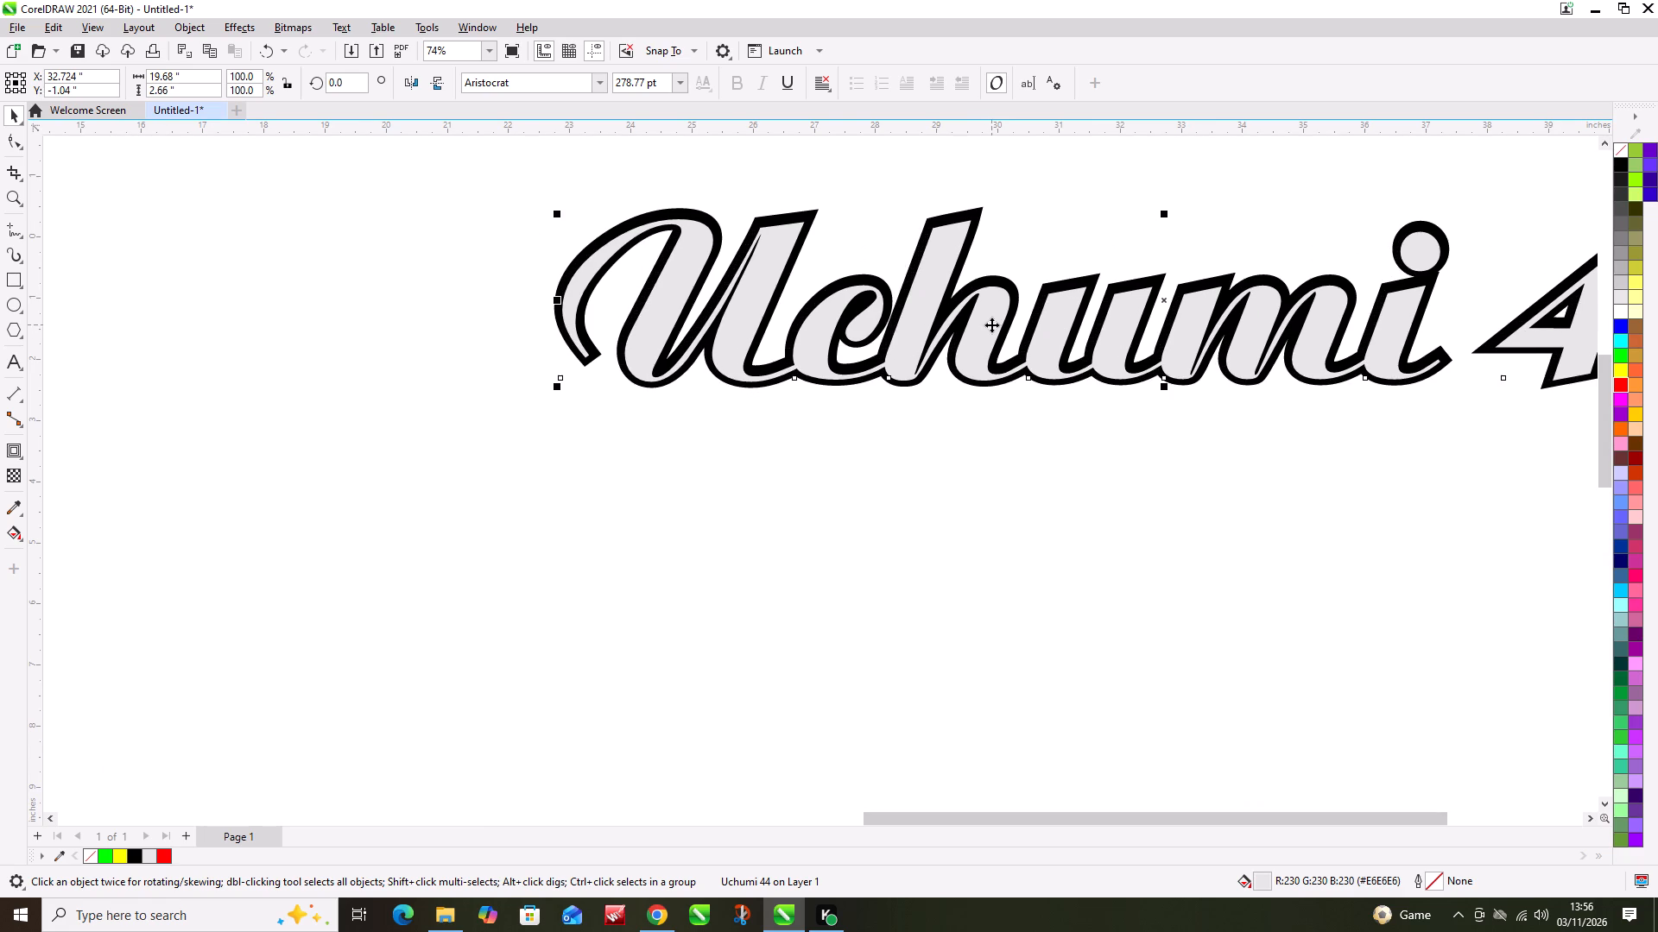
{"action": "scroll", "coordinate": [859, 494], "scroll_direction": "down", "scroll_amount": 5}
{"action": "scroll", "coordinate": [755, 460], "scroll_direction": "down", "scroll_amount": 4}
{"action": "left_click", "coordinate": [1331, 264]}
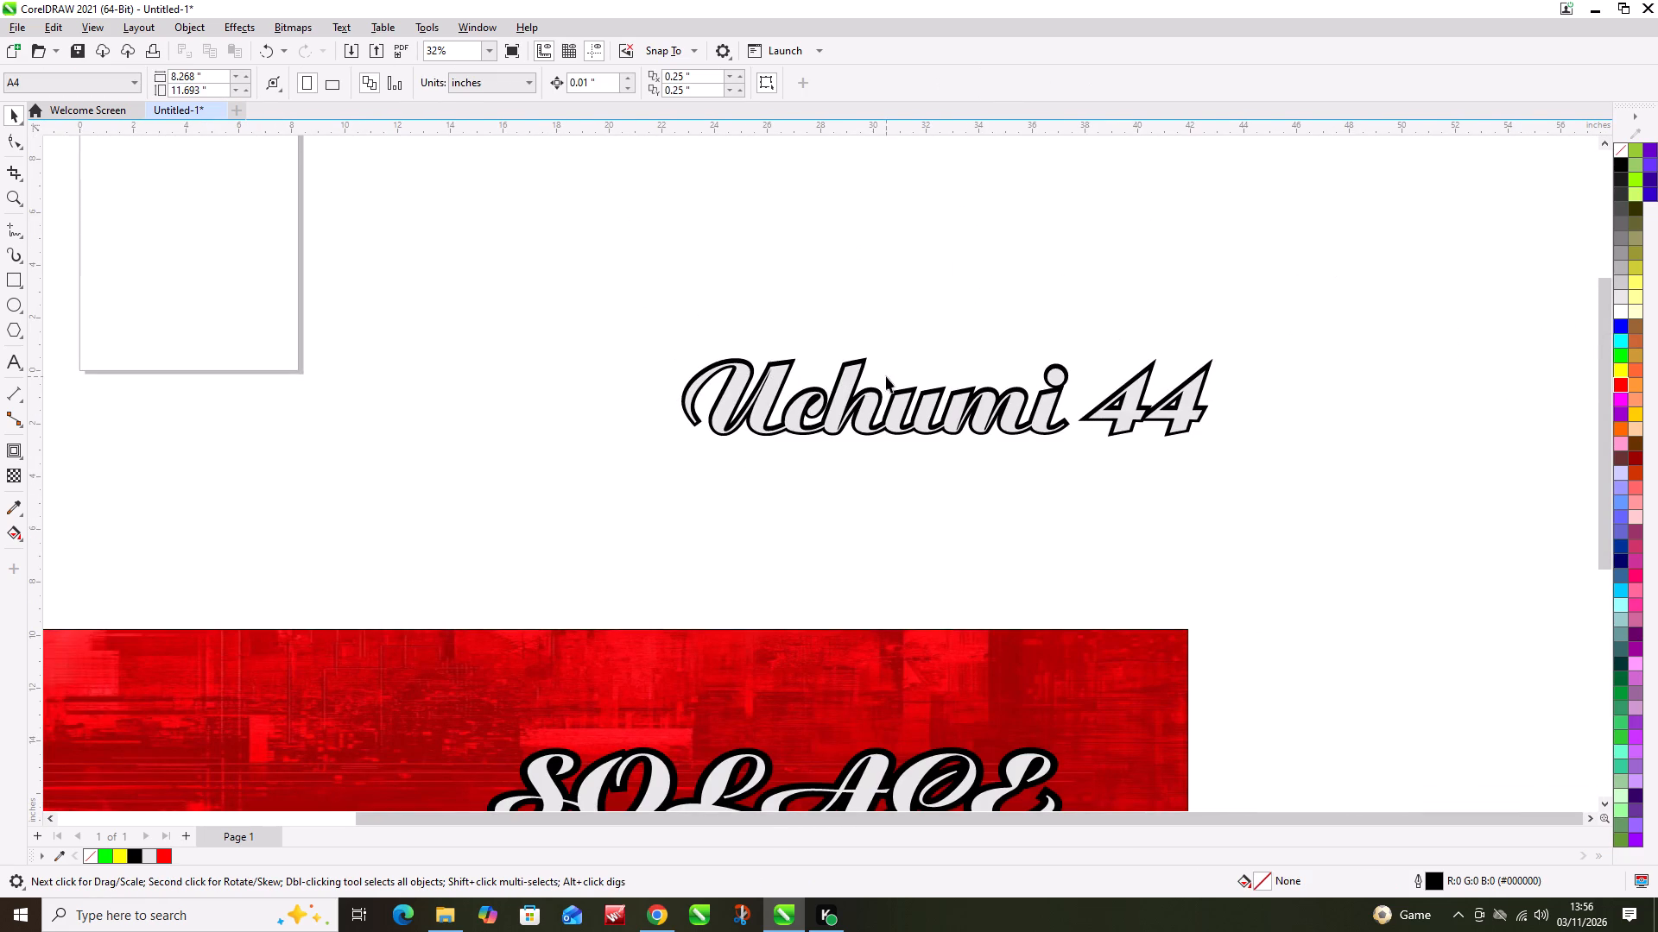
Move the grey and black Uchumi 44 texts together down to just above the upper red banner.
{"action": "left_click_drag", "start_coordinate": [568, 250], "coordinate": [1305, 527]}
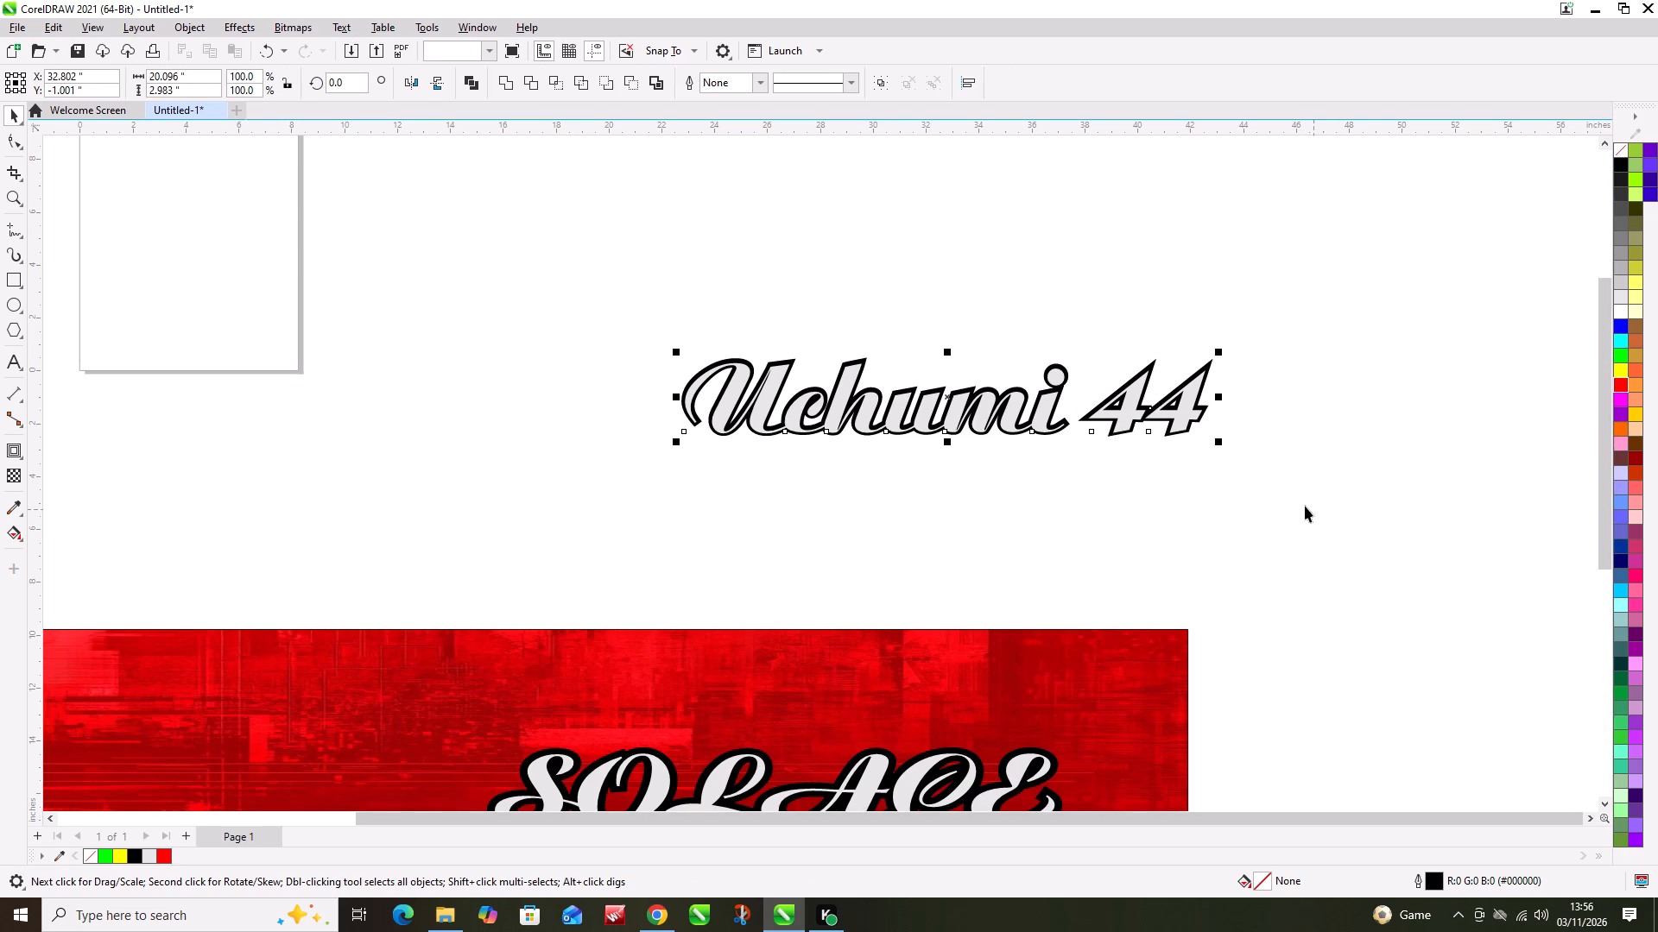
{"action": "scroll", "coordinate": [600, 286], "scroll_direction": "down", "scroll_amount": 6}
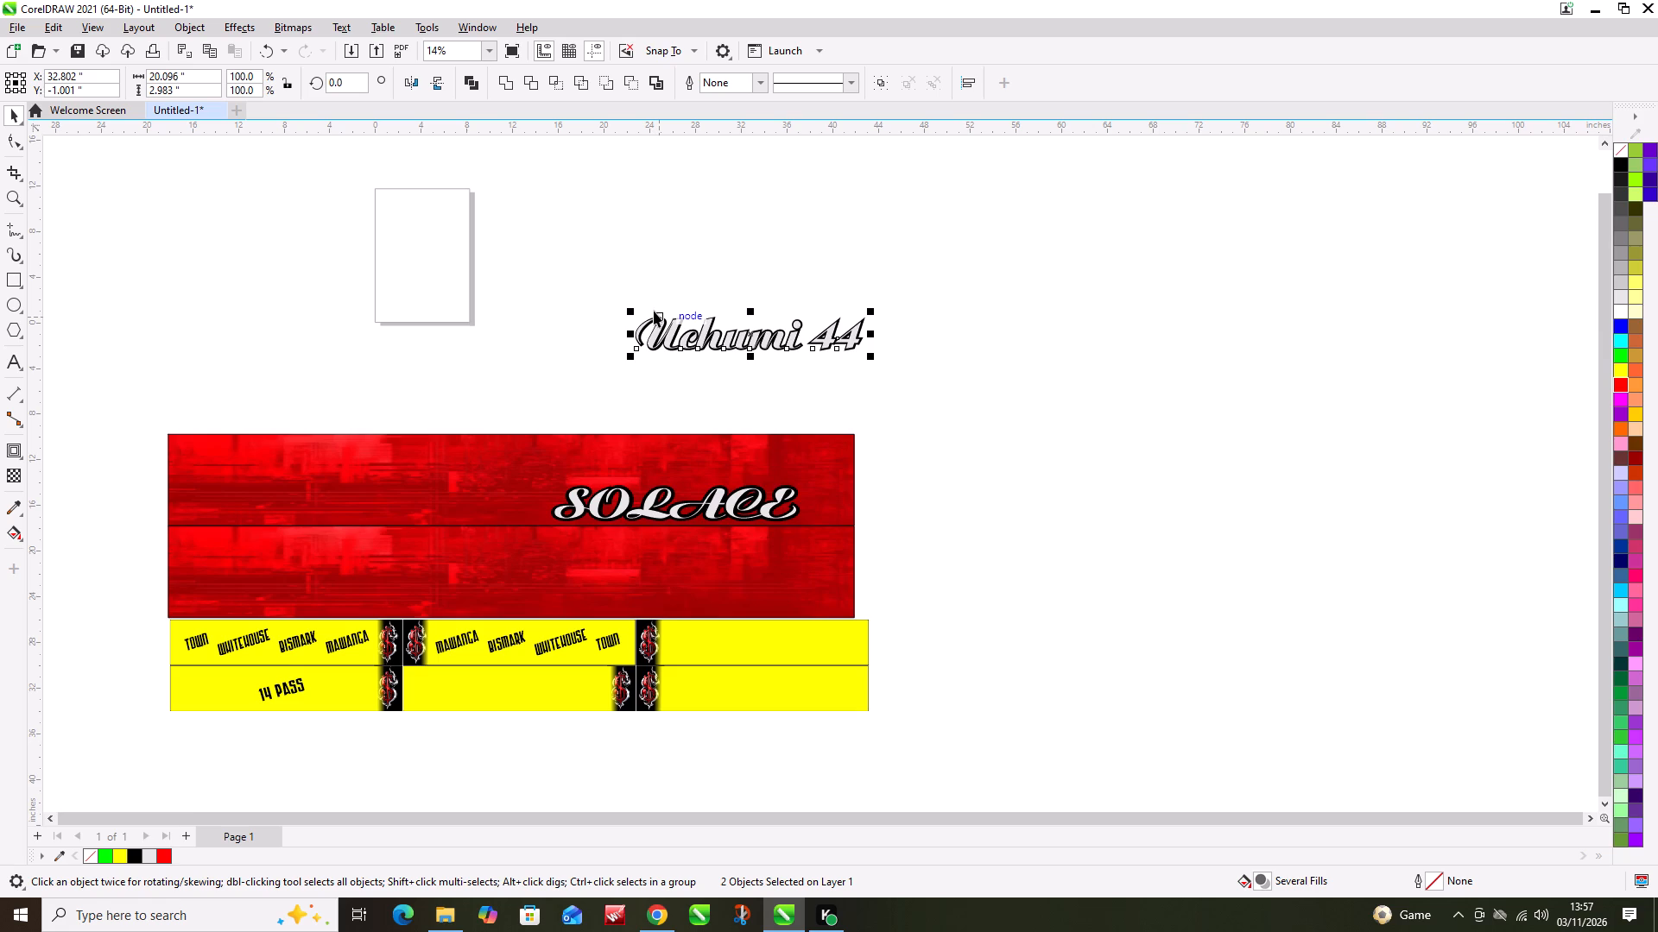
{"action": "left_click", "coordinate": [879, 373]}
{"action": "left_click_drag", "start_coordinate": [946, 232], "coordinate": [350, 519]}
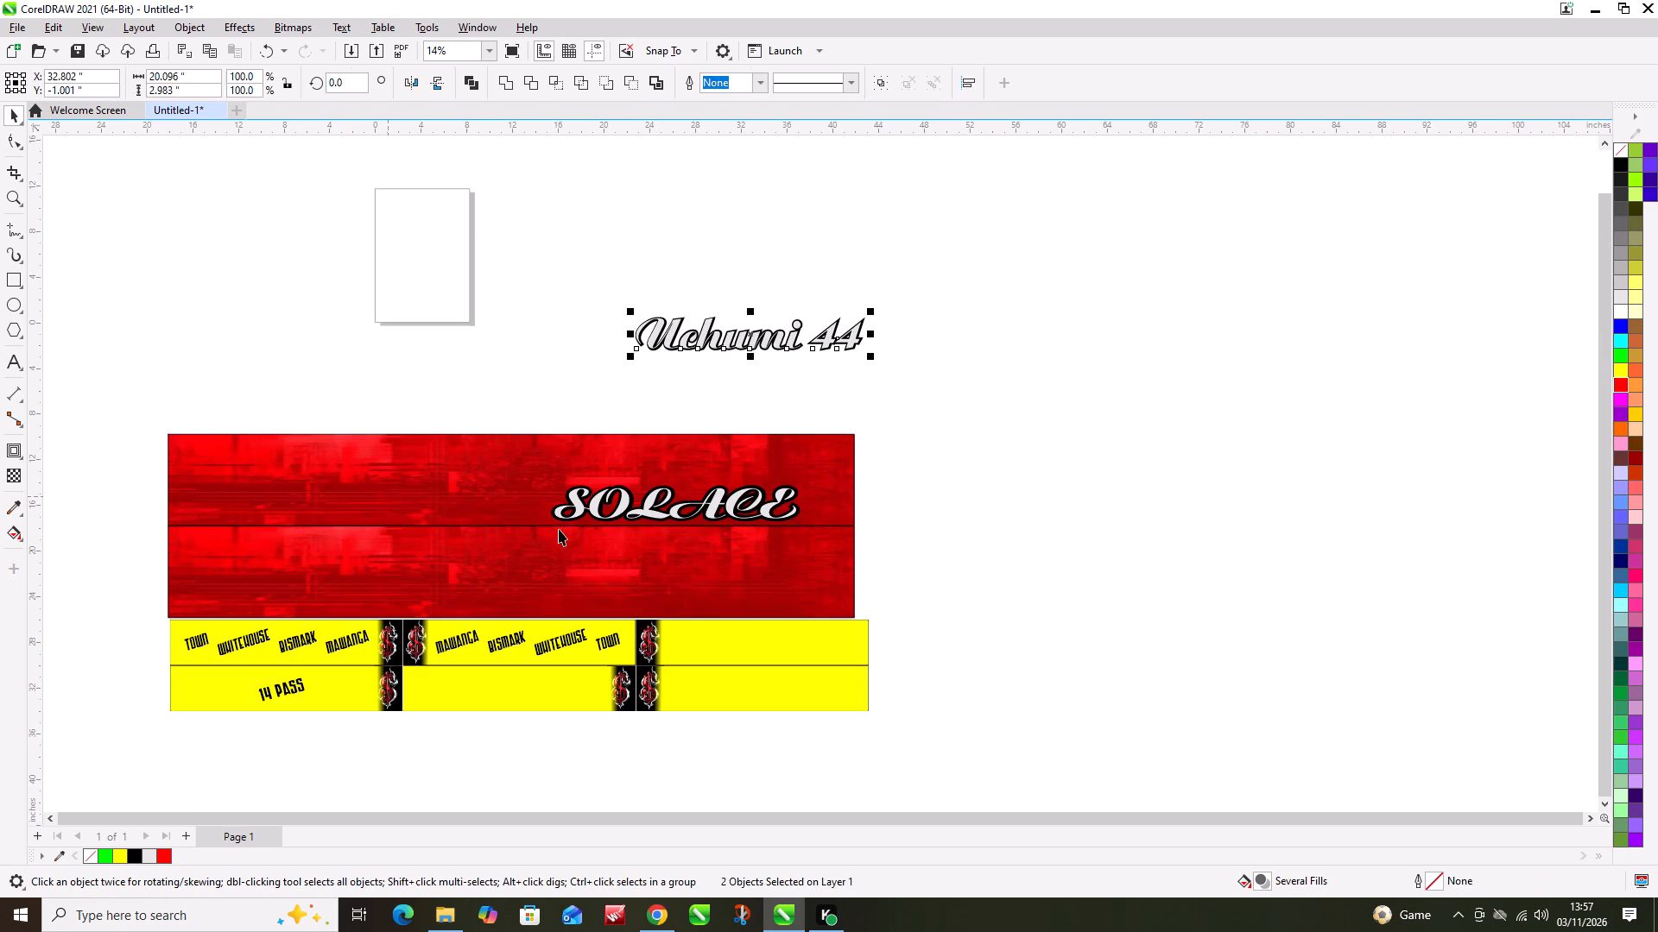
{"action": "left_click_drag", "start_coordinate": [918, 265], "coordinate": [562, 381]}
{"action": "left_click_drag", "start_coordinate": [748, 333], "coordinate": [745, 396]}
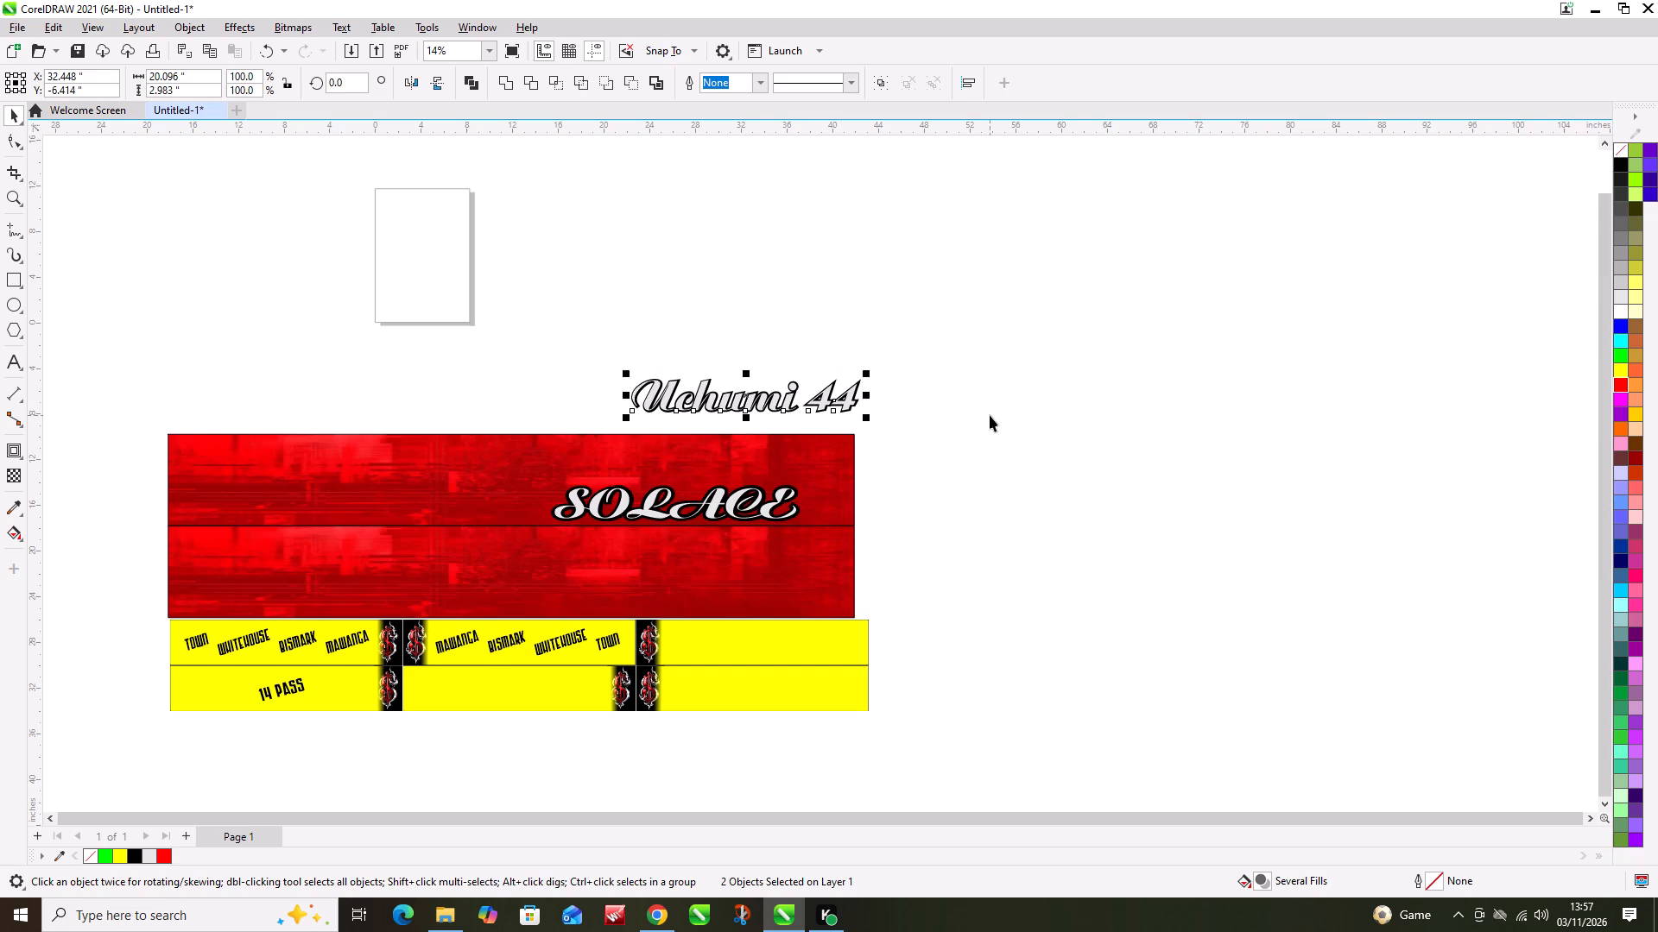
{"action": "left_click", "coordinate": [990, 415]}
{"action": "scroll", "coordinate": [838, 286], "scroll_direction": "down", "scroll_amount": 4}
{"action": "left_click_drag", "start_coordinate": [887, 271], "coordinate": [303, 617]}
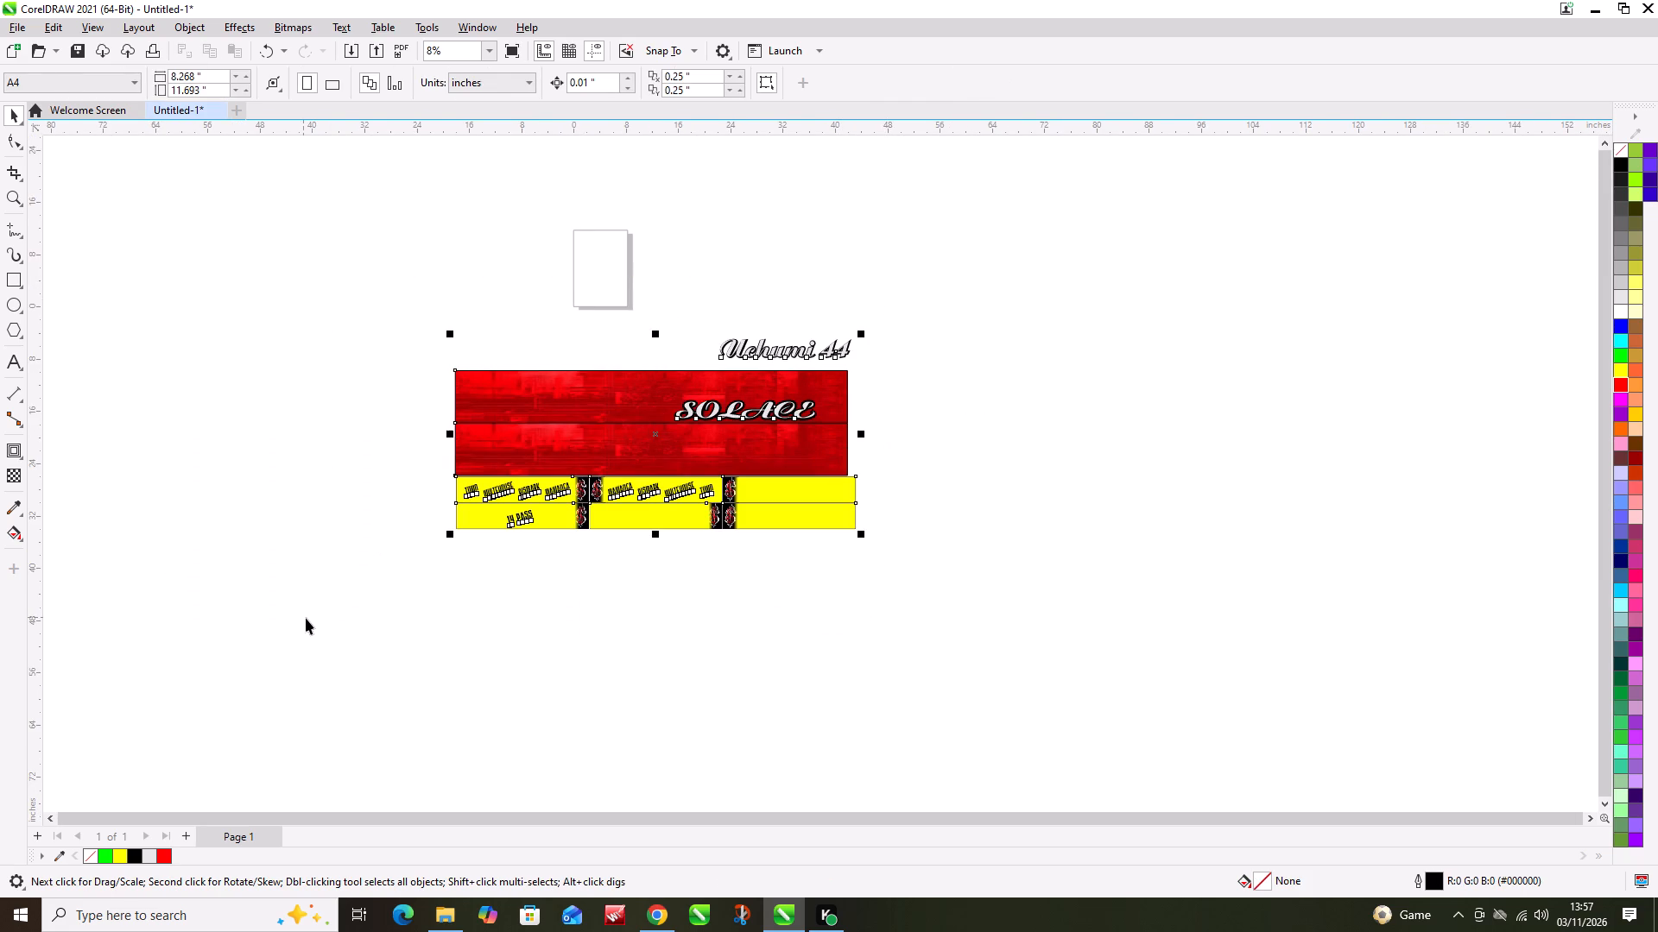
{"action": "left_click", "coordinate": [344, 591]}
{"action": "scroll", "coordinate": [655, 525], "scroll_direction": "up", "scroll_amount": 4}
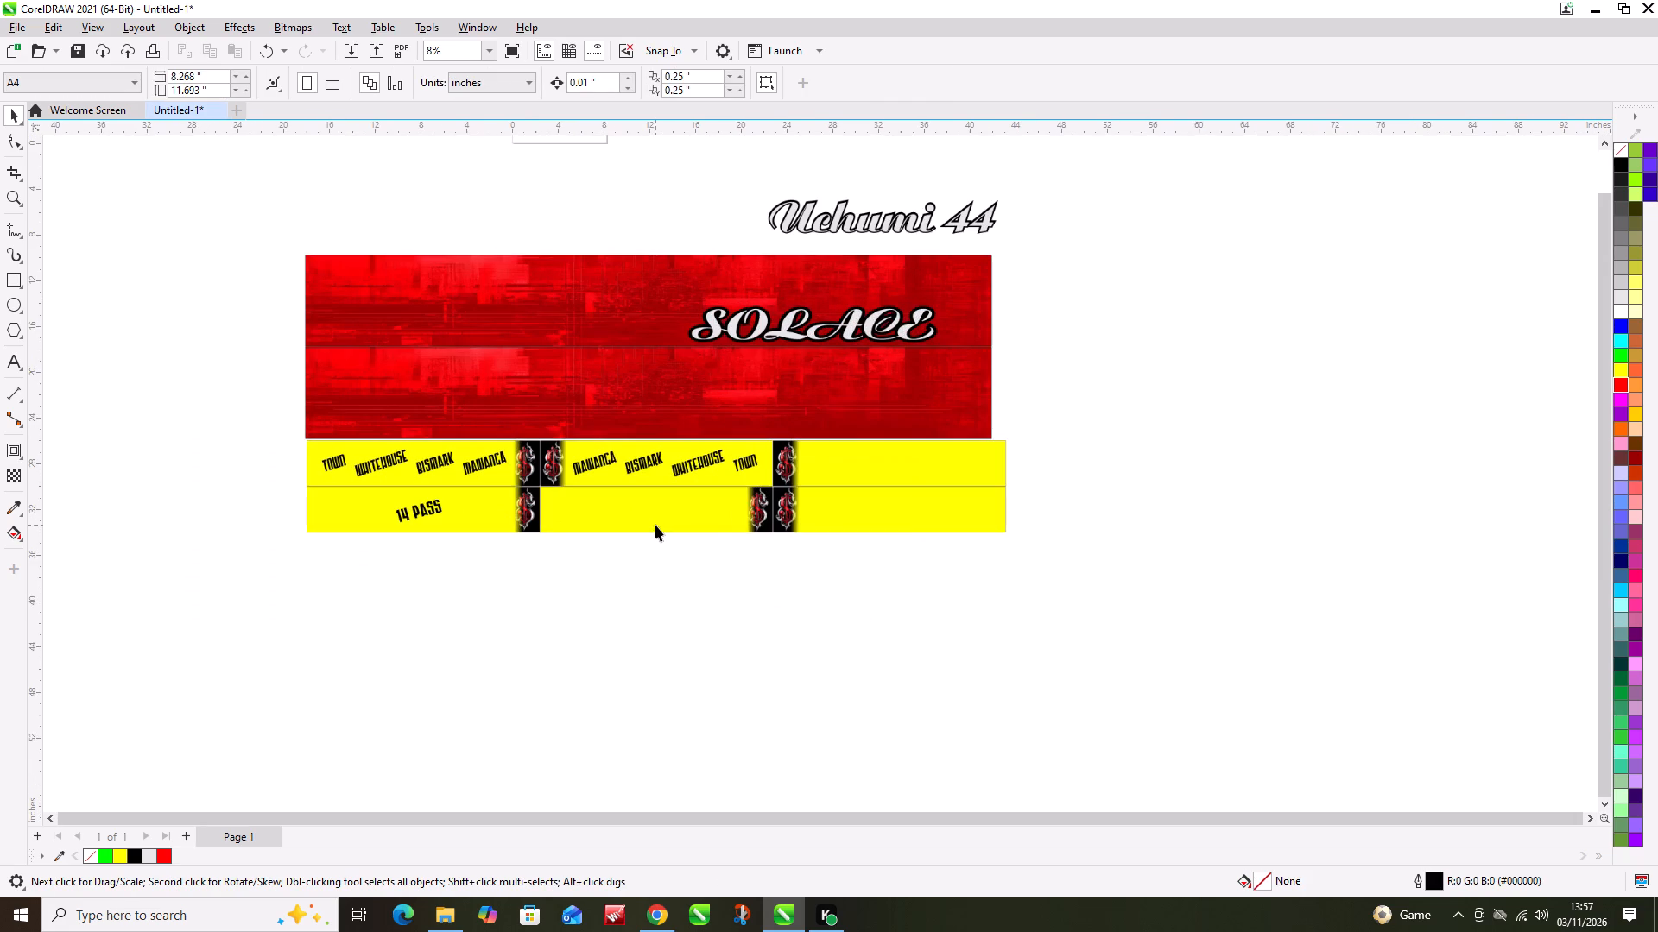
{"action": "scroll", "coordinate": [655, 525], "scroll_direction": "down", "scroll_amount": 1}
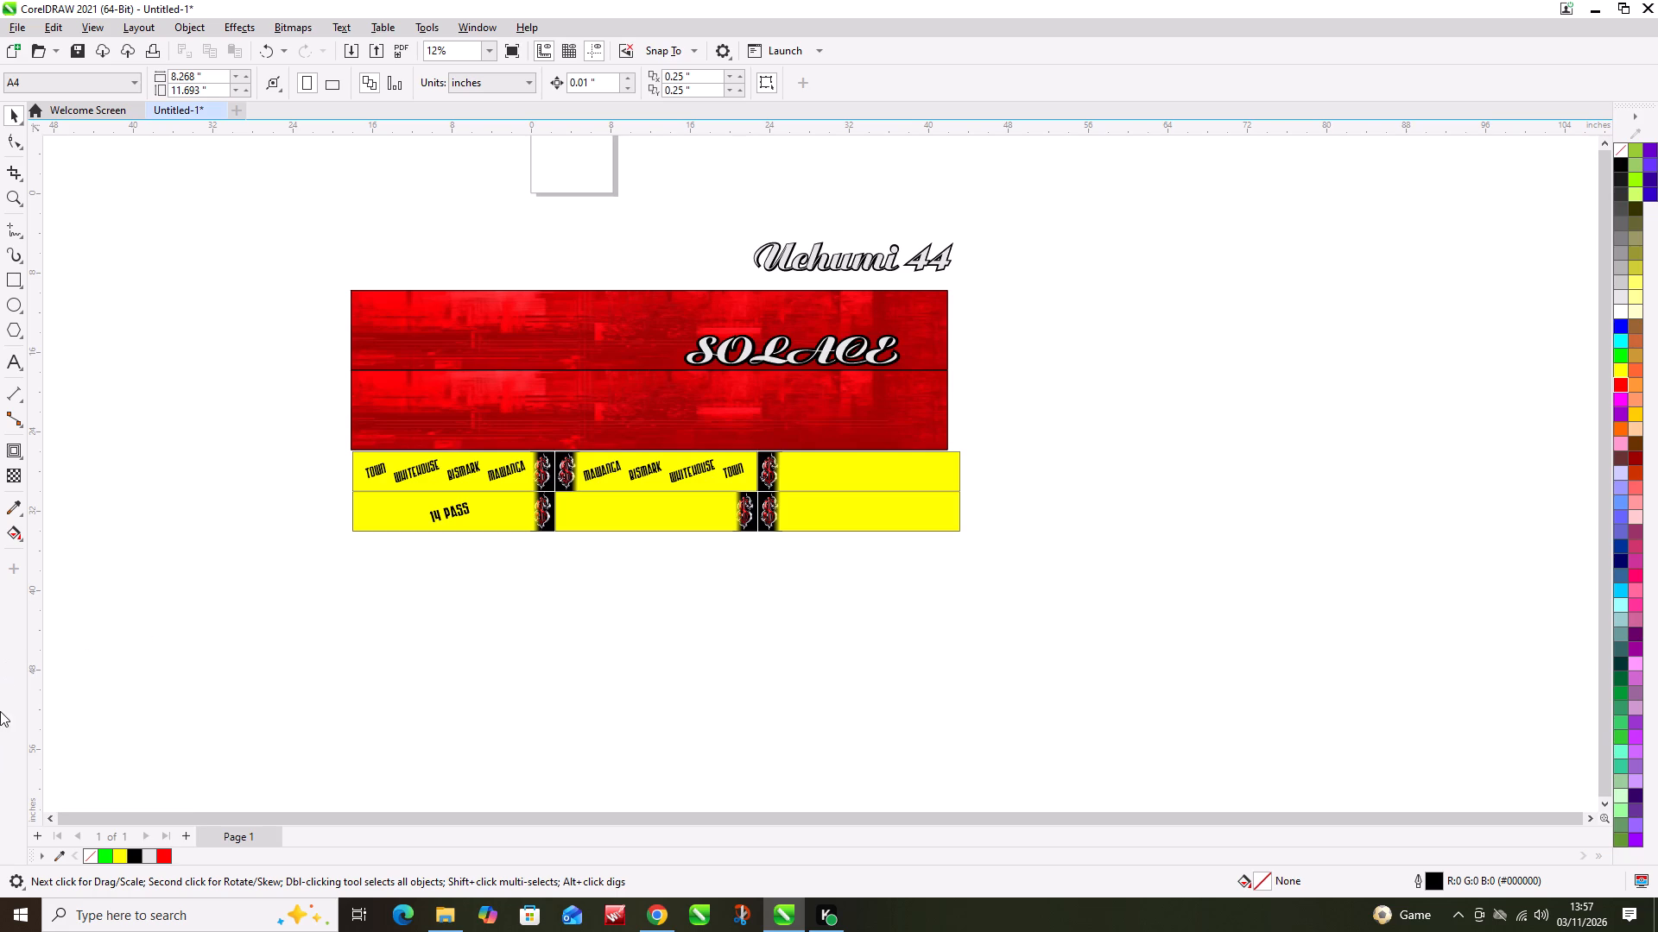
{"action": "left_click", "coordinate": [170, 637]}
Draw an unfilled rectangle about 17.1 by 13.2 inches in the empty area to the right of the red banners.
{"action": "left_click", "coordinate": [18, 279]}
{"action": "left_click_drag", "start_coordinate": [1040, 303], "coordinate": [1041, 303]}
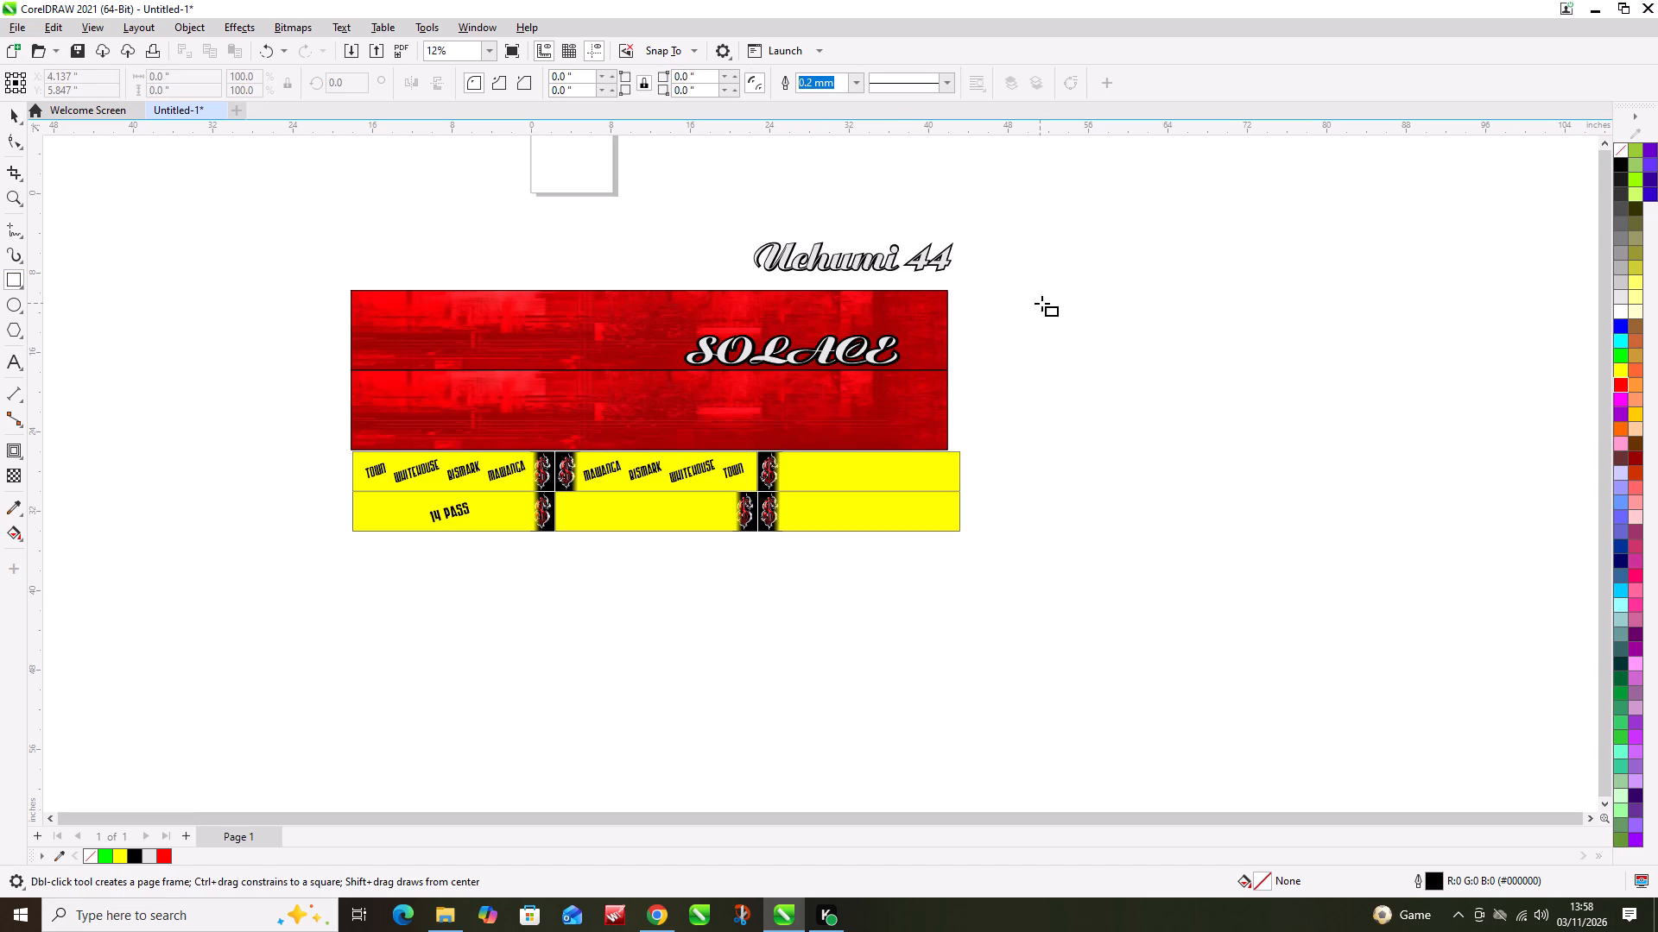
{"action": "left_click_drag", "start_coordinate": [1041, 303], "coordinate": [1210, 434]}
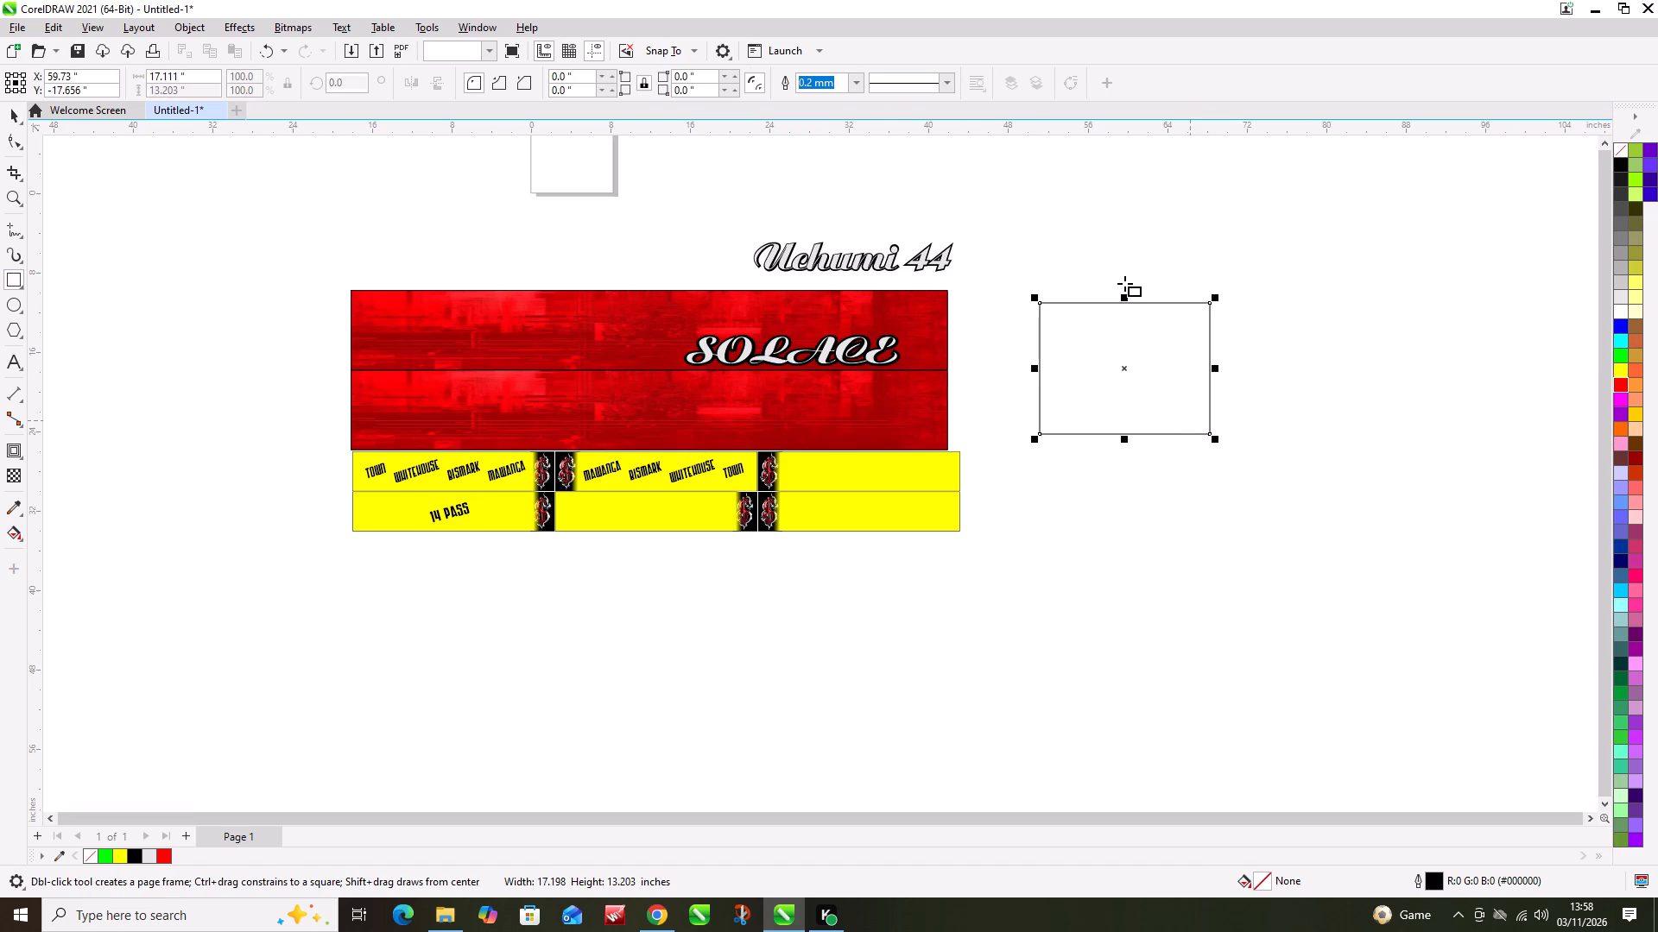
{"action": "left_click", "coordinate": [12, 113]}
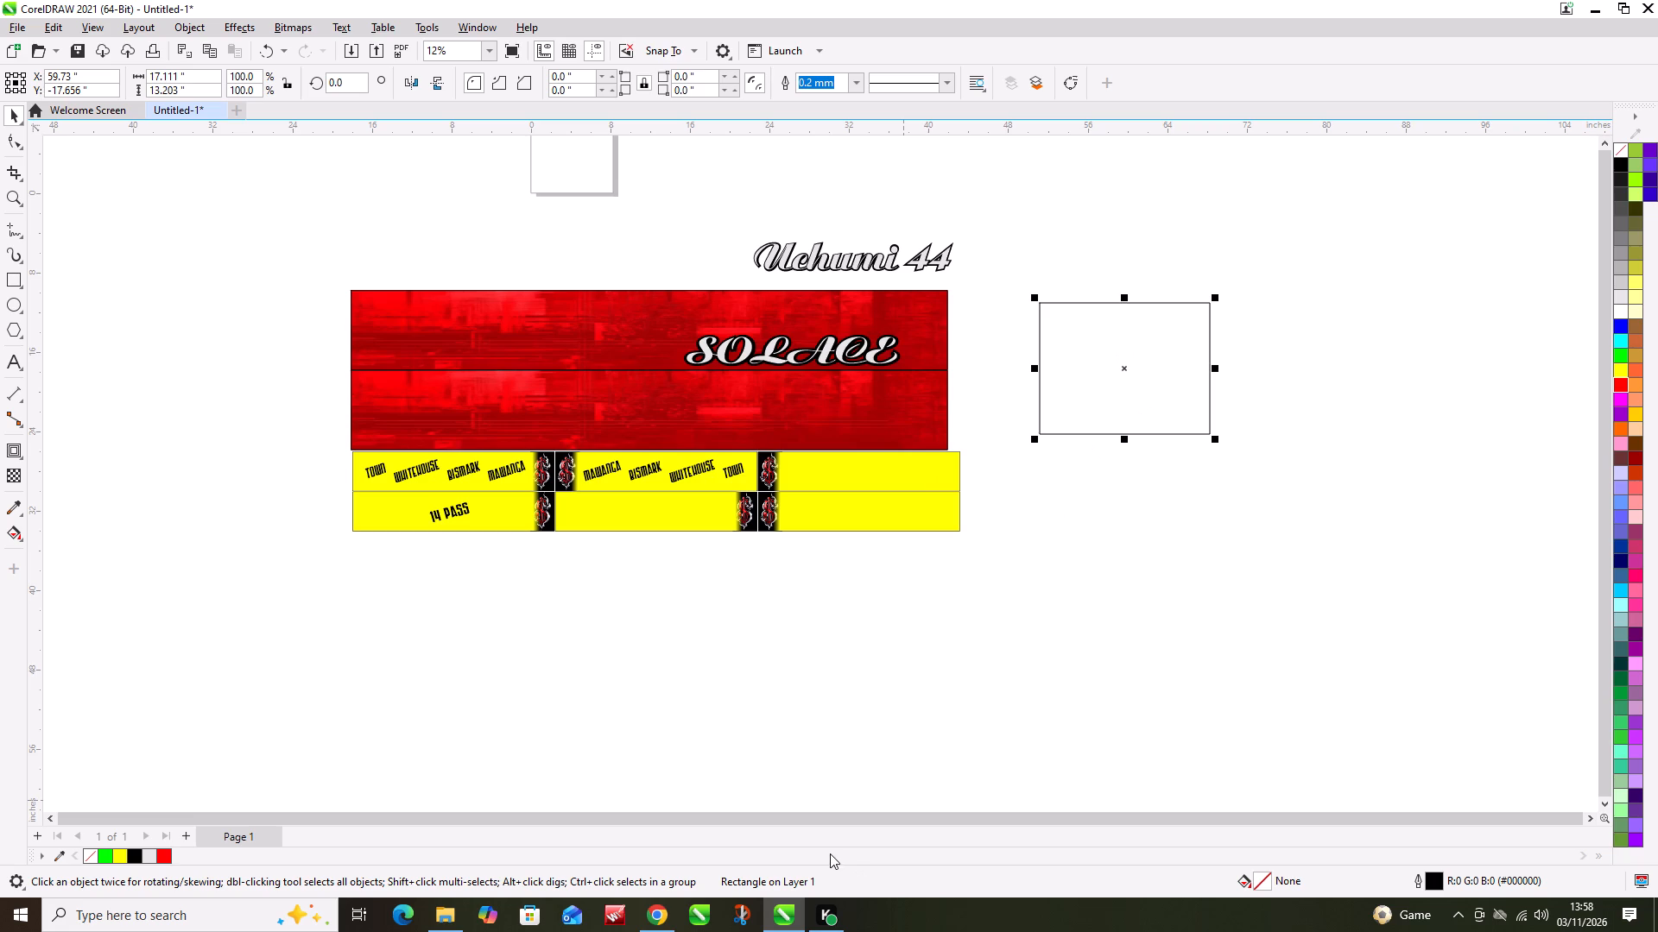
Switch to the Pinterest page in the browser and search for "honeycomb pattern".
{"action": "left_click", "coordinate": [661, 916]}
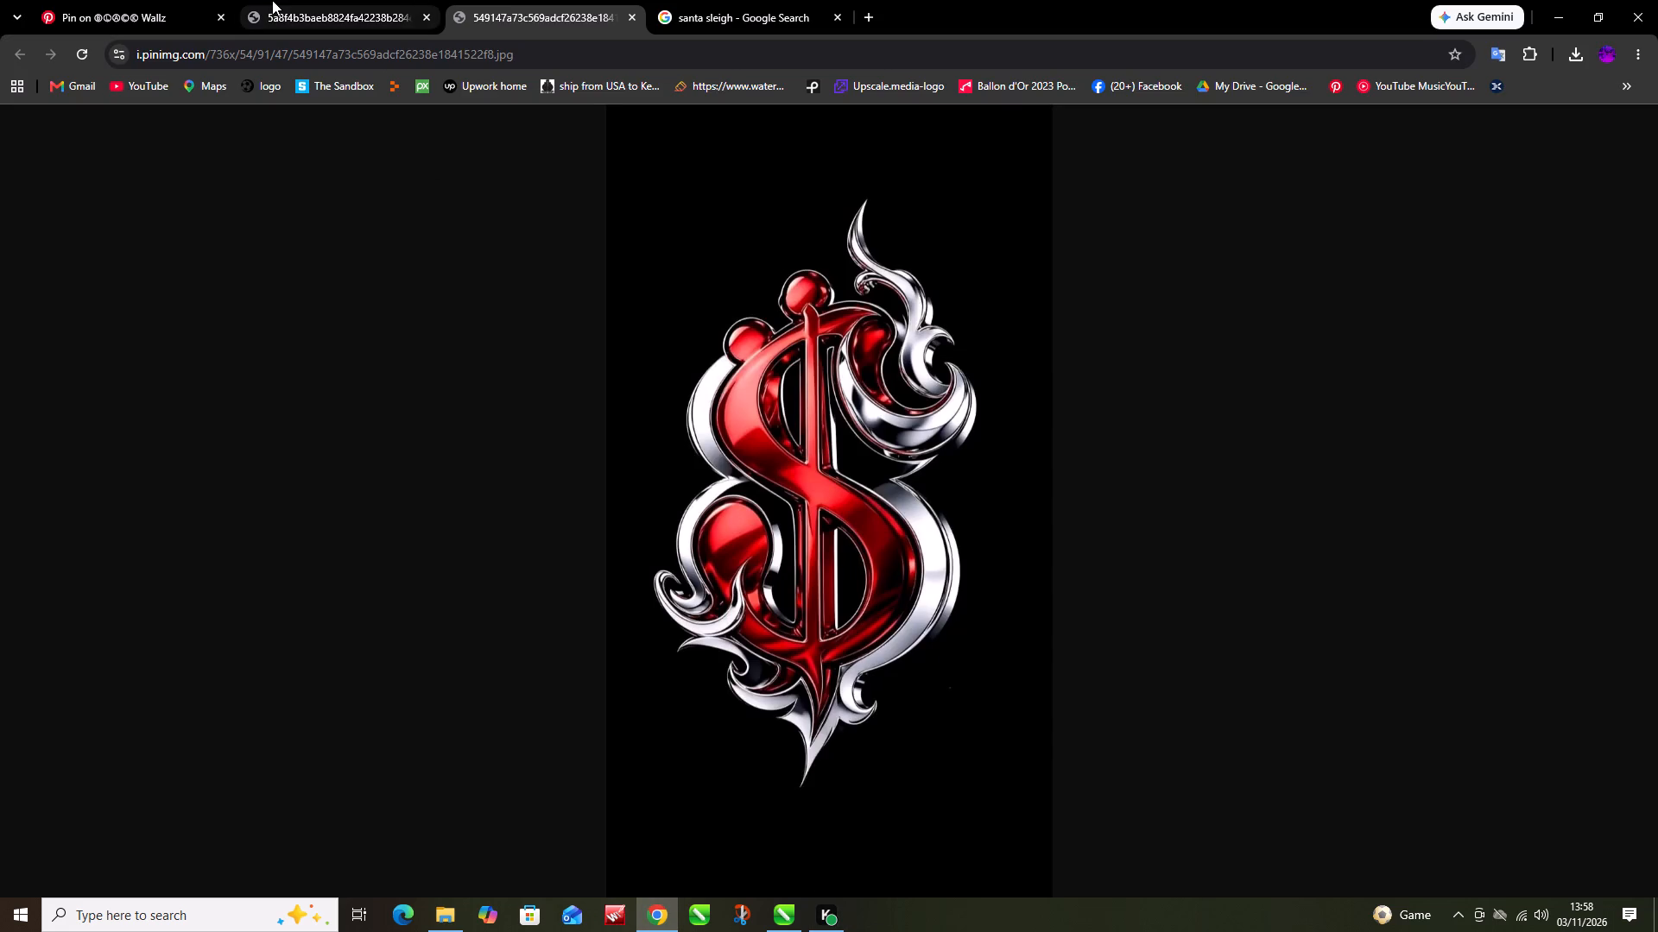
{"action": "left_click", "coordinate": [127, 1]}
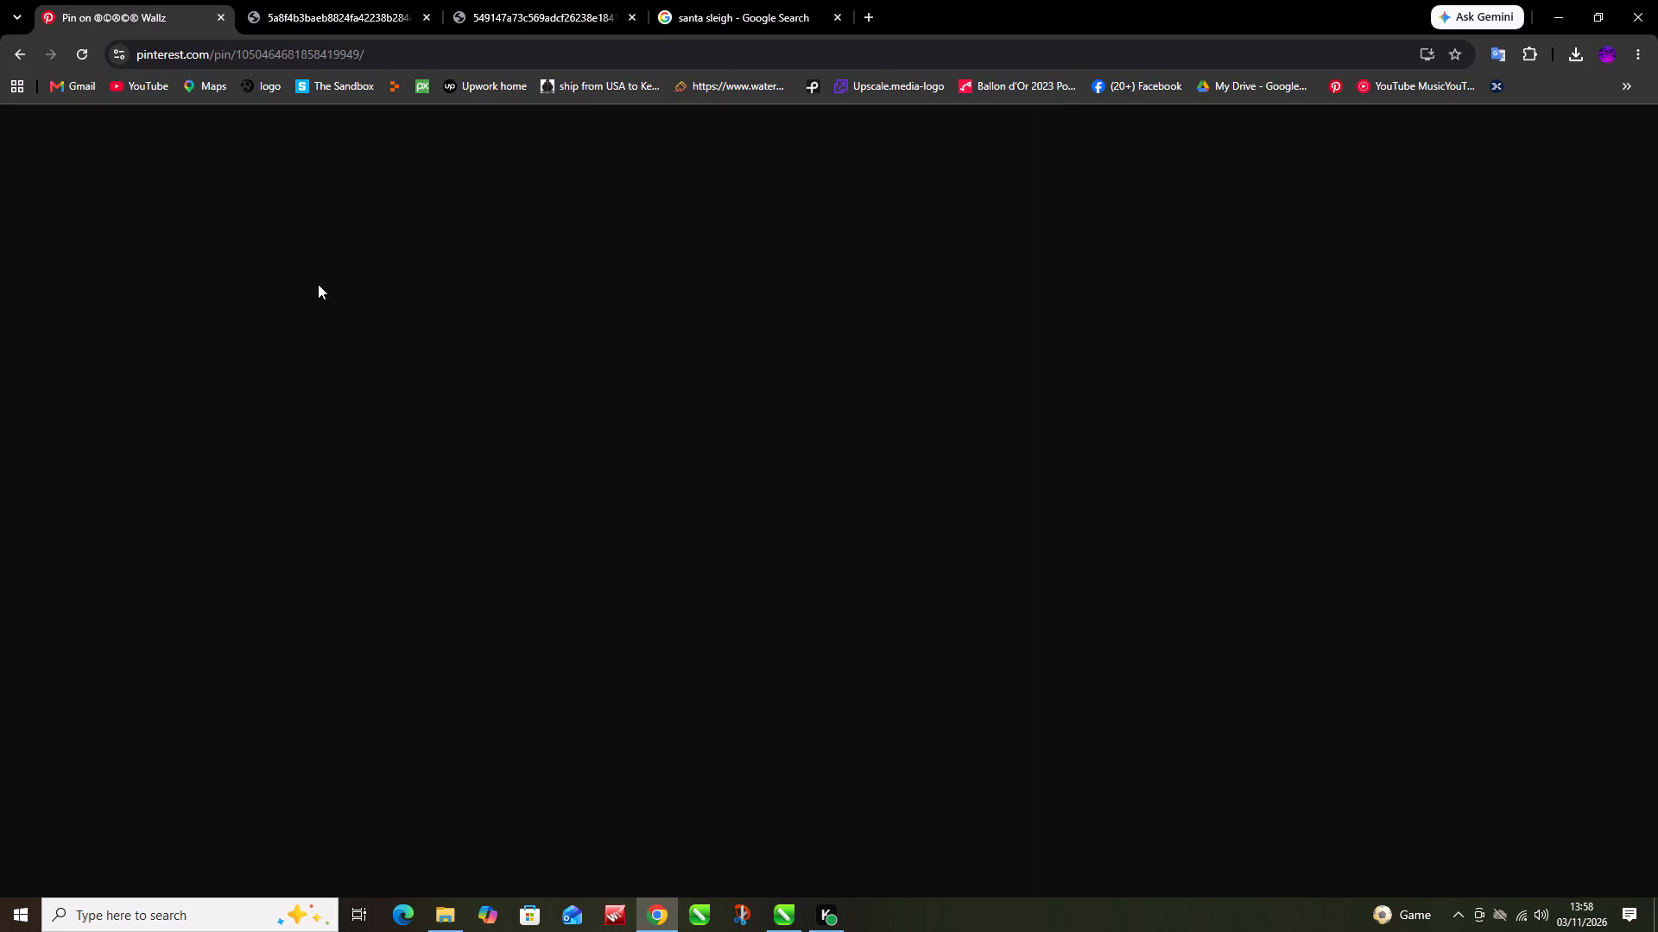
{"action": "left_click", "coordinate": [419, 138]}
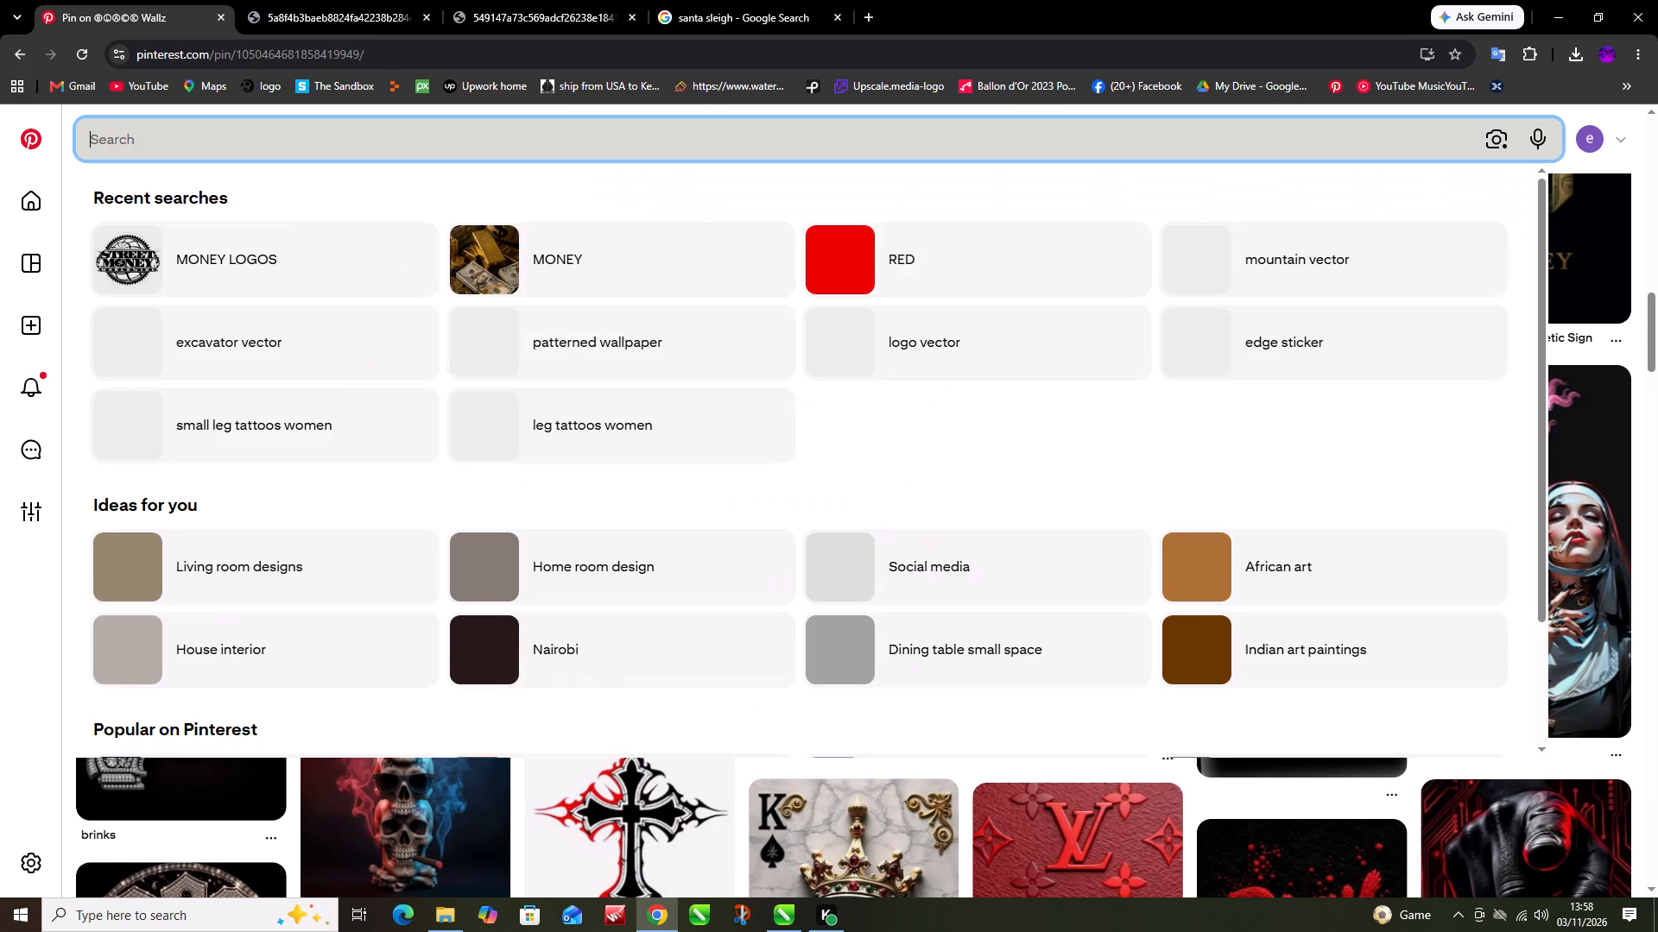
{"action": "type", "text": "HON"}
{"action": "key", "text": "e"}
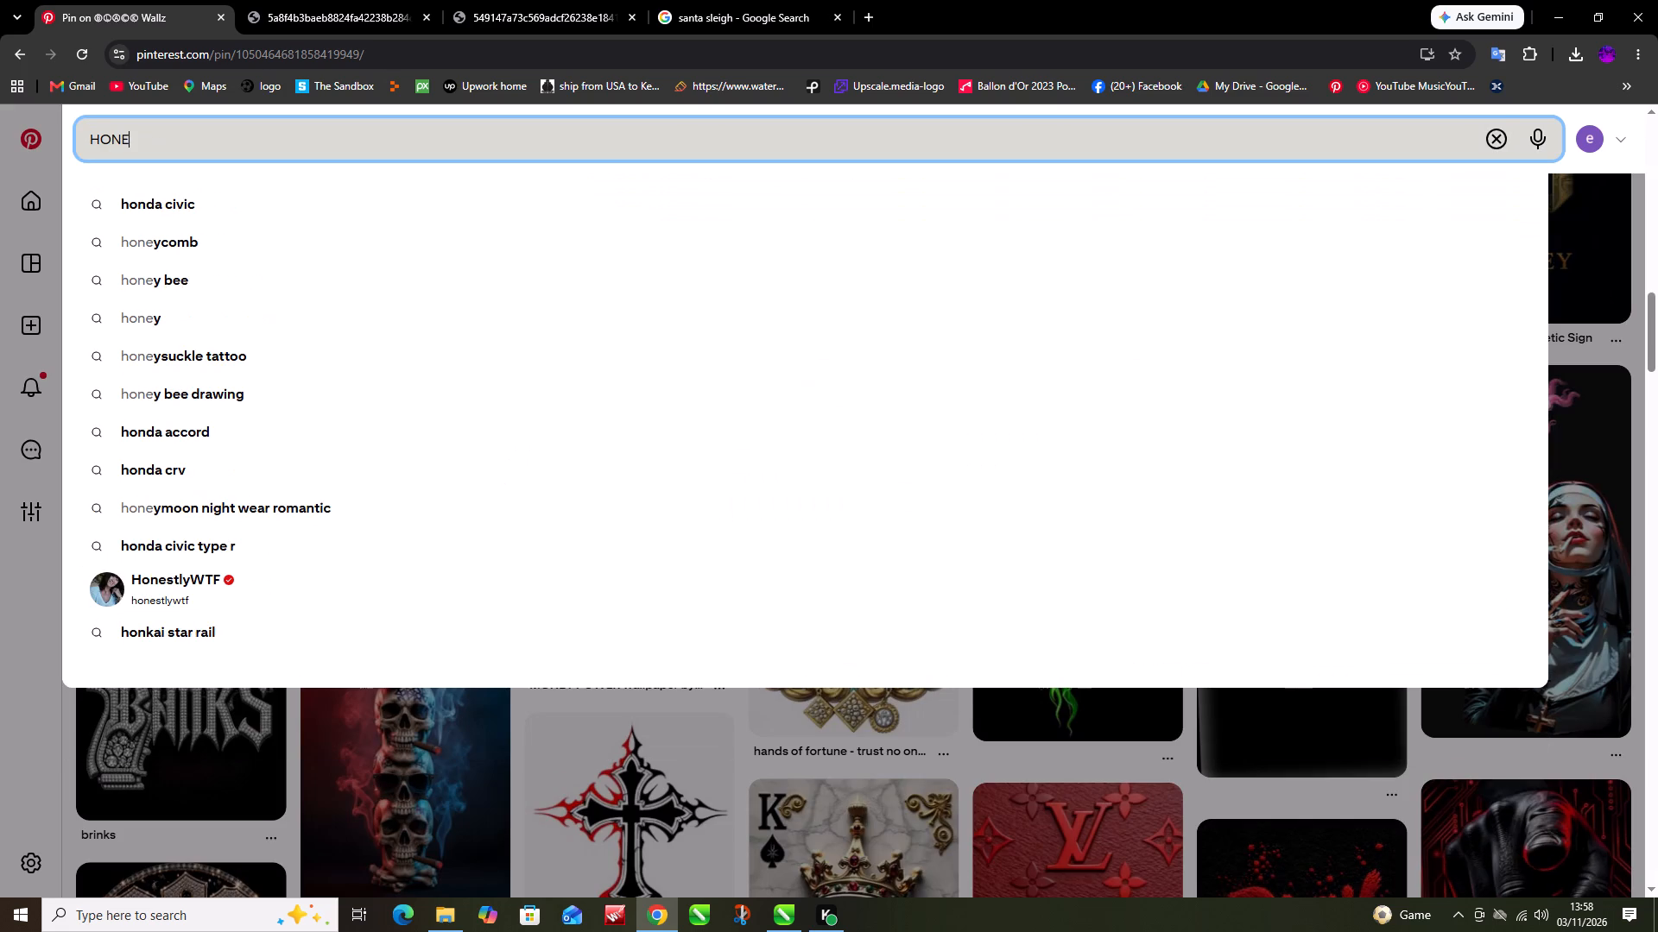
{"action": "key", "text": "y"}
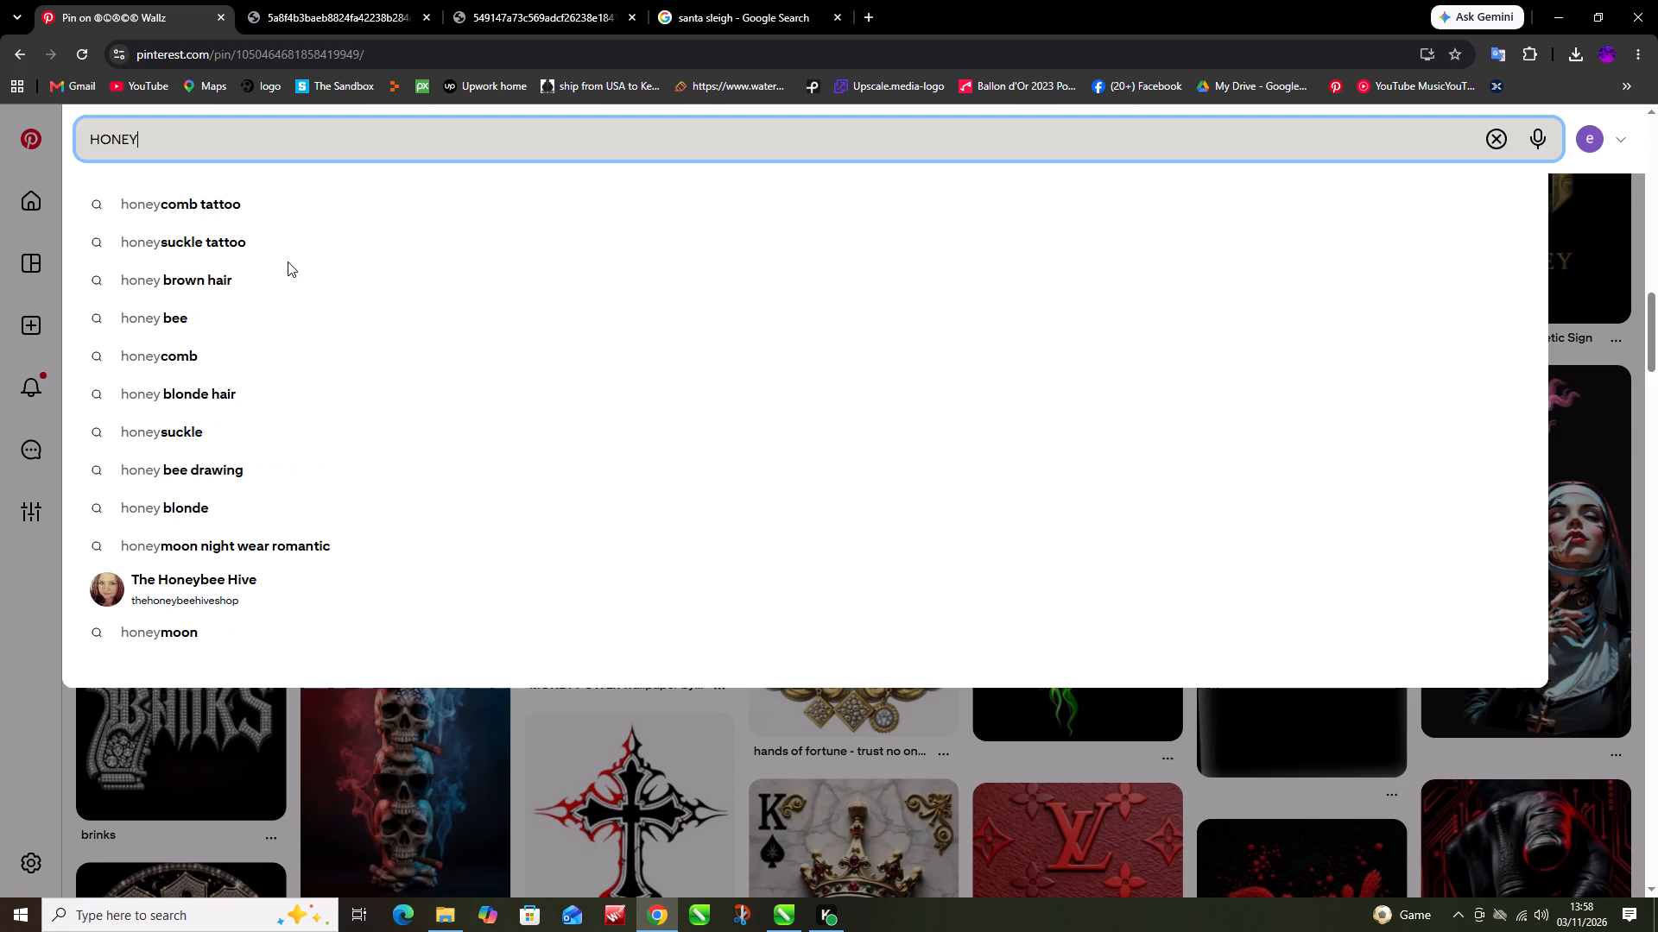
{"action": "key", "text": "c"}
{"action": "key", "text": "o"}
{"action": "key", "text": "m"}
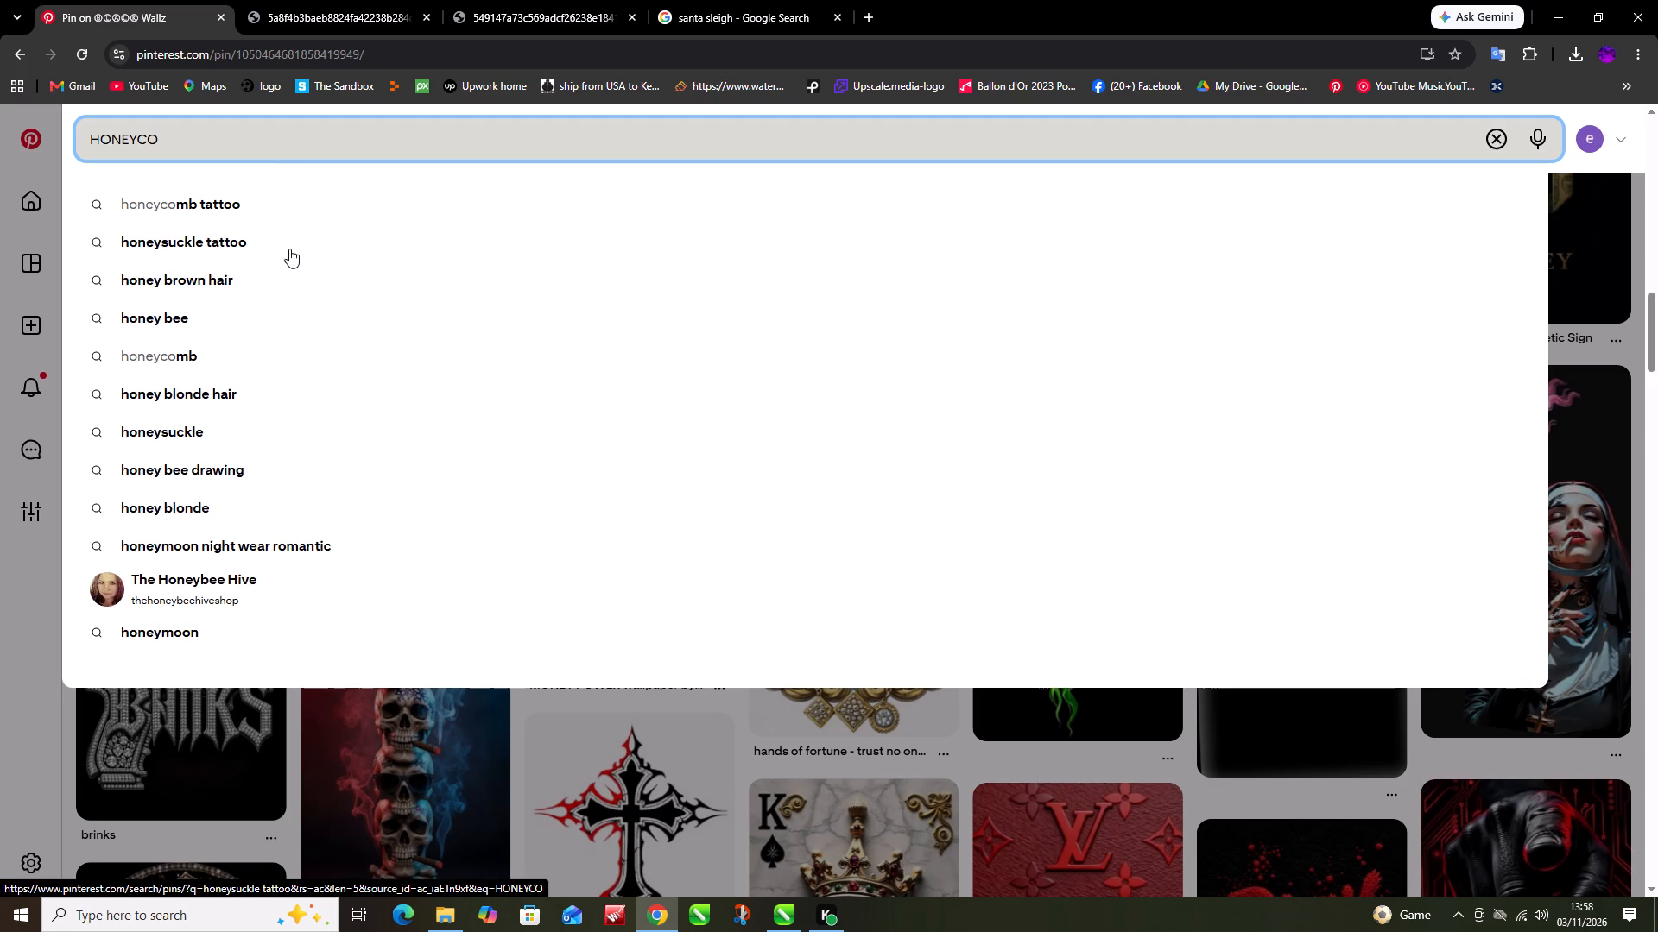
{"action": "key", "text": "b"}
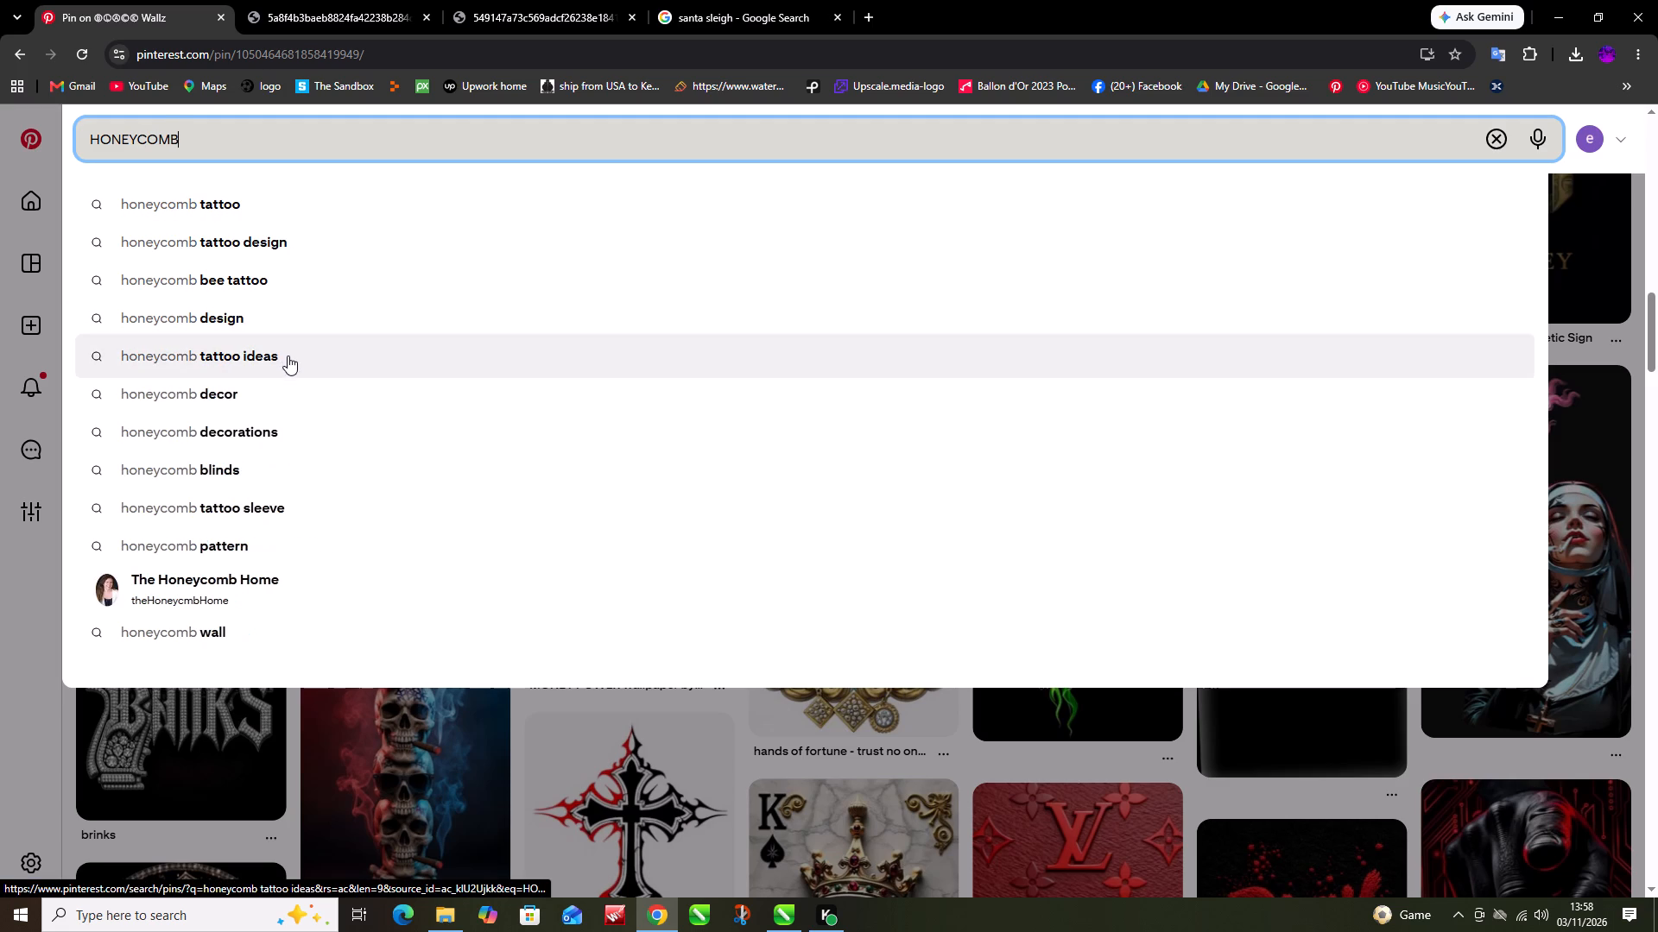
{"action": "key", "text": "space"}
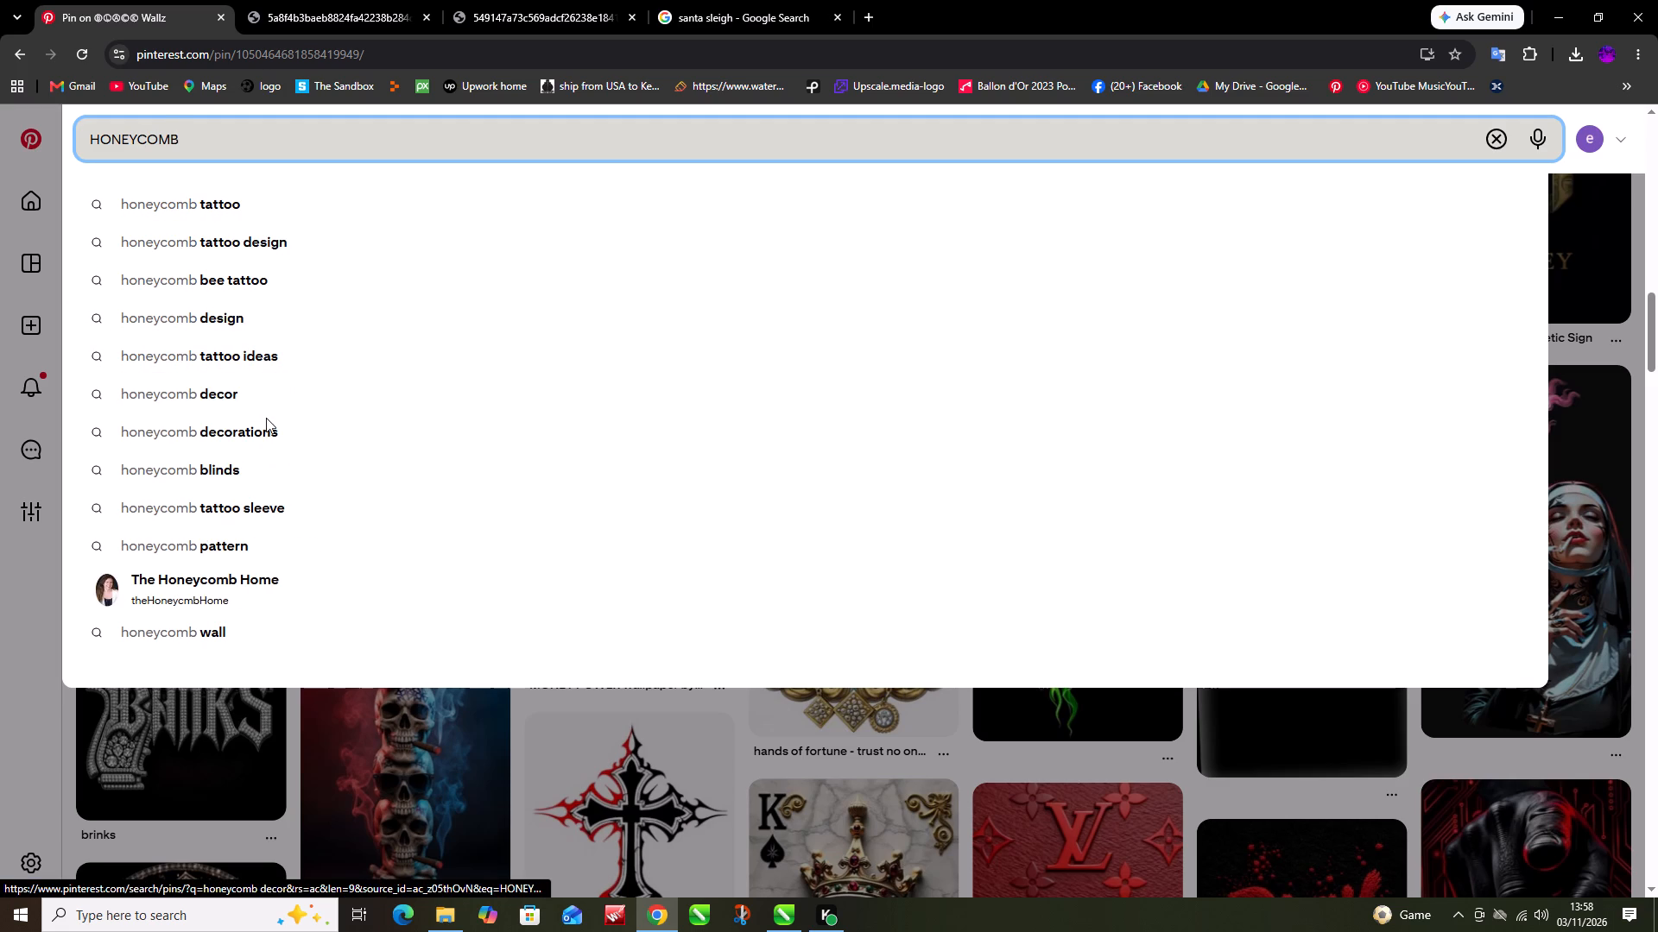
{"action": "left_click", "coordinate": [234, 547]}
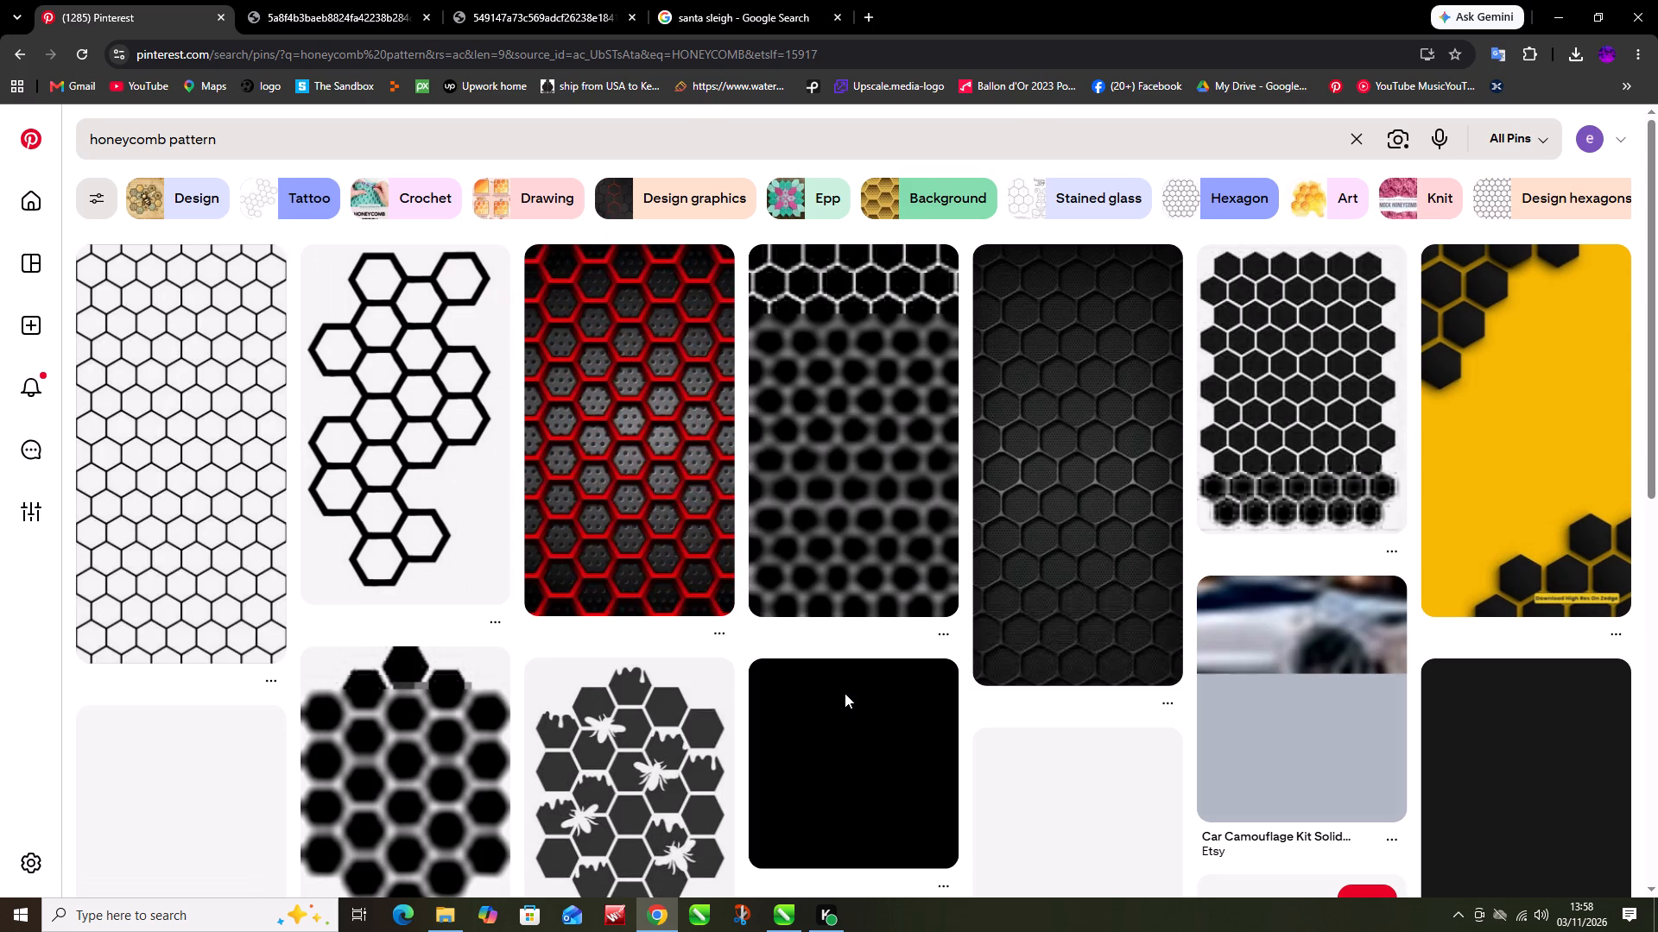
Open the honeycomb image with dripping honey and white bees at full size and save it as a JPEG in the mike folder.
{"action": "scroll", "coordinate": [842, 695], "scroll_direction": "down", "scroll_amount": 3}
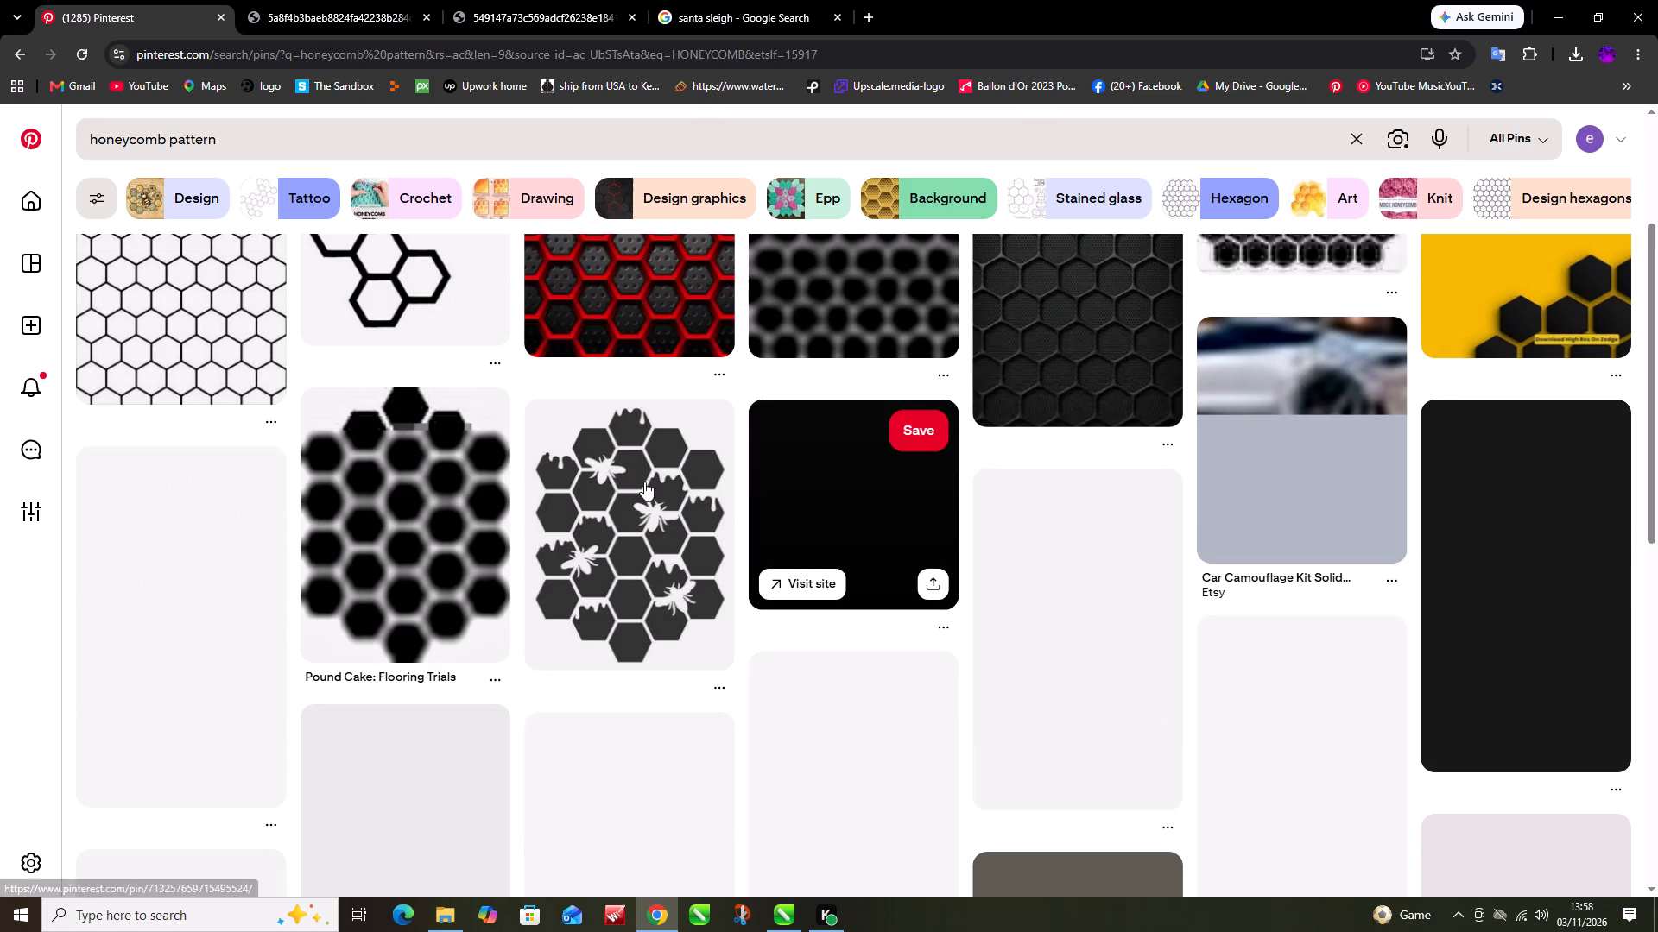
{"action": "left_click", "coordinate": [625, 464]}
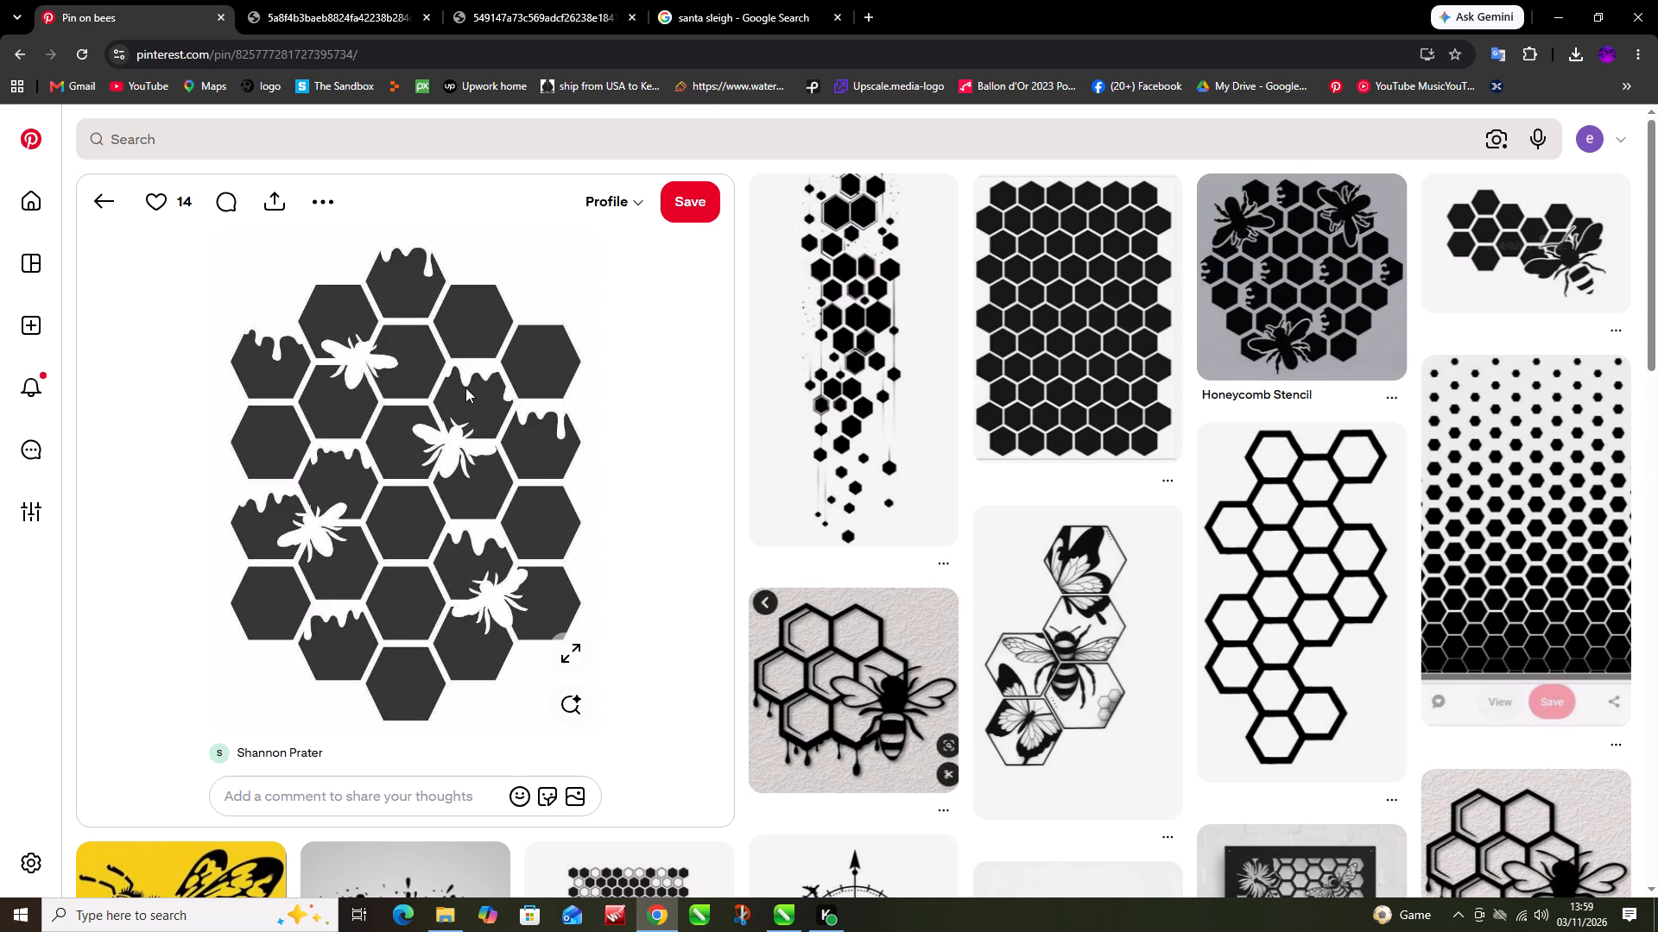
{"action": "right_click", "coordinate": [478, 328]}
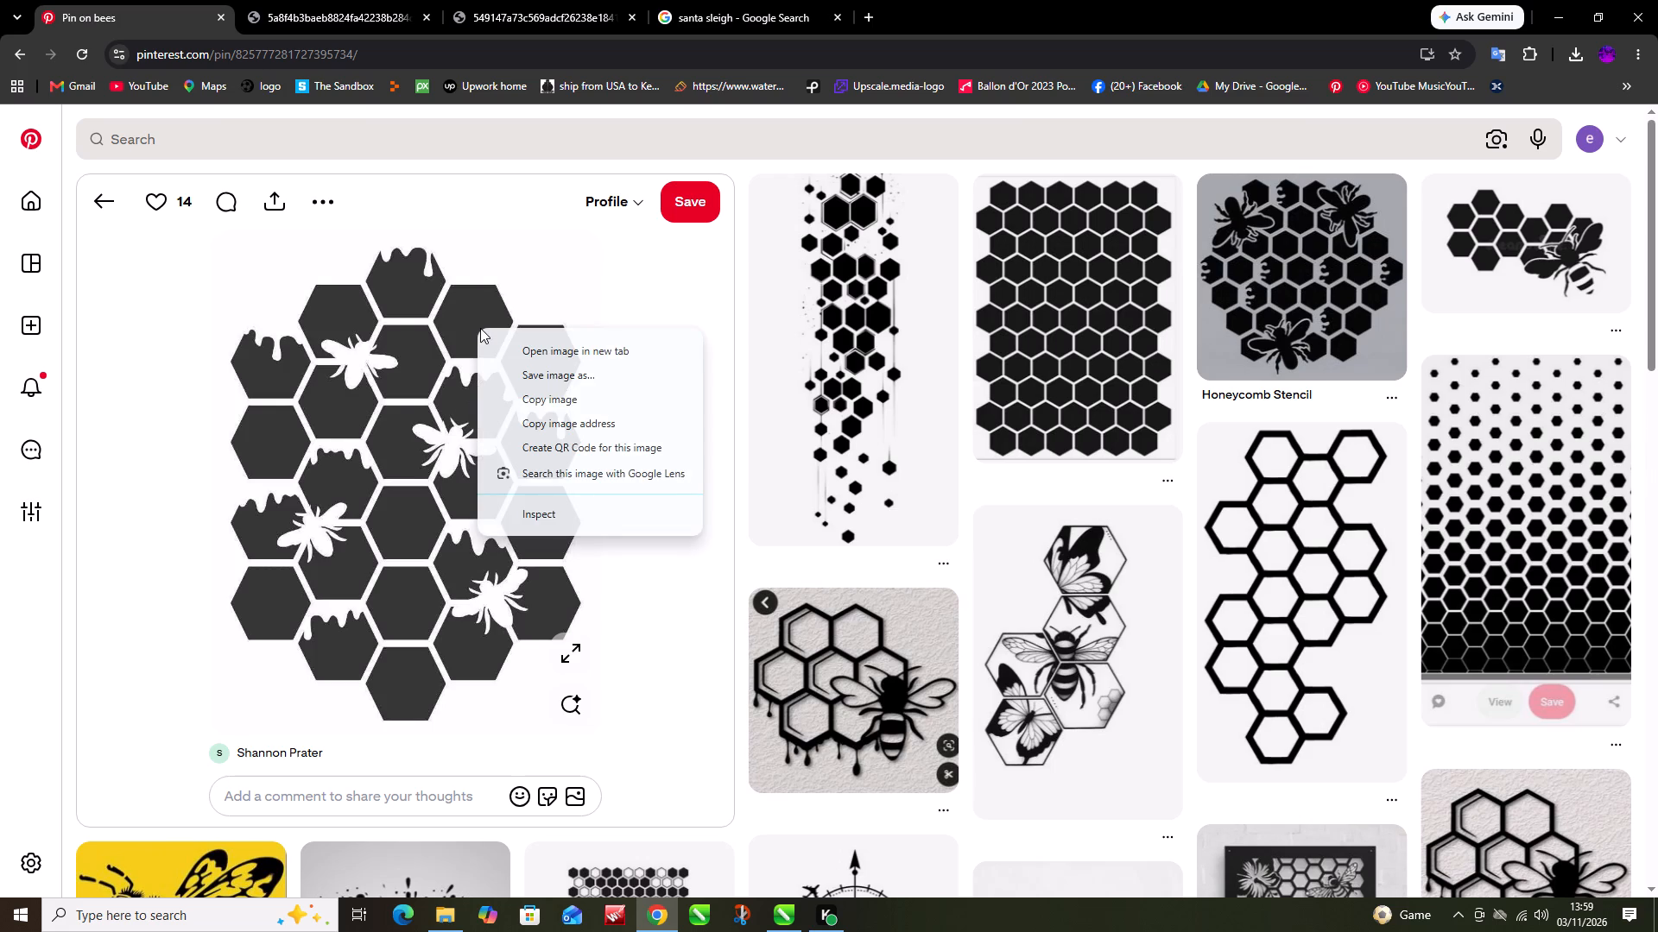
{"action": "left_click", "coordinate": [529, 348]}
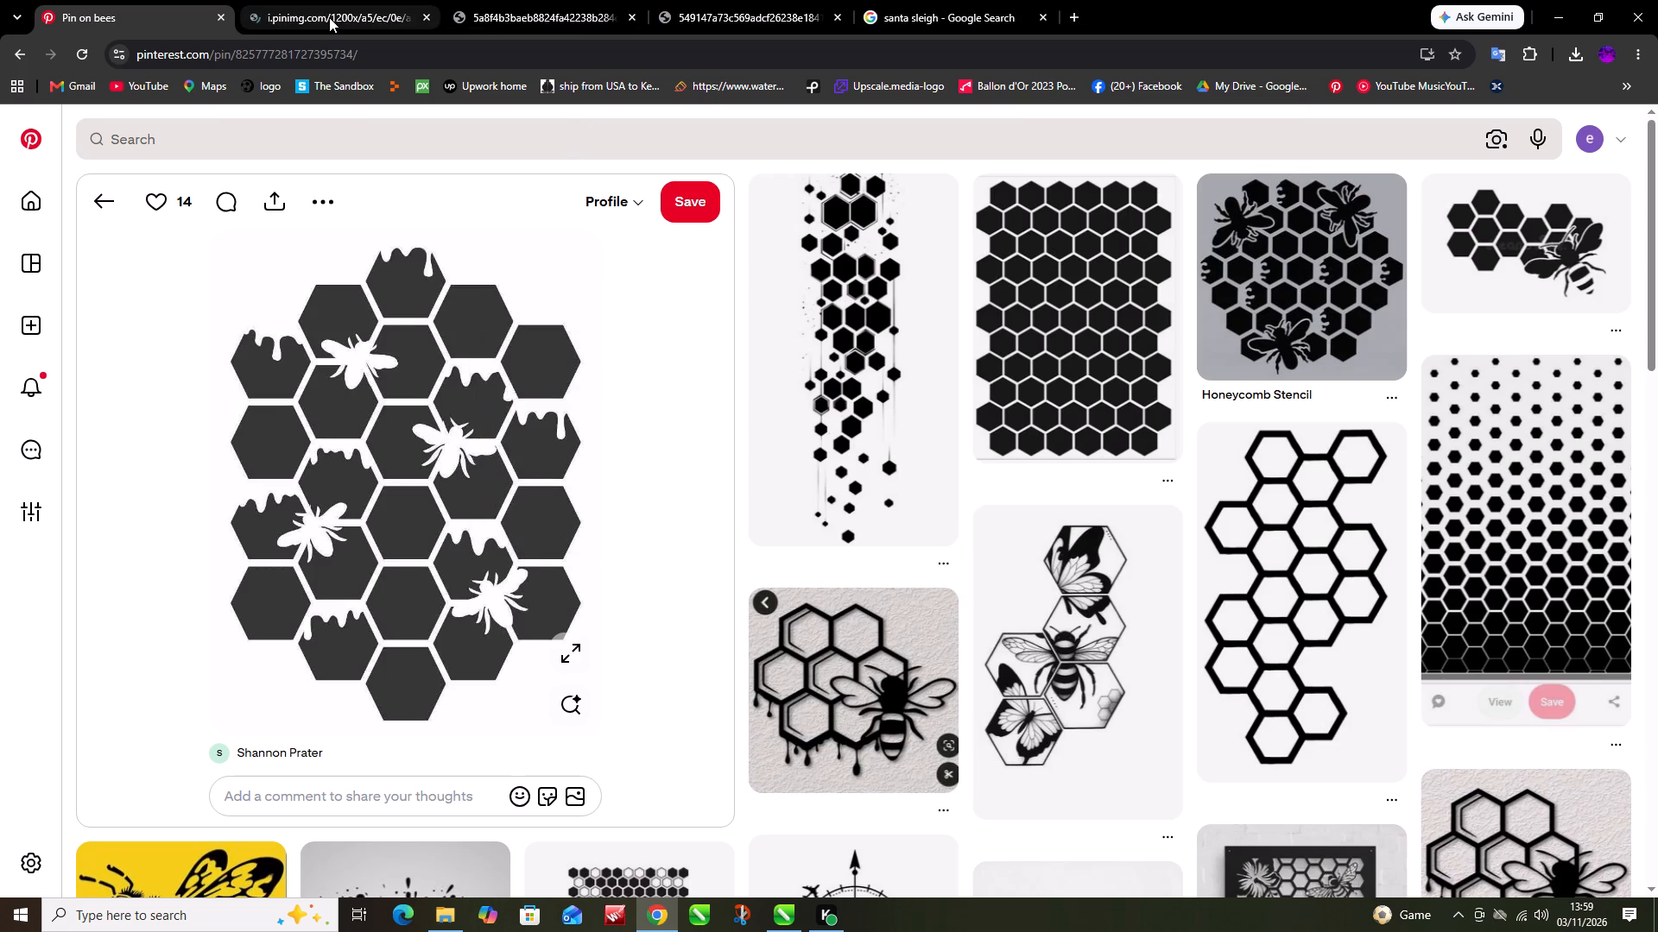
{"action": "left_click", "coordinate": [329, 17]}
{"action": "right_click", "coordinate": [652, 293]}
{"action": "left_click", "coordinate": [706, 337]}
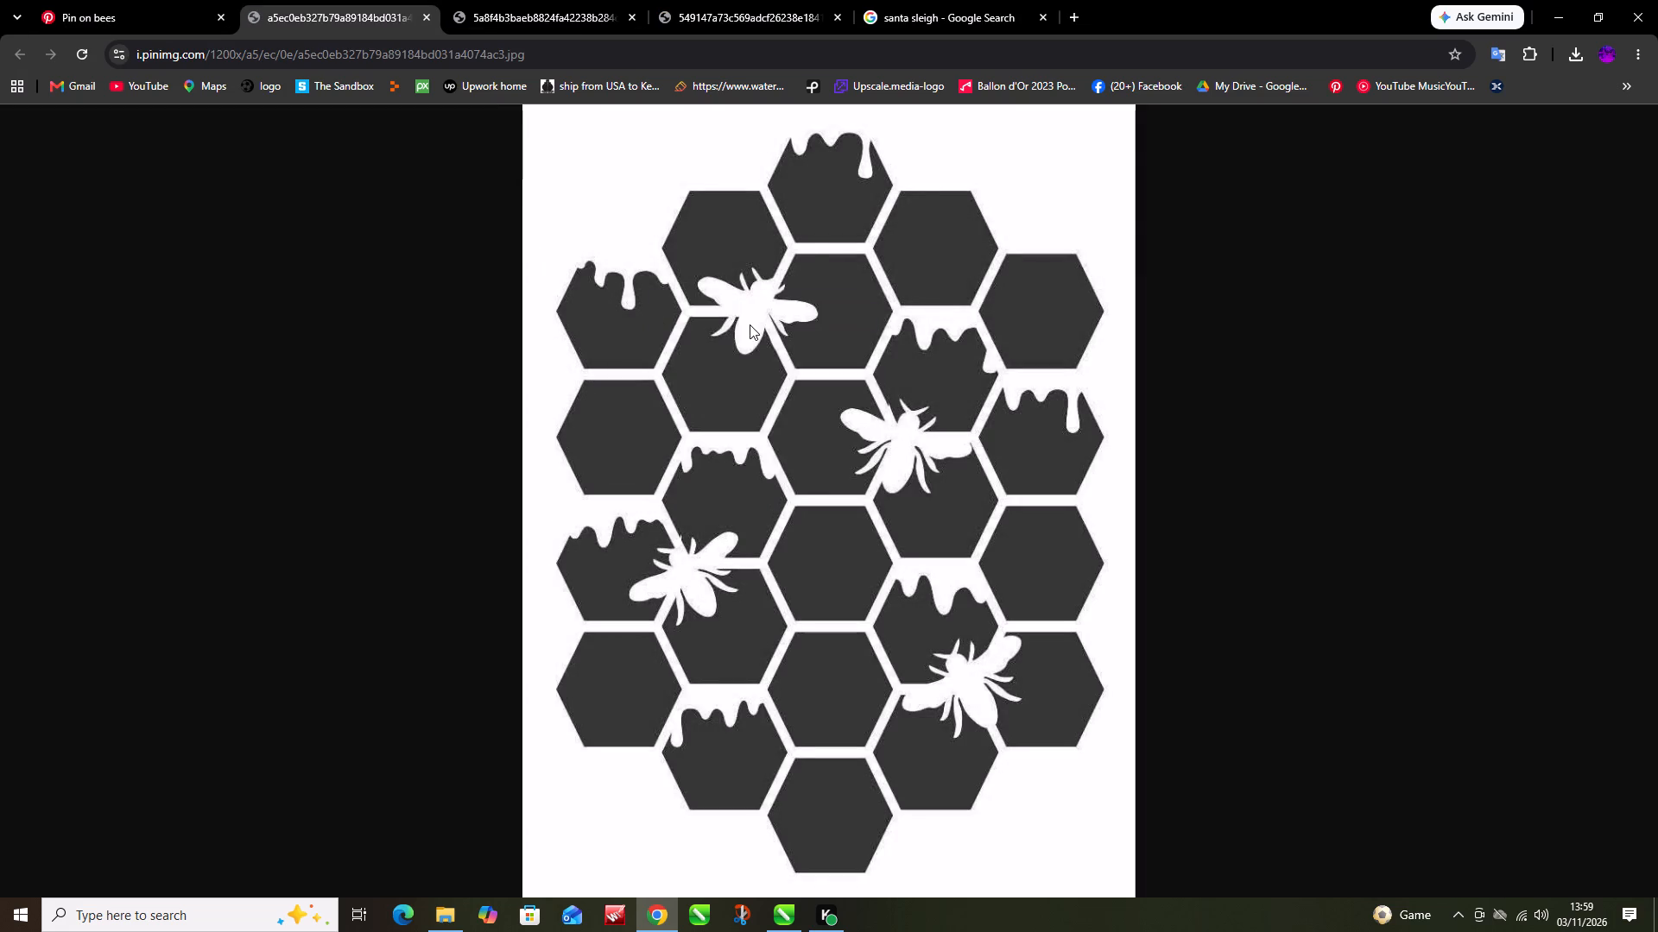
{"action": "left_click", "coordinate": [687, 443]}
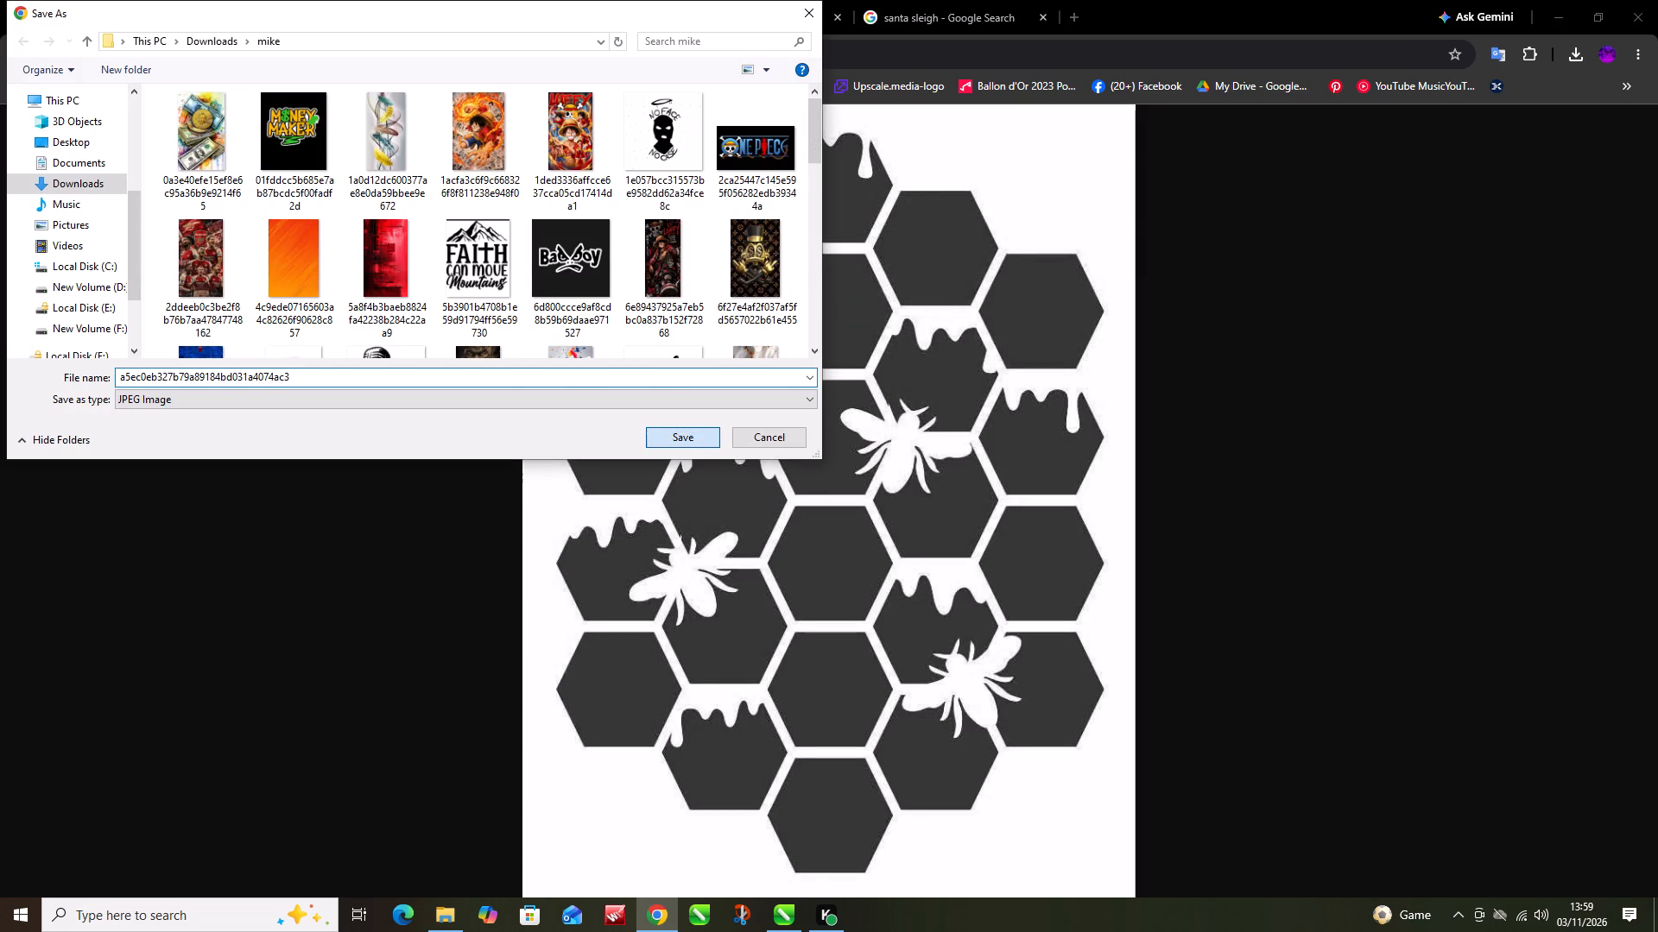
{"action": "scroll", "coordinate": [652, 450], "scroll_direction": "down", "scroll_amount": 4}
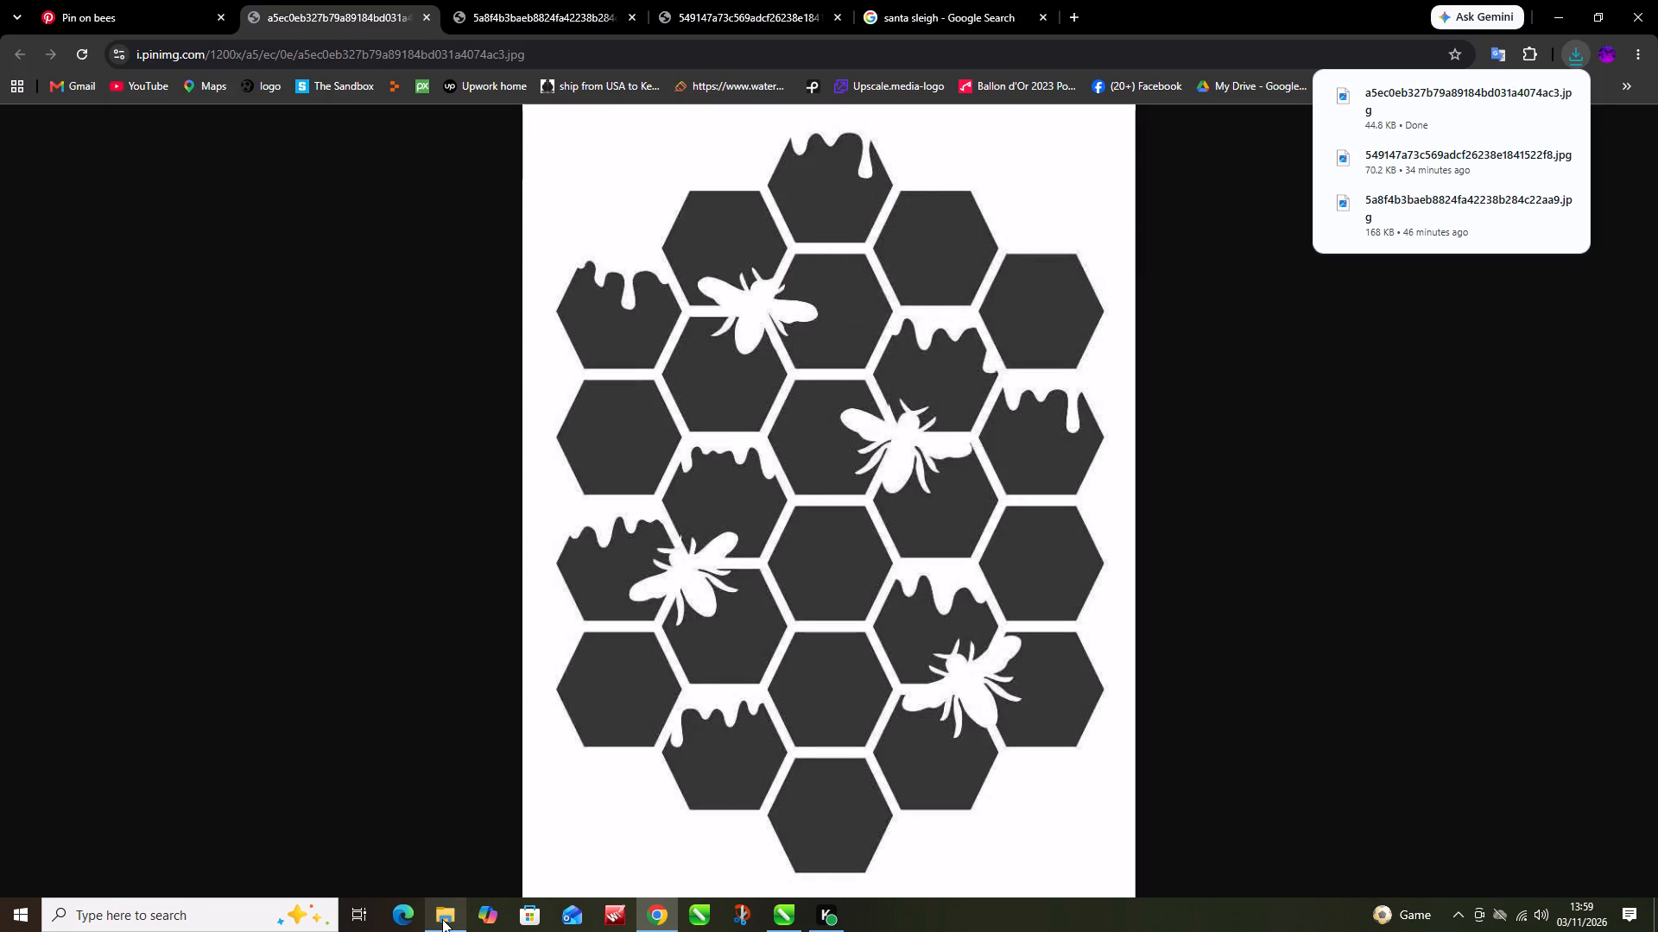
Place the saved honeycomb image from File Explorer into the CorelDRAW drawing, in the empty area below the unfilled rectangle.
{"action": "left_click", "coordinate": [446, 869]}
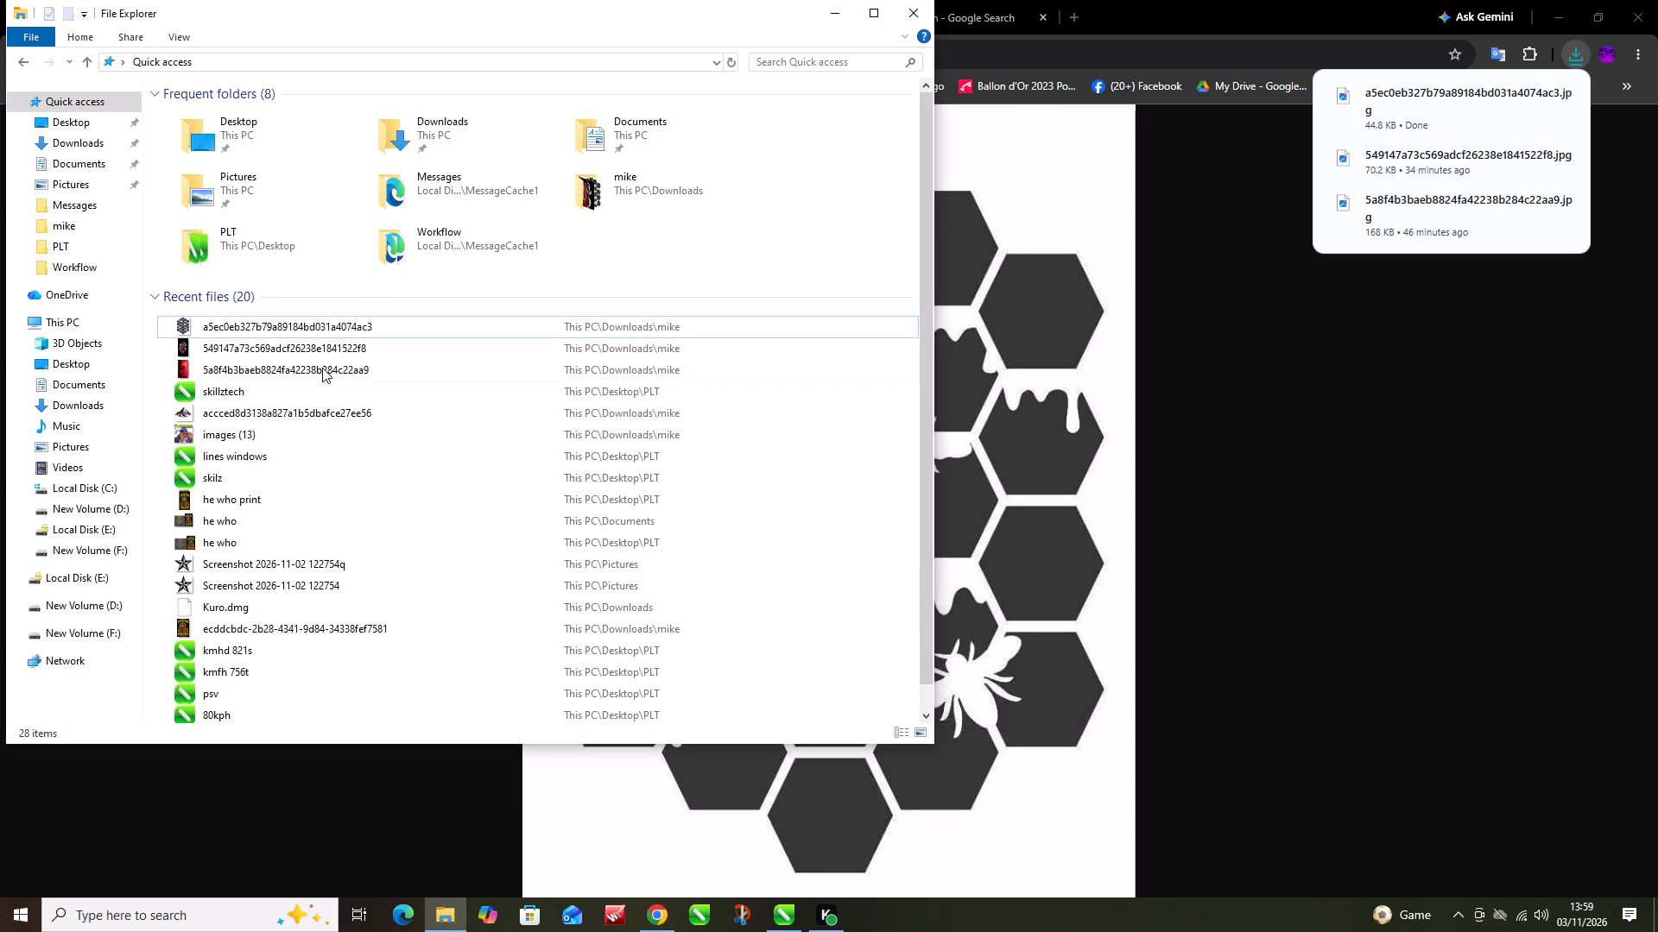
{"action": "left_click", "coordinate": [779, 918]}
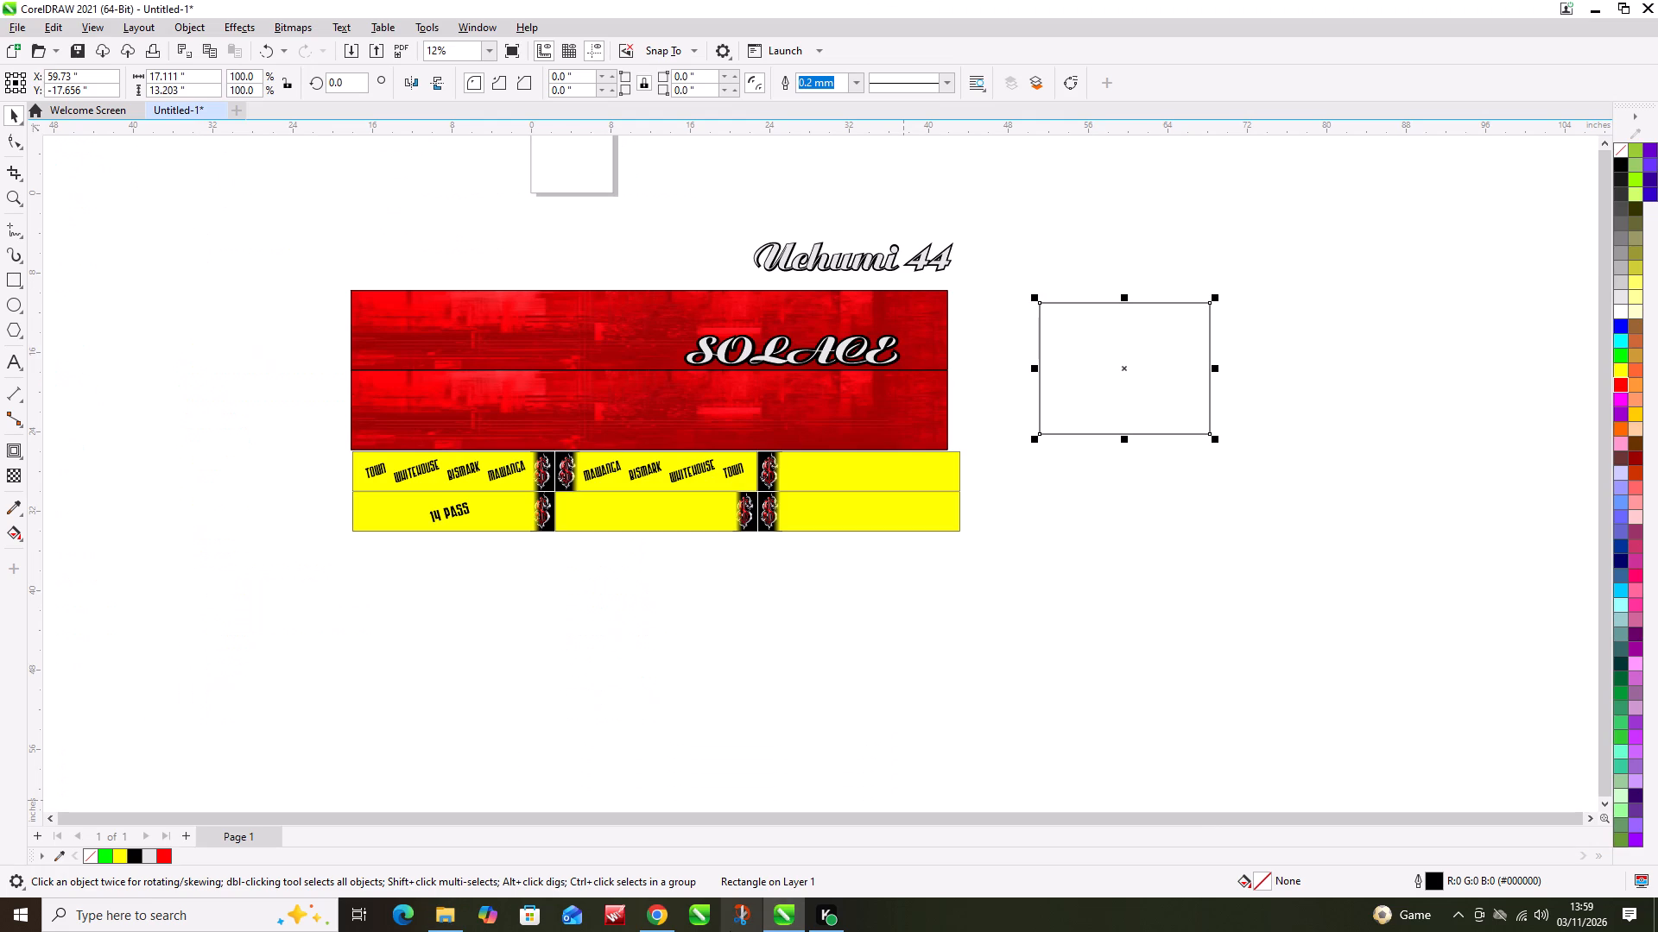
{"action": "left_click", "coordinate": [448, 909]}
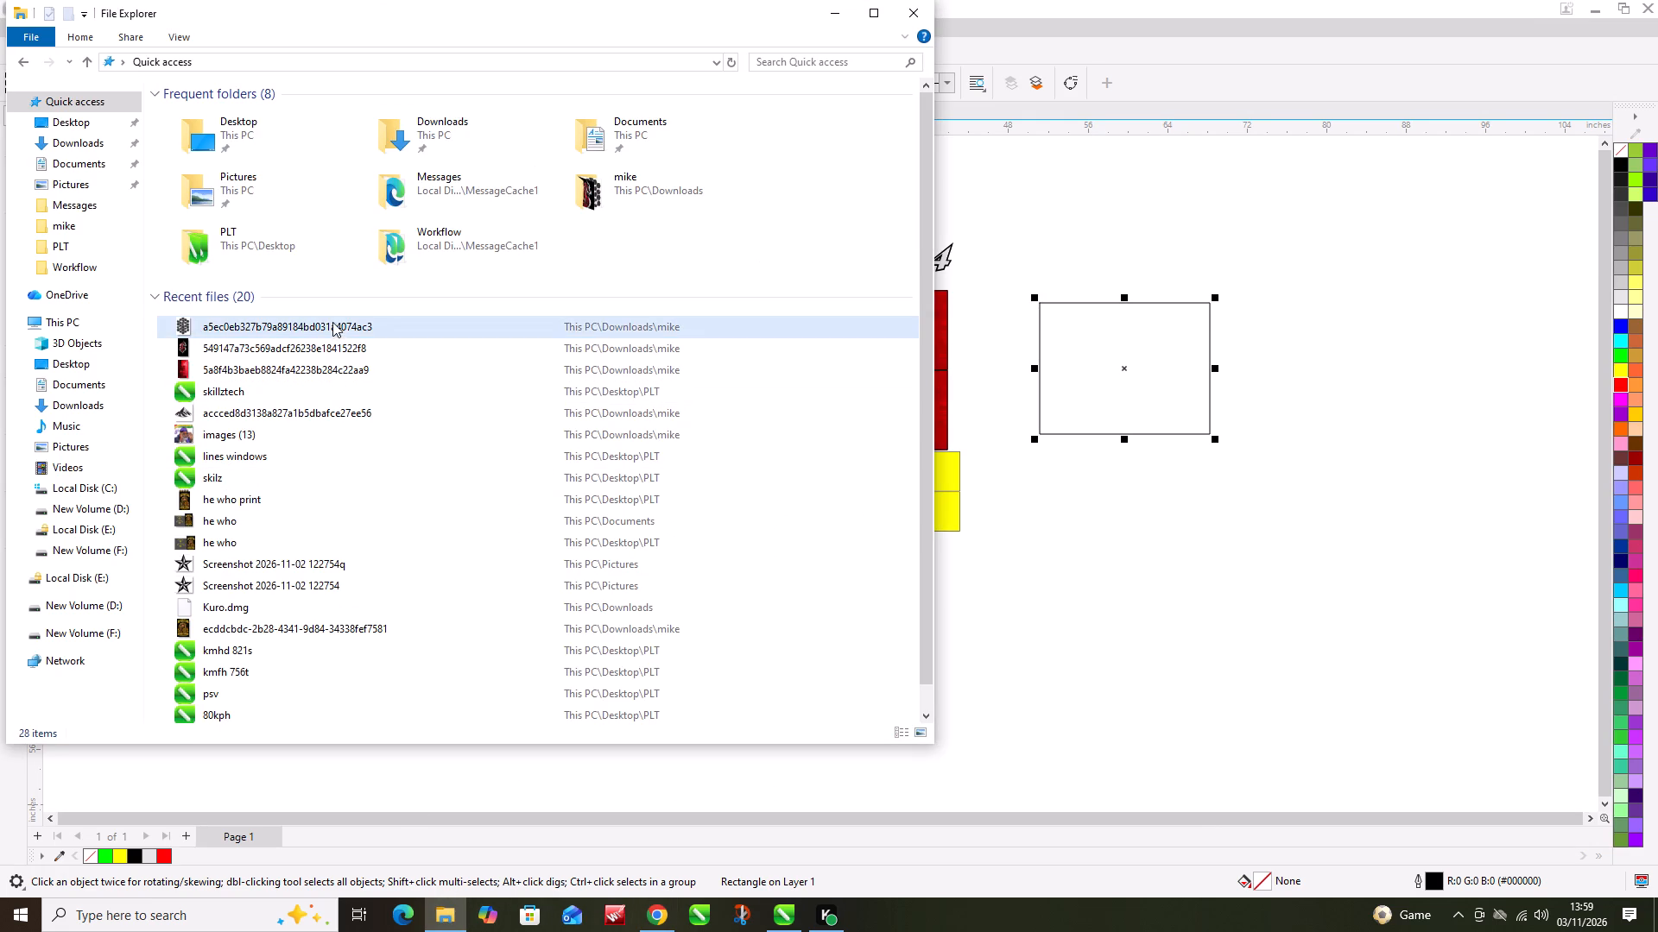
{"action": "left_click_drag", "start_coordinate": [332, 323], "coordinate": [1117, 509]}
{"action": "left_click", "coordinate": [1140, 614]}
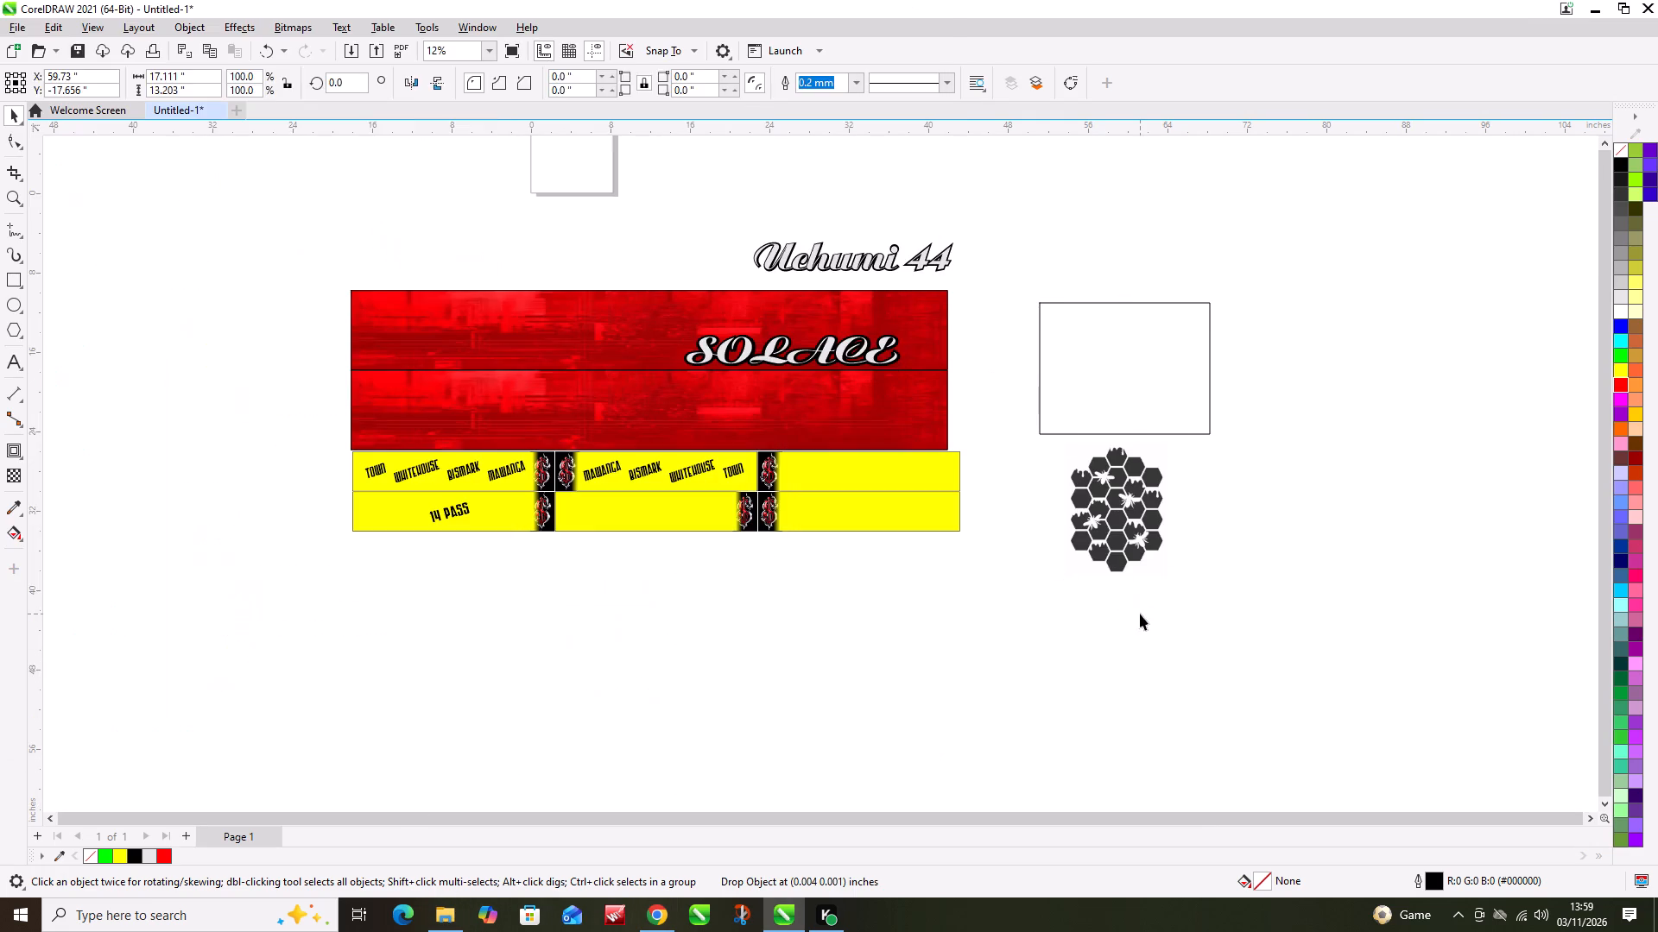
{"action": "scroll", "coordinate": [1129, 549], "scroll_direction": "up", "scroll_amount": 4}
{"action": "left_click", "coordinate": [1134, 525]}
{"action": "left_click_drag", "start_coordinate": [1097, 511], "coordinate": [1008, 544]}
Convert the honeycomb bitmap to 1-bit black and white using the Line Art method with threshold 216.
{"action": "scroll", "coordinate": [1004, 545], "scroll_direction": "up", "scroll_amount": 3}
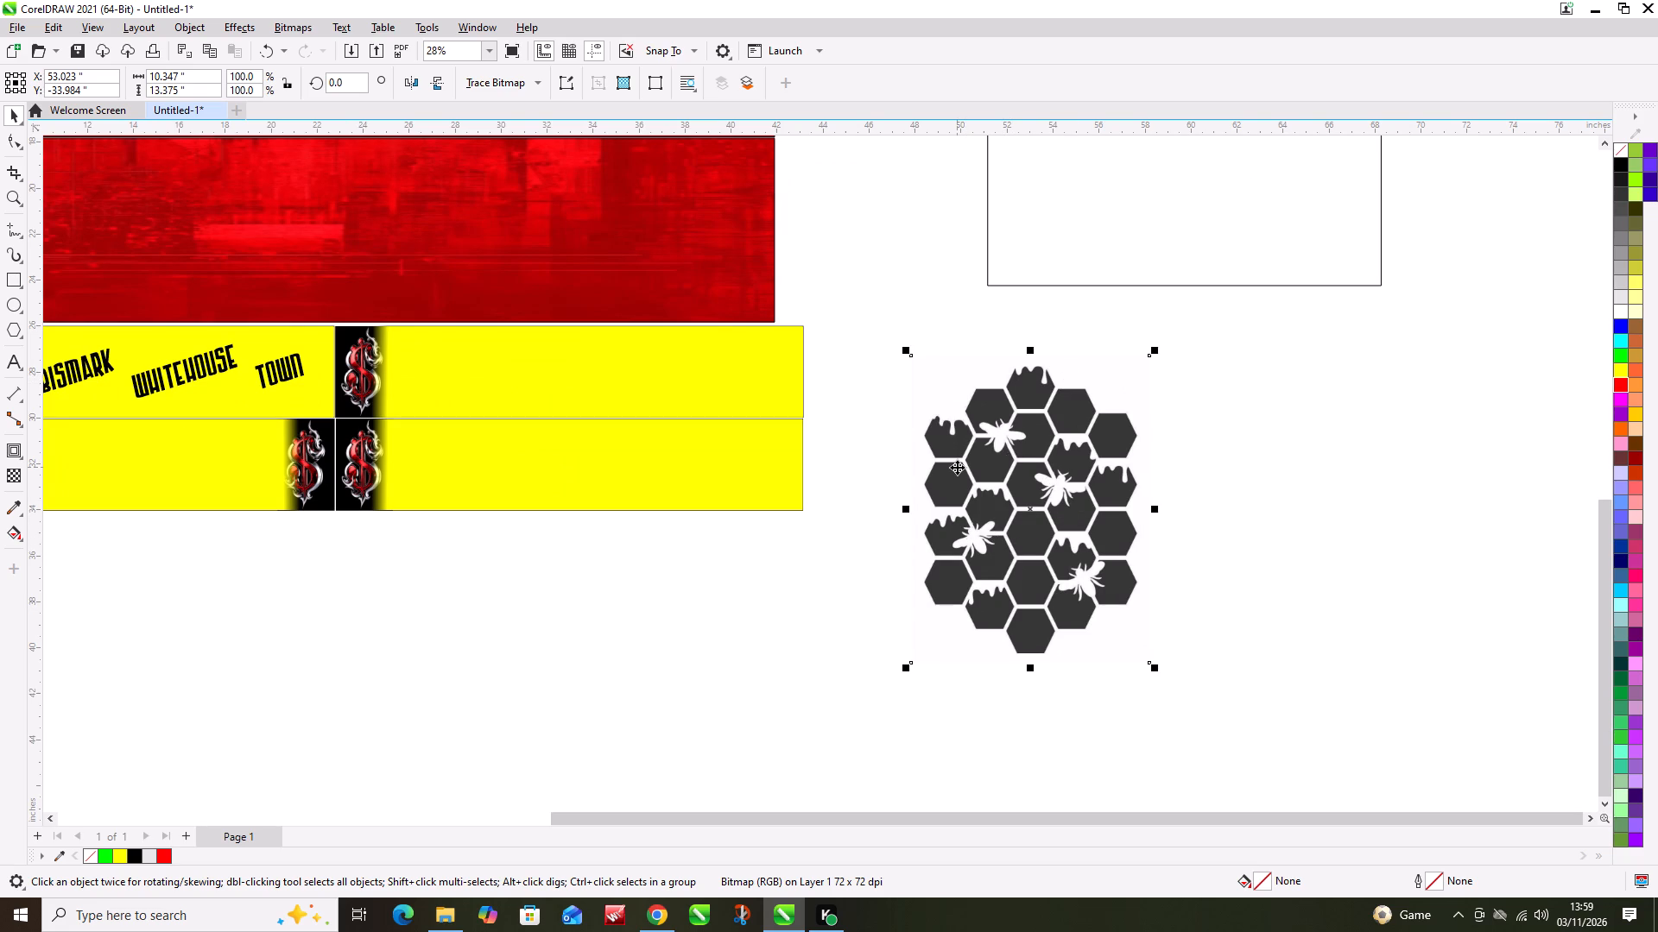
{"action": "left_click", "coordinate": [284, 27]}
{"action": "left_click", "coordinate": [498, 173]}
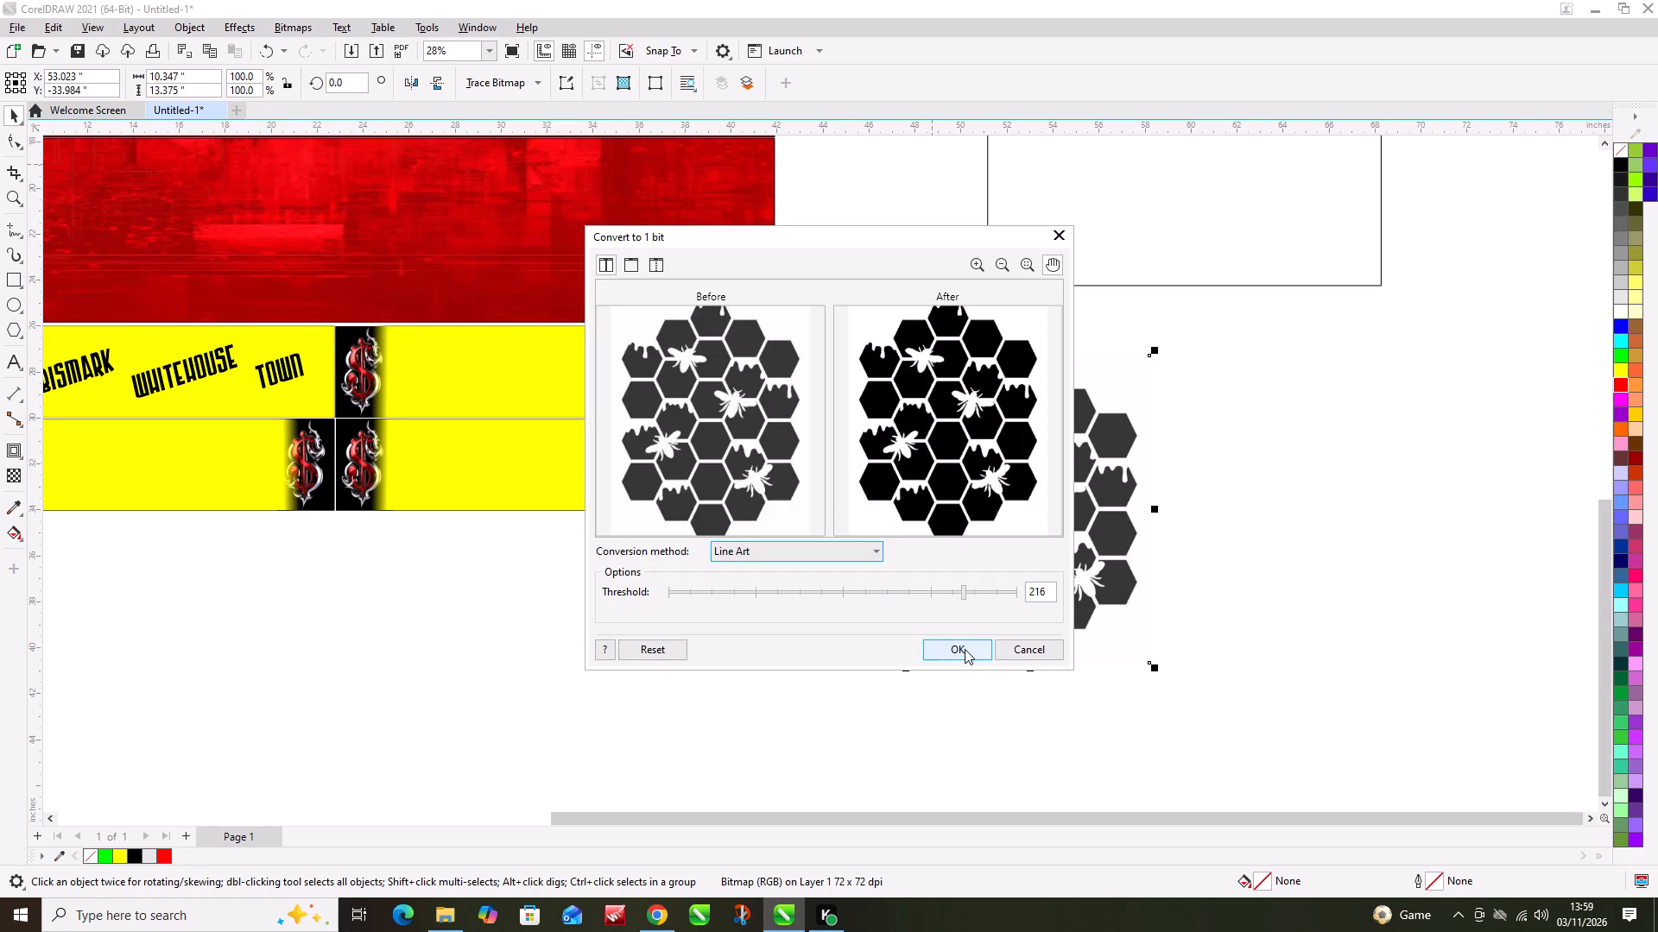
{"action": "left_click", "coordinate": [965, 649]}
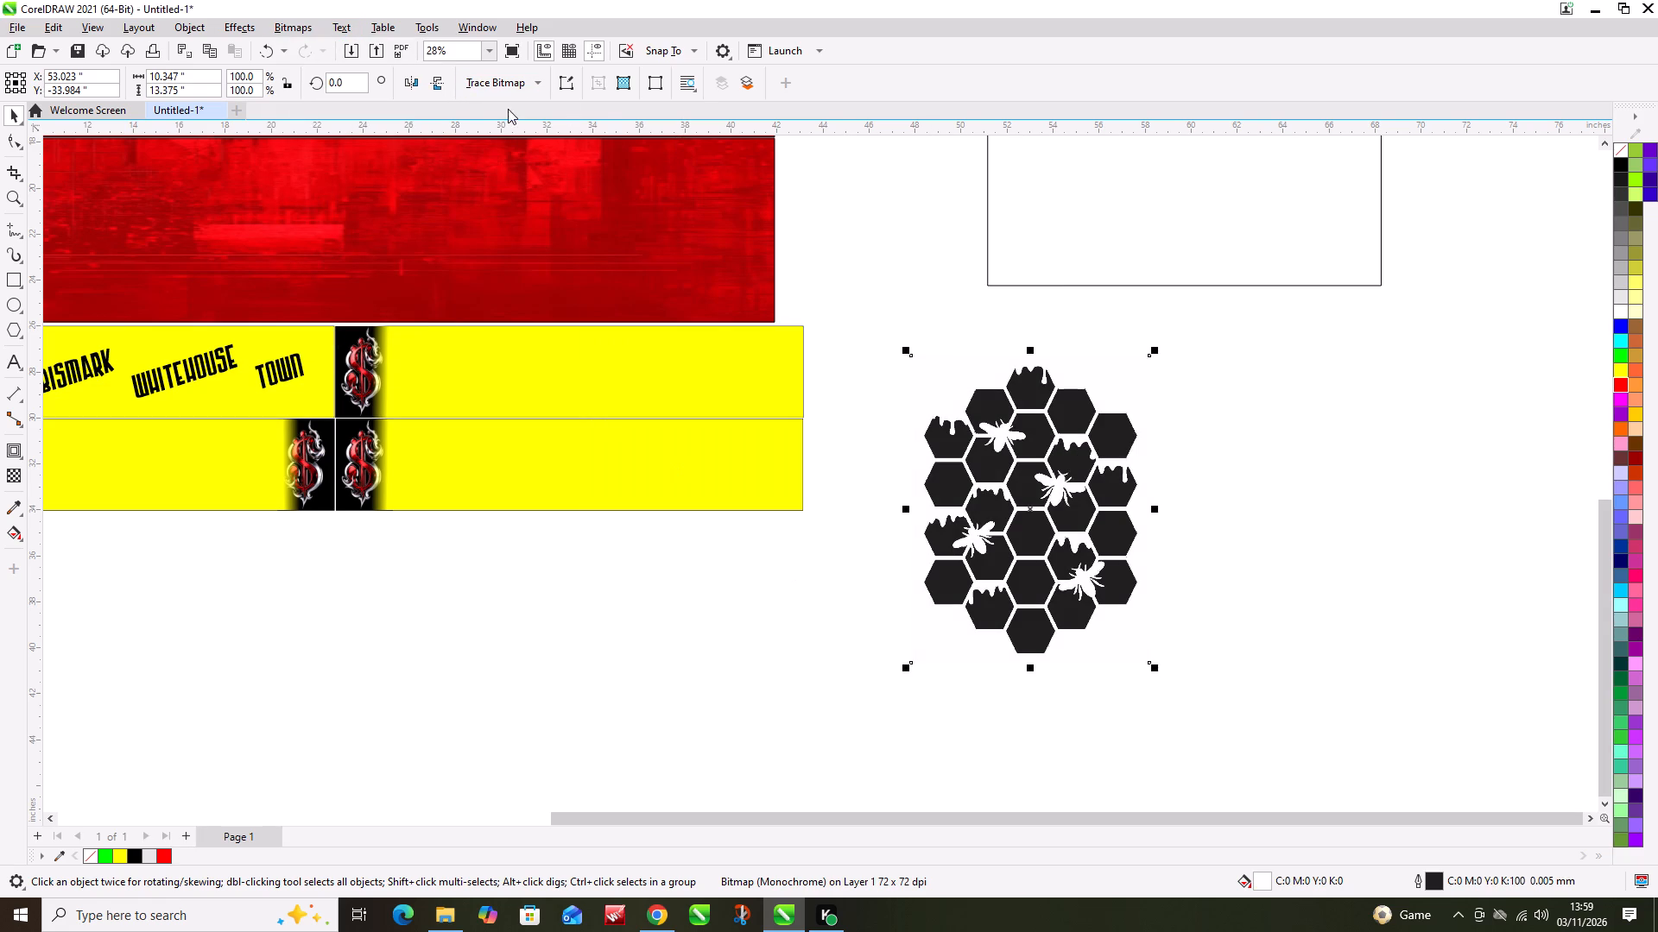
Outline-trace the honeycomb bitmap as a high quality image, removing the background colour.
{"action": "left_click", "coordinate": [516, 84]}
{"action": "left_click", "coordinate": [675, 245]}
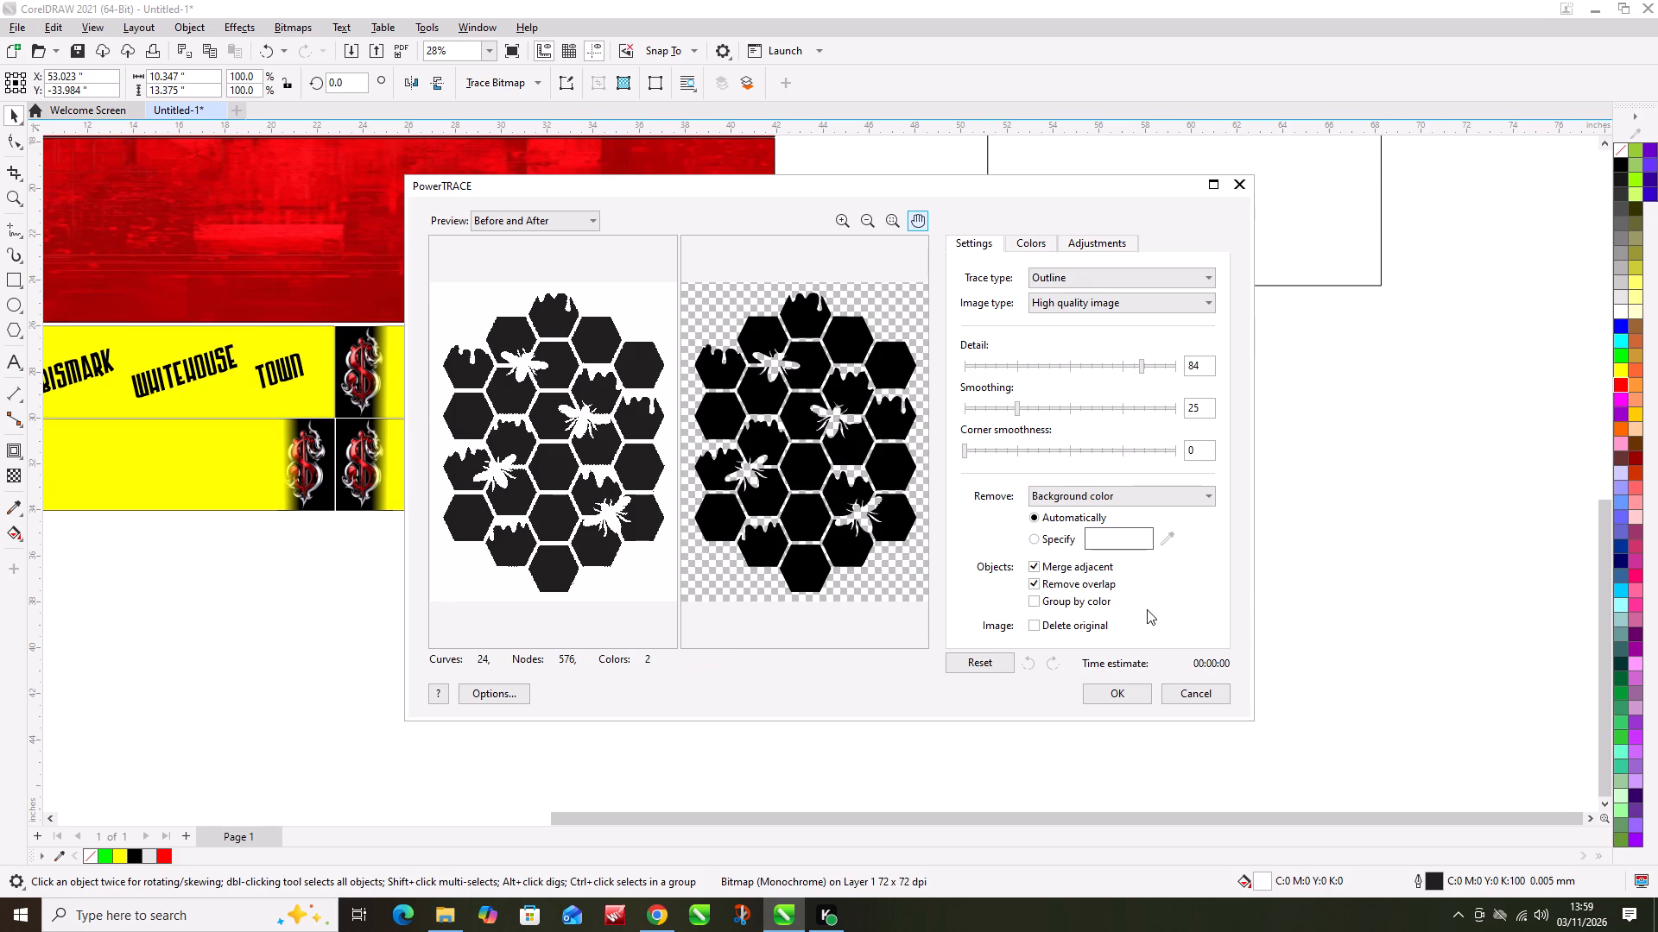
{"action": "left_click", "coordinate": [1106, 701]}
Move the traced honeycomb off the original bitmap and delete that bitmap.
{"action": "left_click_drag", "start_coordinate": [1013, 470], "coordinate": [1177, 527]}
{"action": "left_click_drag", "start_coordinate": [1026, 475], "coordinate": [1157, 507]}
{"action": "left_click", "coordinate": [1033, 484]}
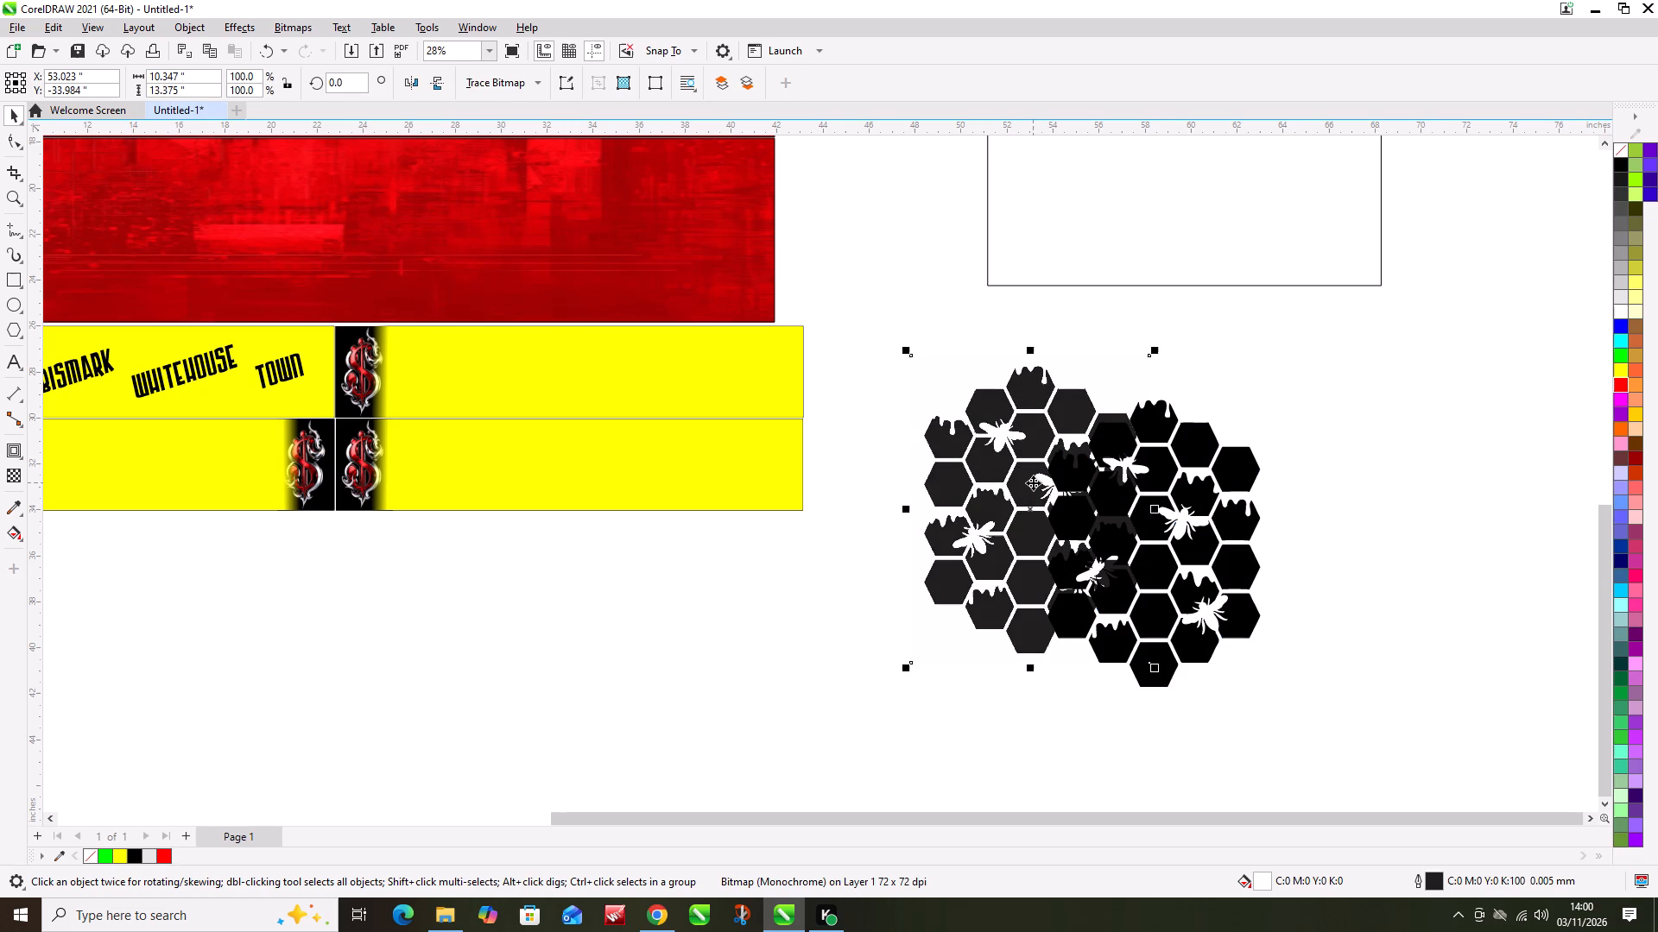
{"action": "key", "text": "Delete"}
Move the unfilled rectangle down to just above the honeycomb and scale it proportionally to about 13 by 10 inches.
{"action": "scroll", "coordinate": [1192, 576], "scroll_direction": "down", "scroll_amount": 2}
{"action": "left_click", "coordinate": [1180, 537]}
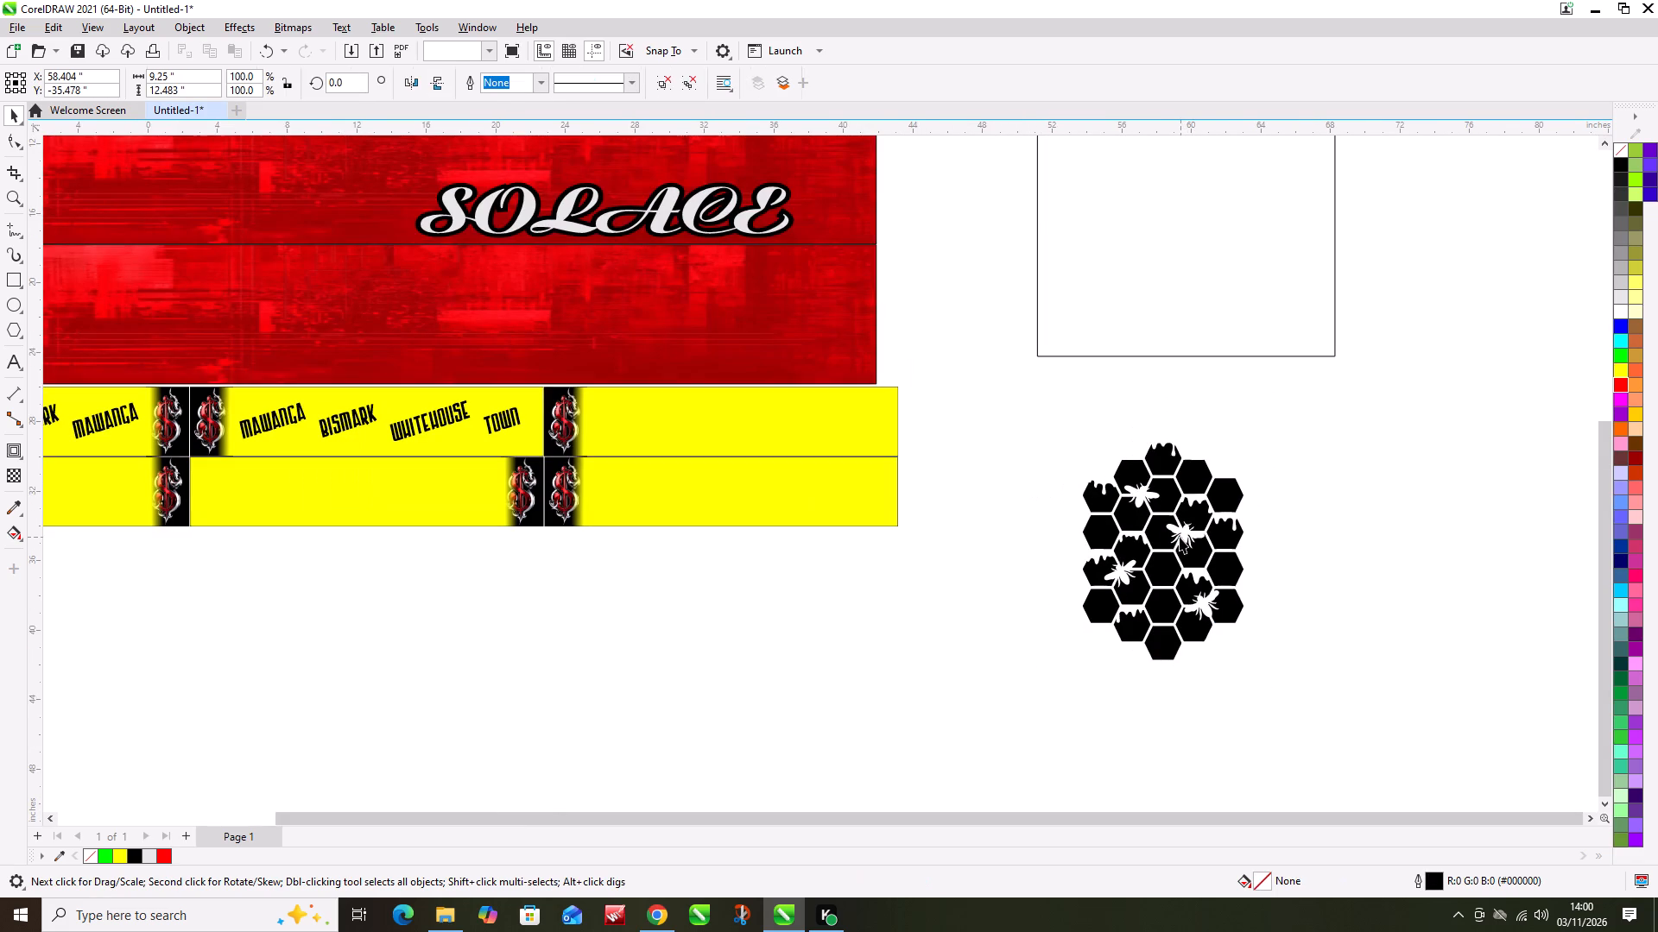
{"action": "left_click", "coordinate": [1149, 340]}
{"action": "left_click_drag", "start_coordinate": [1152, 280], "coordinate": [1152, 281]}
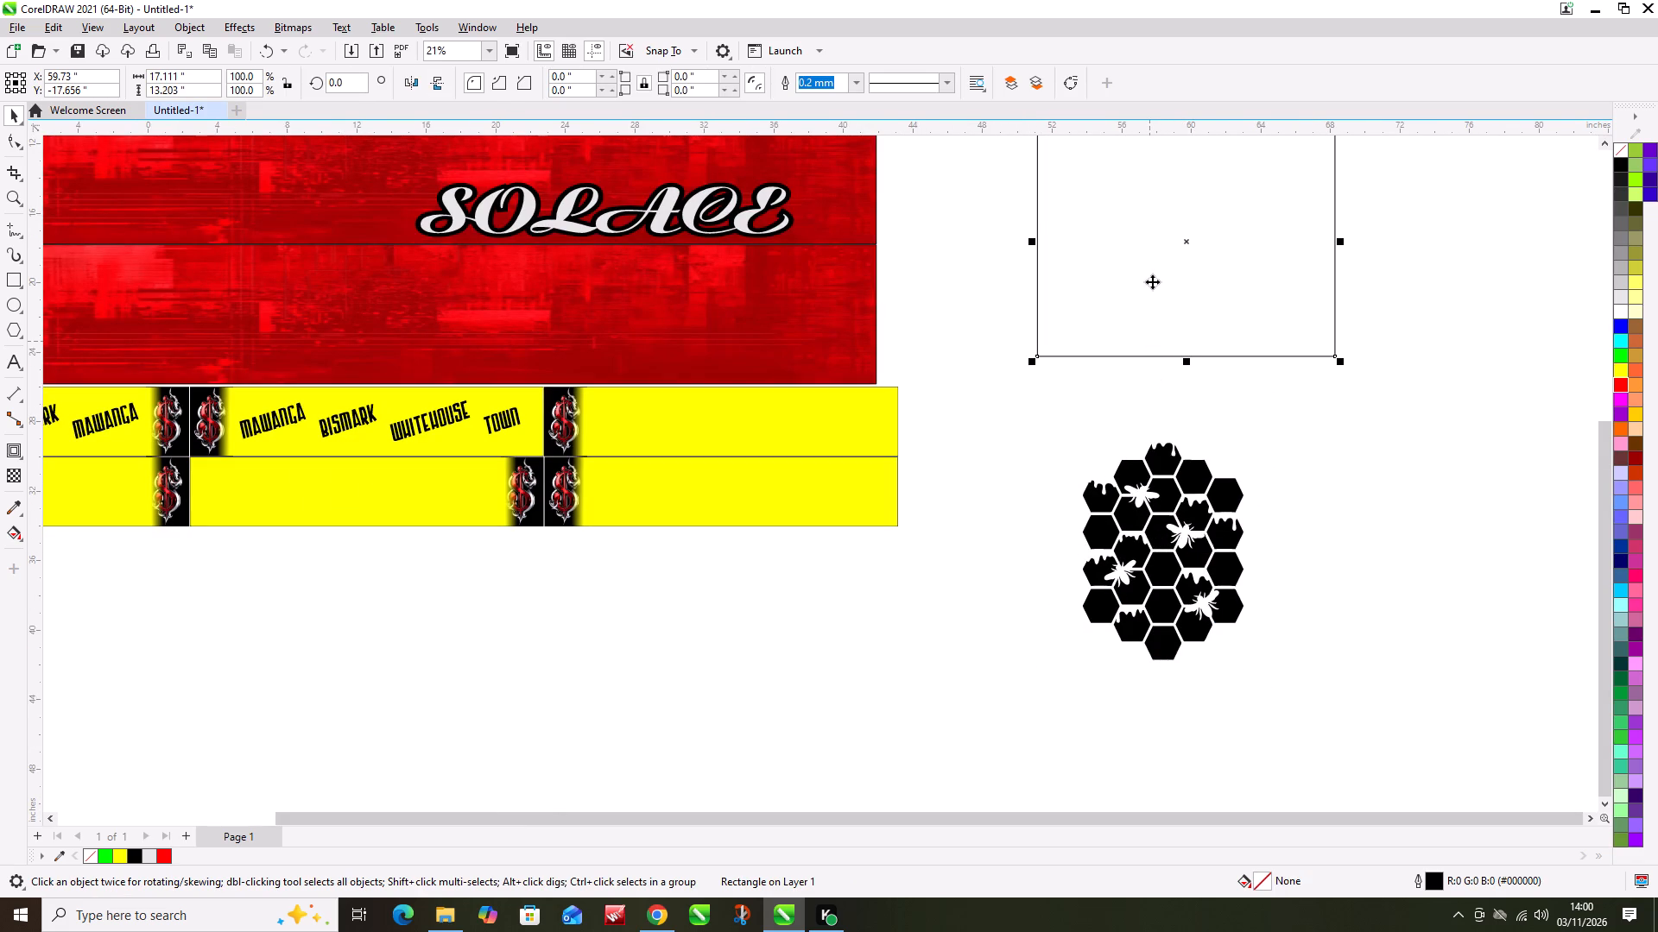
{"action": "left_click_drag", "start_coordinate": [1152, 281], "coordinate": [1144, 349]}
{"action": "left_click_drag", "start_coordinate": [1333, 430], "coordinate": [1332, 430]}
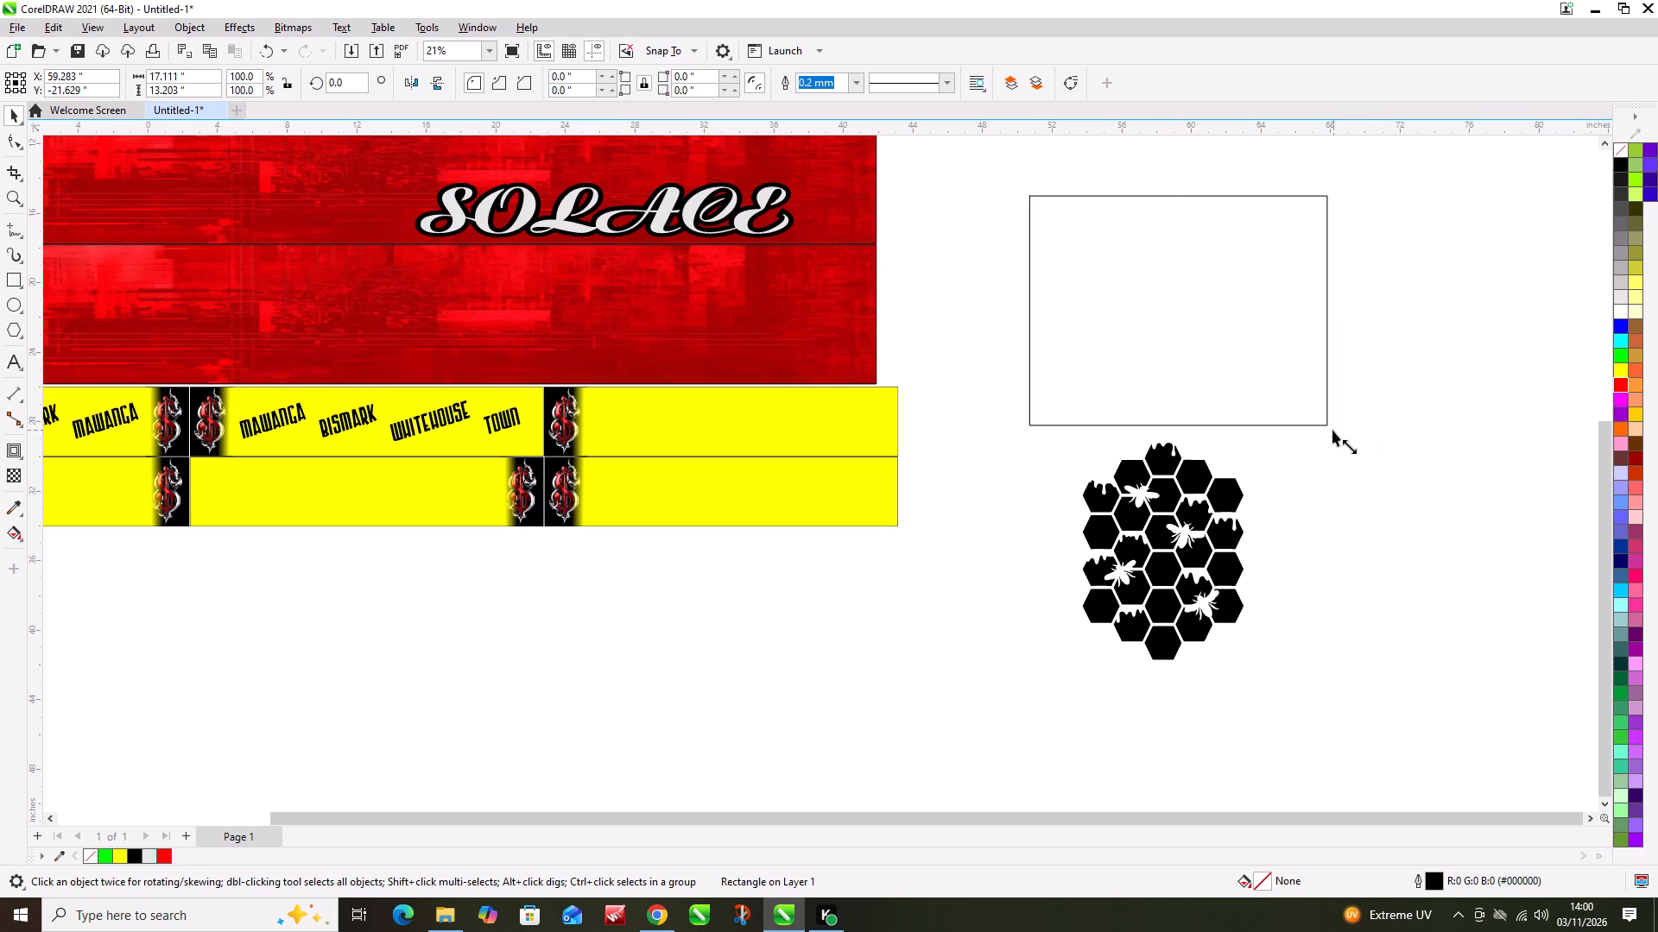
{"action": "left_click_drag", "start_coordinate": [1332, 430], "coordinate": [1265, 402]}
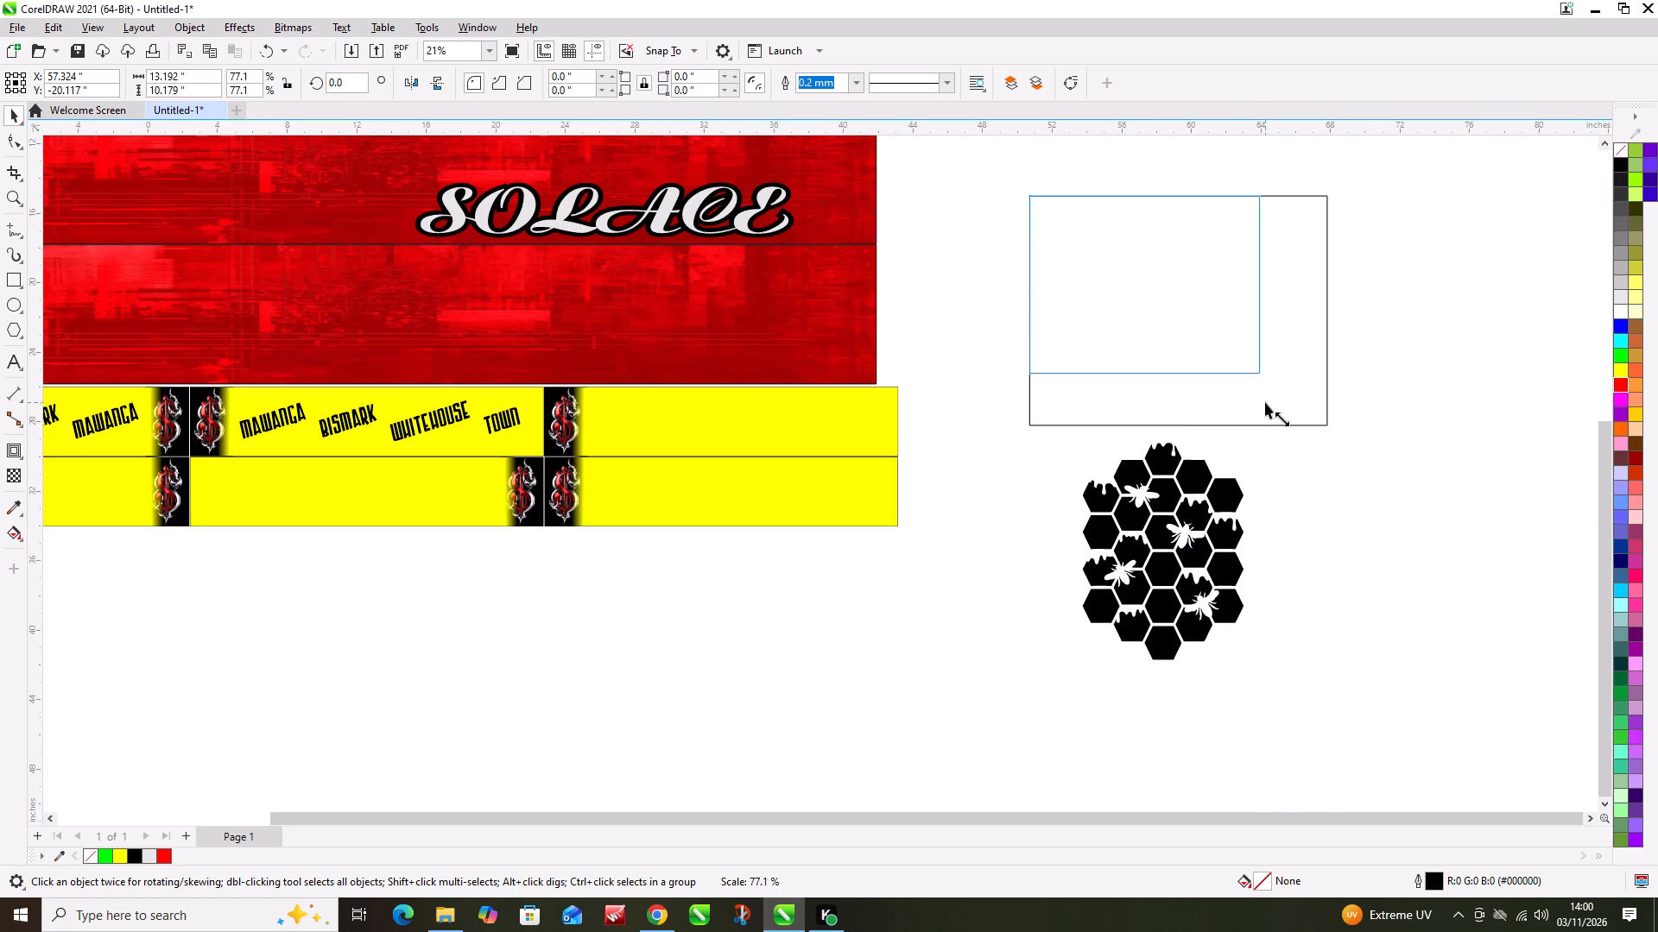
{"action": "left_click_drag", "start_coordinate": [1265, 402], "coordinate": [1262, 401]}
Move the traced honeycomb up over the unfilled rectangle, aligning its side near the rectangle's left edge and centring it vertically.
{"action": "left_click", "coordinate": [1153, 491]}
{"action": "left_click_drag", "start_coordinate": [1166, 507], "coordinate": [1146, 312]}
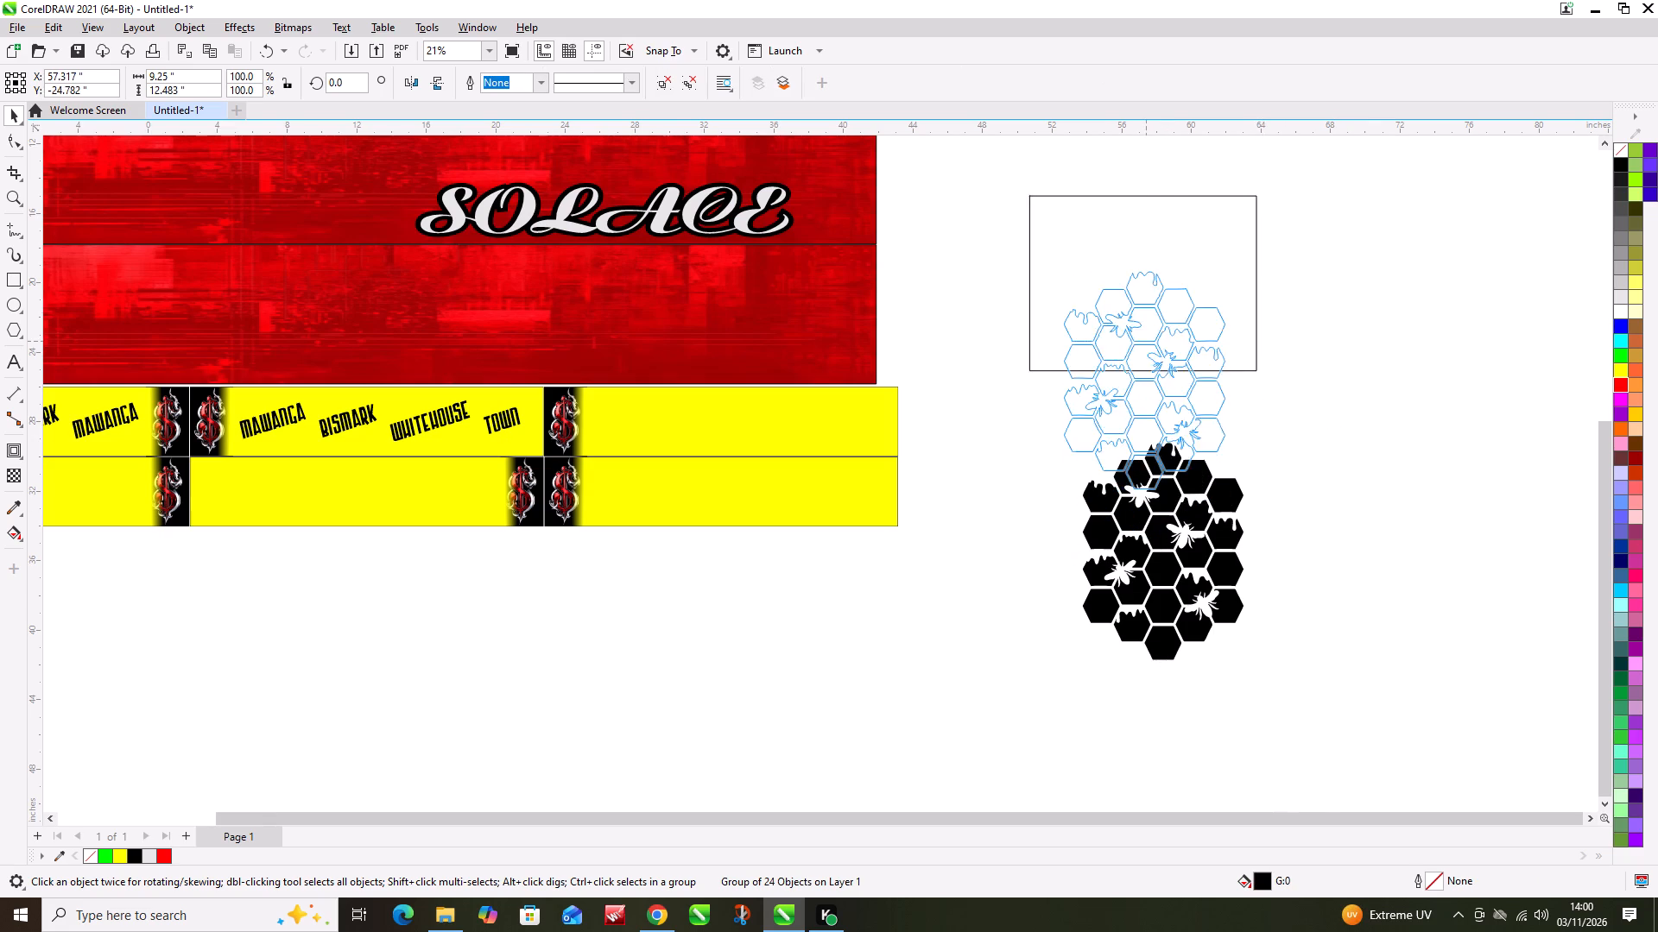
{"action": "left_click_drag", "start_coordinate": [1146, 312], "coordinate": [1123, 242]}
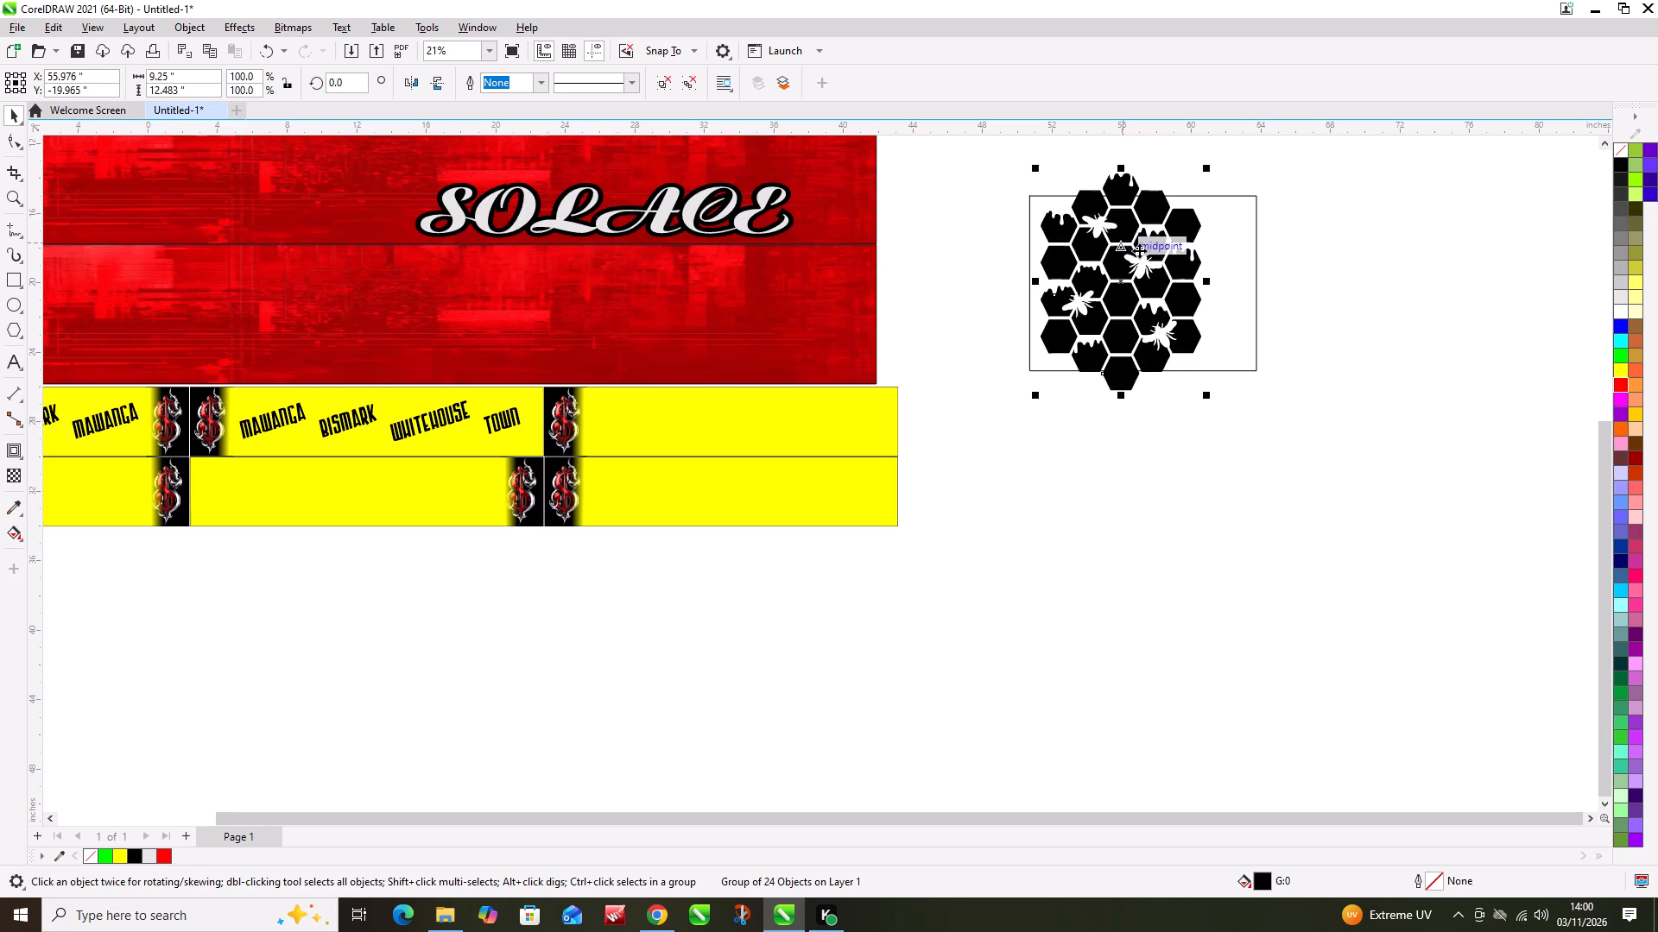
{"action": "left_click_drag", "start_coordinate": [1158, 287], "coordinate": [1158, 280]}
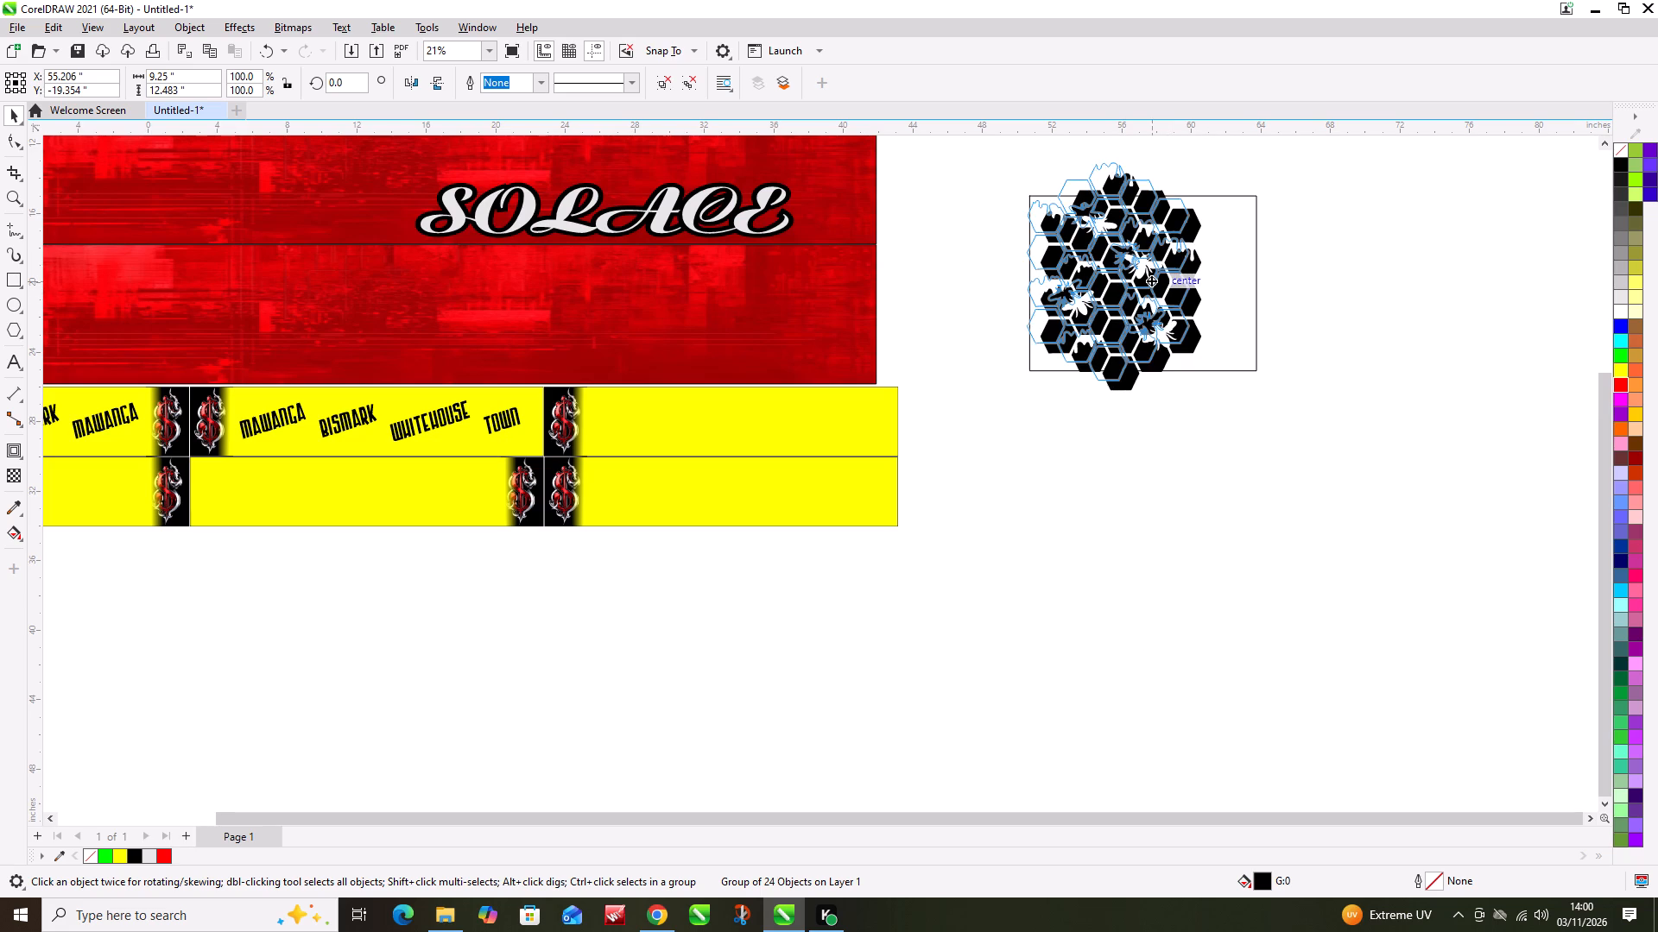
{"action": "left_click_drag", "start_coordinate": [1158, 280], "coordinate": [1169, 284]}
{"action": "scroll", "coordinate": [1064, 248], "scroll_direction": "up", "scroll_amount": 4}
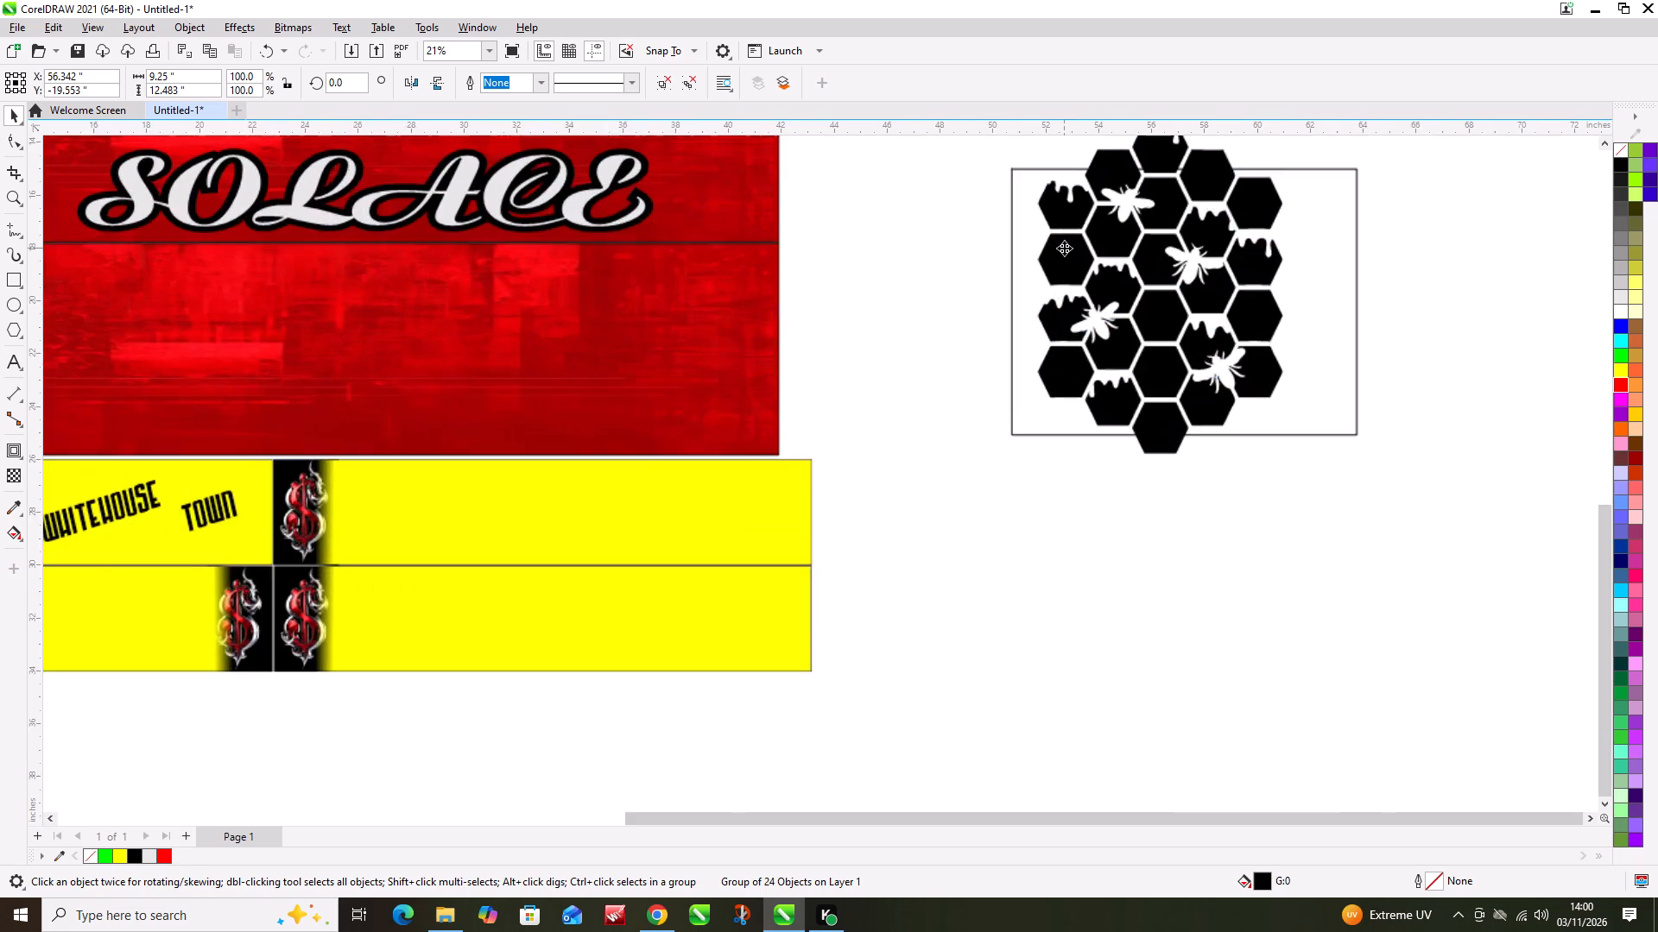
{"action": "scroll", "coordinate": [1064, 248], "scroll_direction": "up", "scroll_amount": 3}
{"action": "left_click_drag", "start_coordinate": [1073, 263], "coordinate": [1041, 261]}
{"action": "scroll", "coordinate": [1072, 337], "scroll_direction": "down", "scroll_amount": 4}
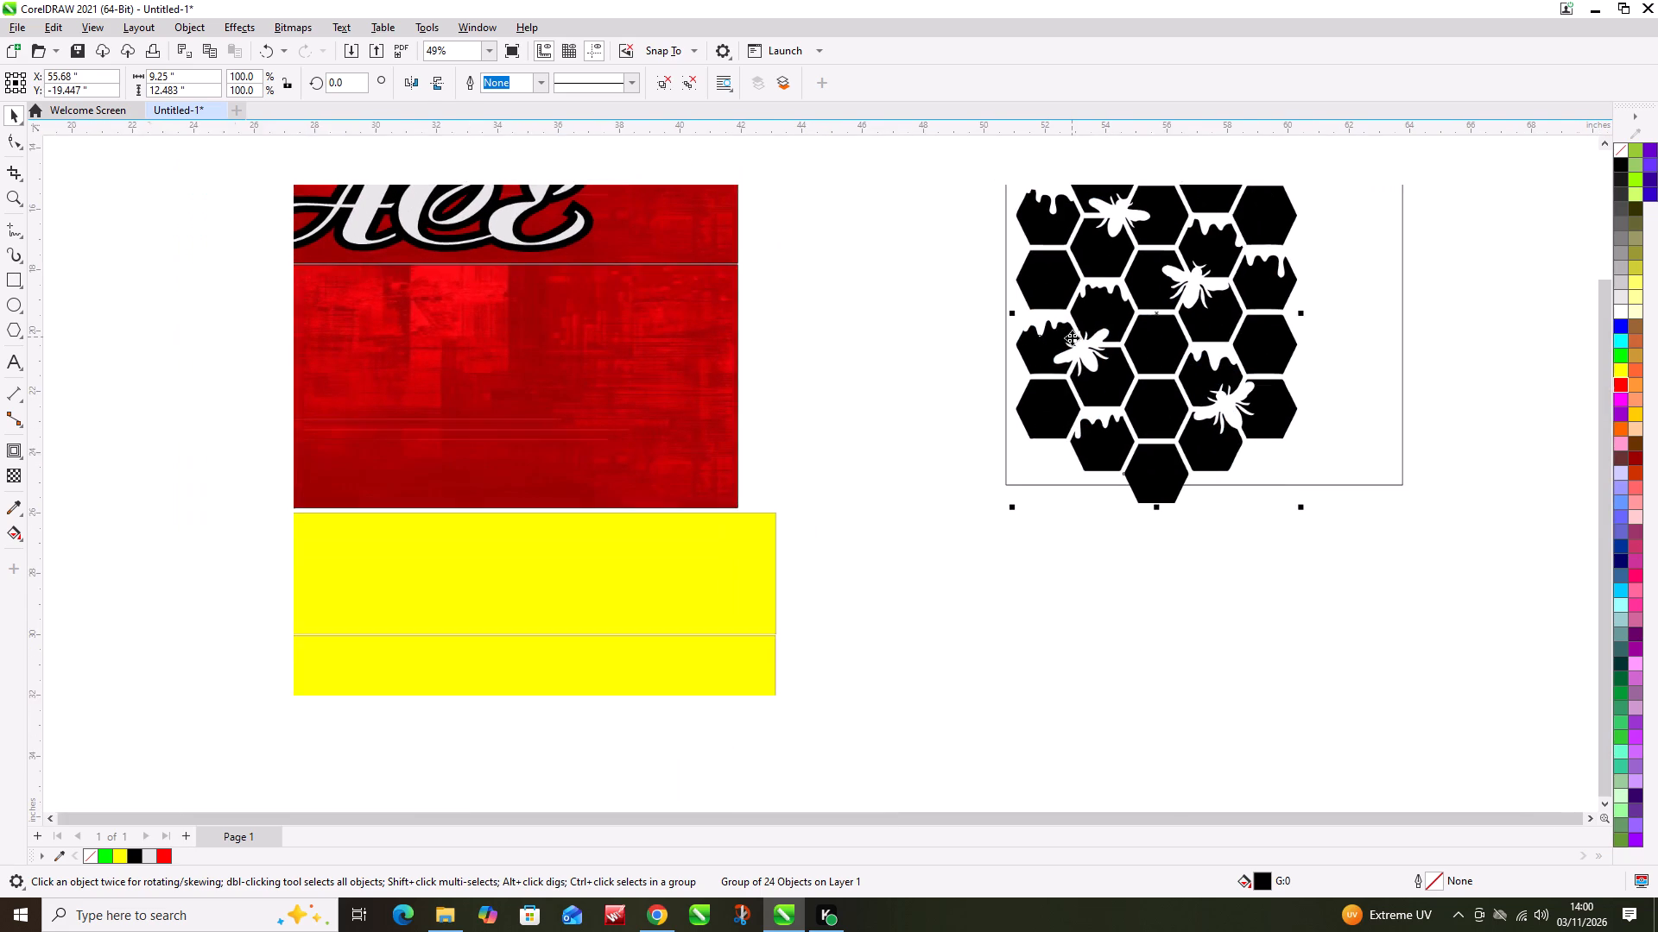
{"action": "scroll", "coordinate": [1163, 186], "scroll_direction": "up", "scroll_amount": 1}
{"action": "left_click_drag", "start_coordinate": [1206, 173], "coordinate": [1208, 186]}
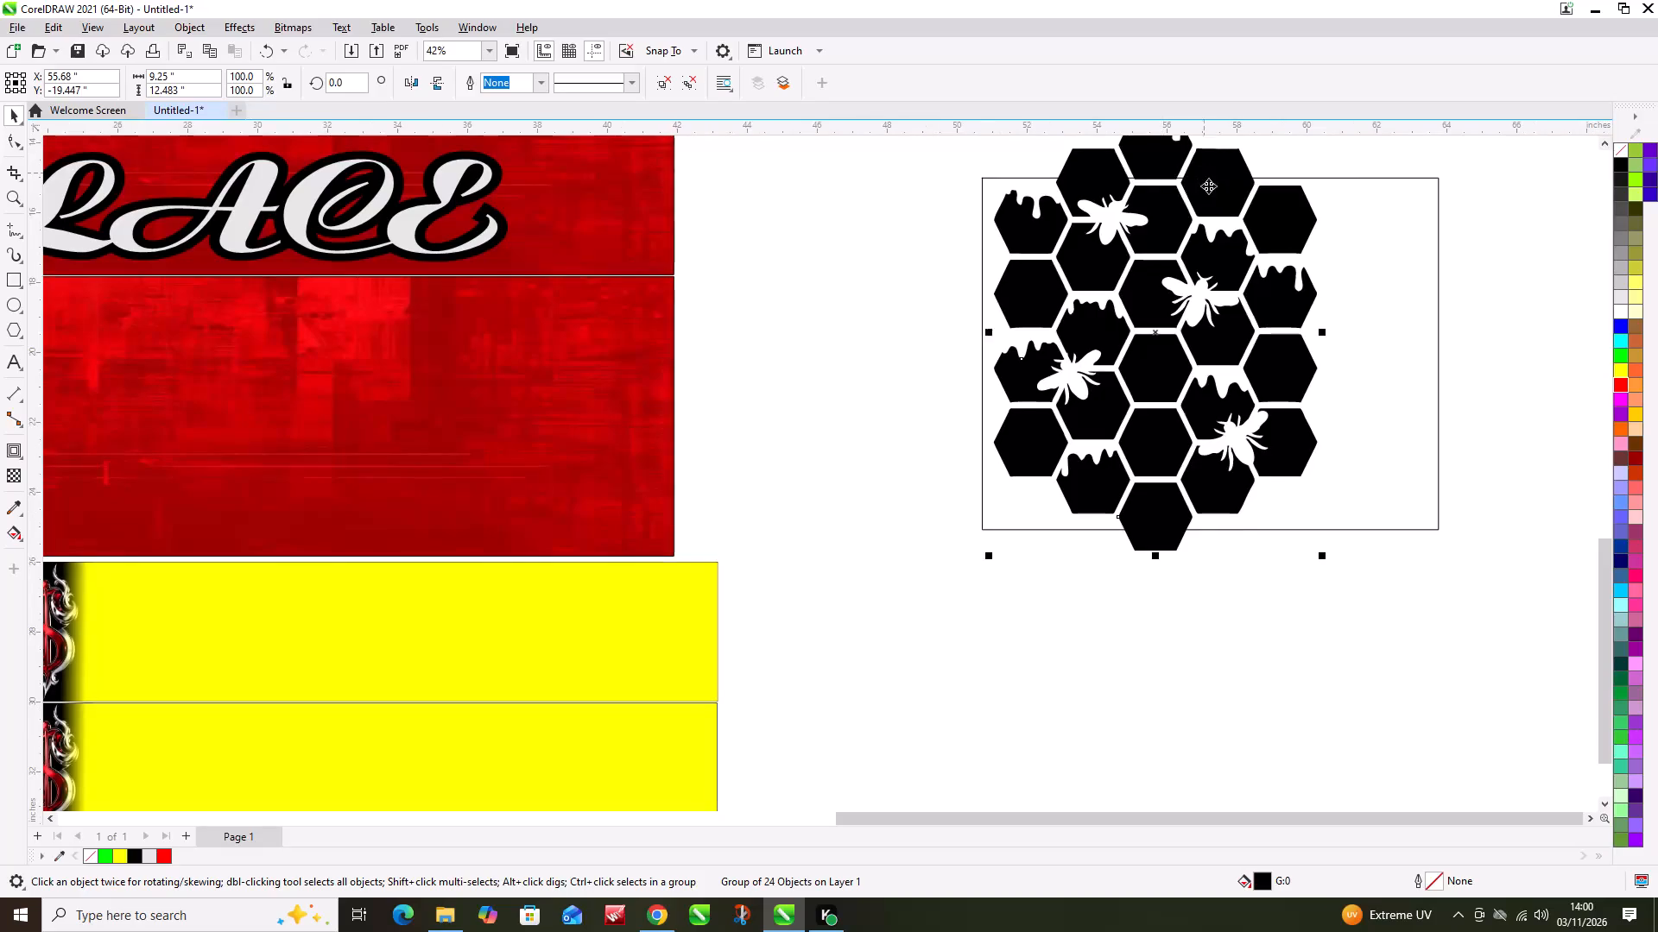
{"action": "left_click_drag", "start_coordinate": [1208, 186], "coordinate": [1200, 205]}
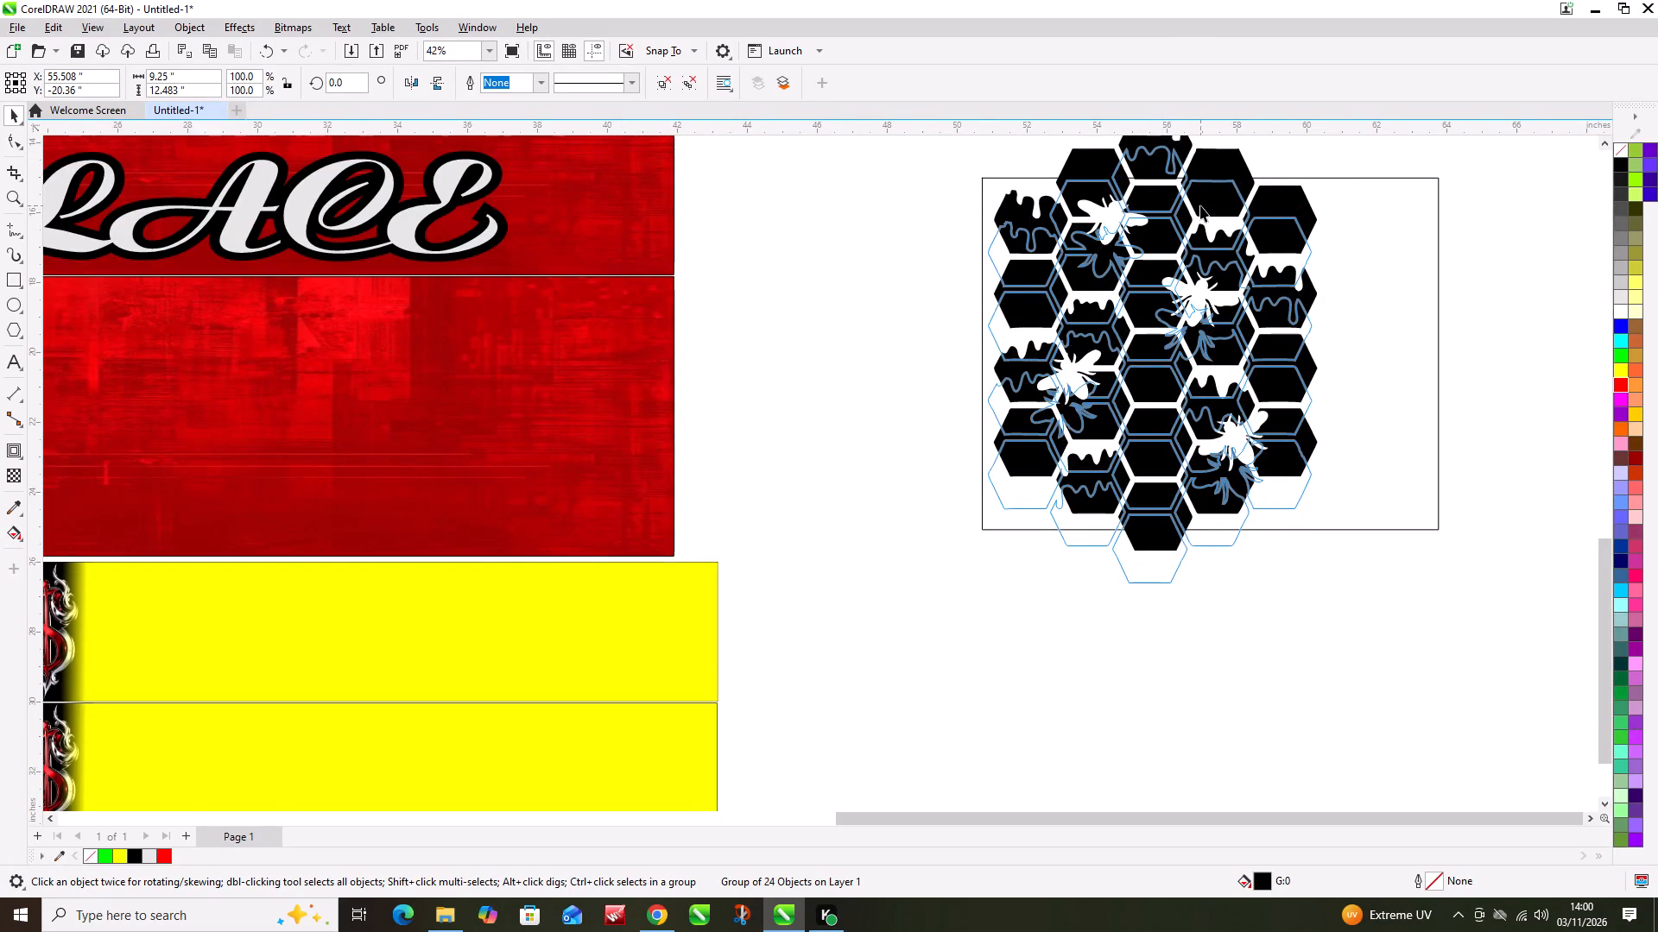
Stretch the honeycomb horizontally to about 12.4 inches wide and fill it with red.
{"action": "scroll", "coordinate": [1200, 205], "scroll_direction": "down", "scroll_amount": 1}
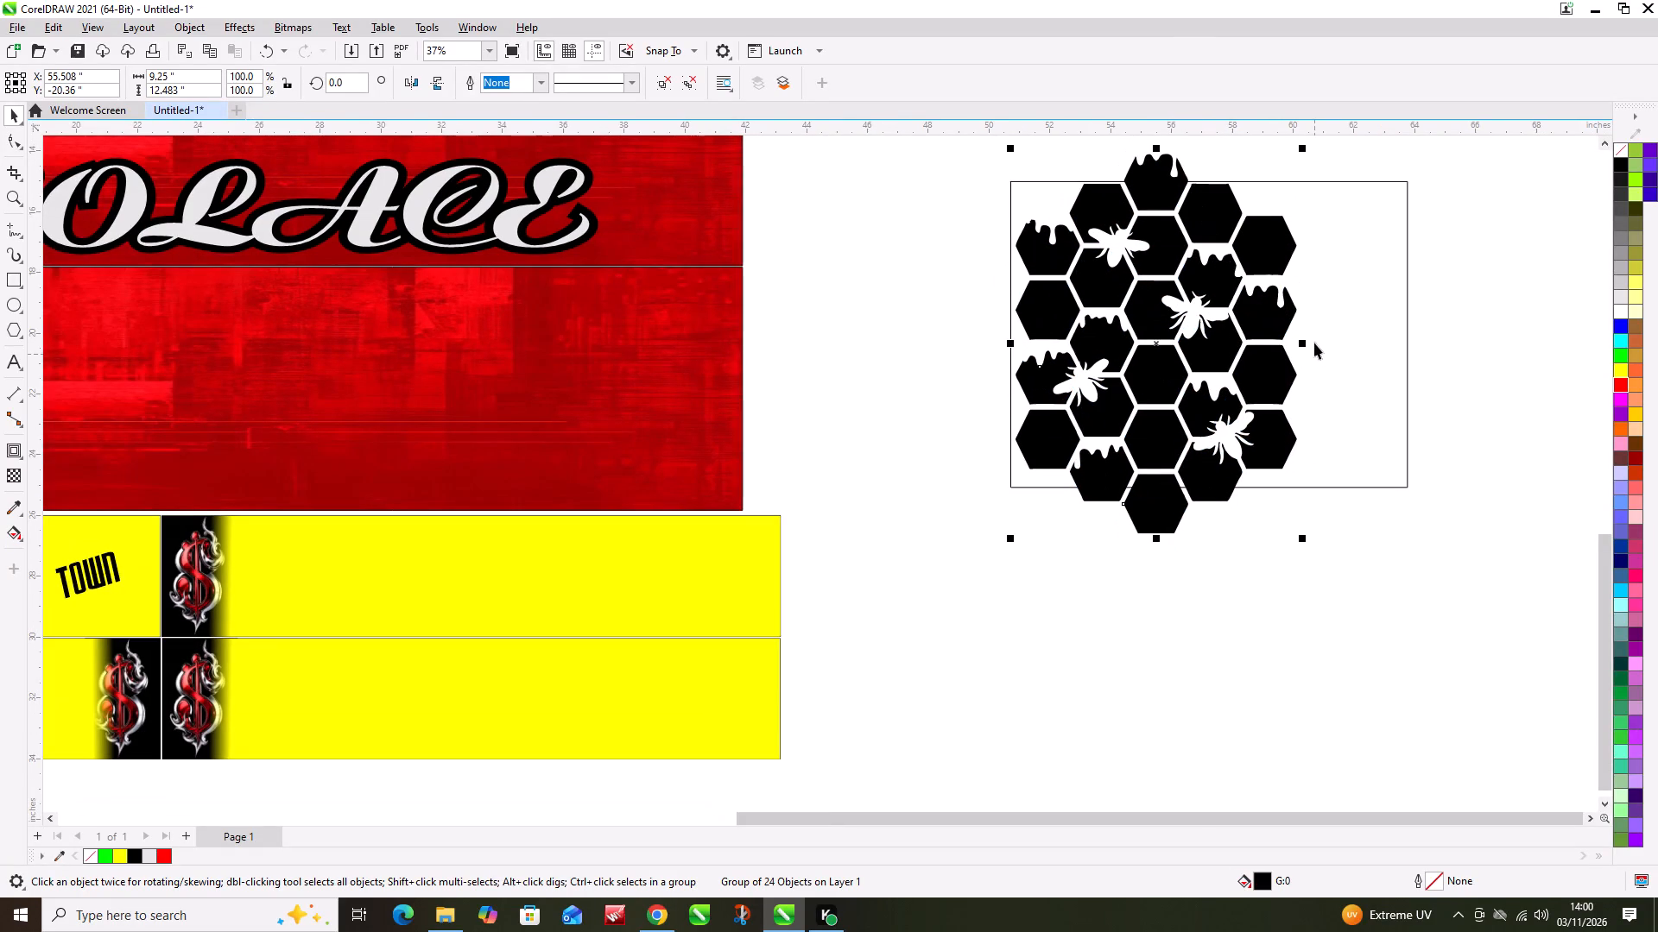
{"action": "left_click_drag", "start_coordinate": [1301, 341], "coordinate": [1398, 346]}
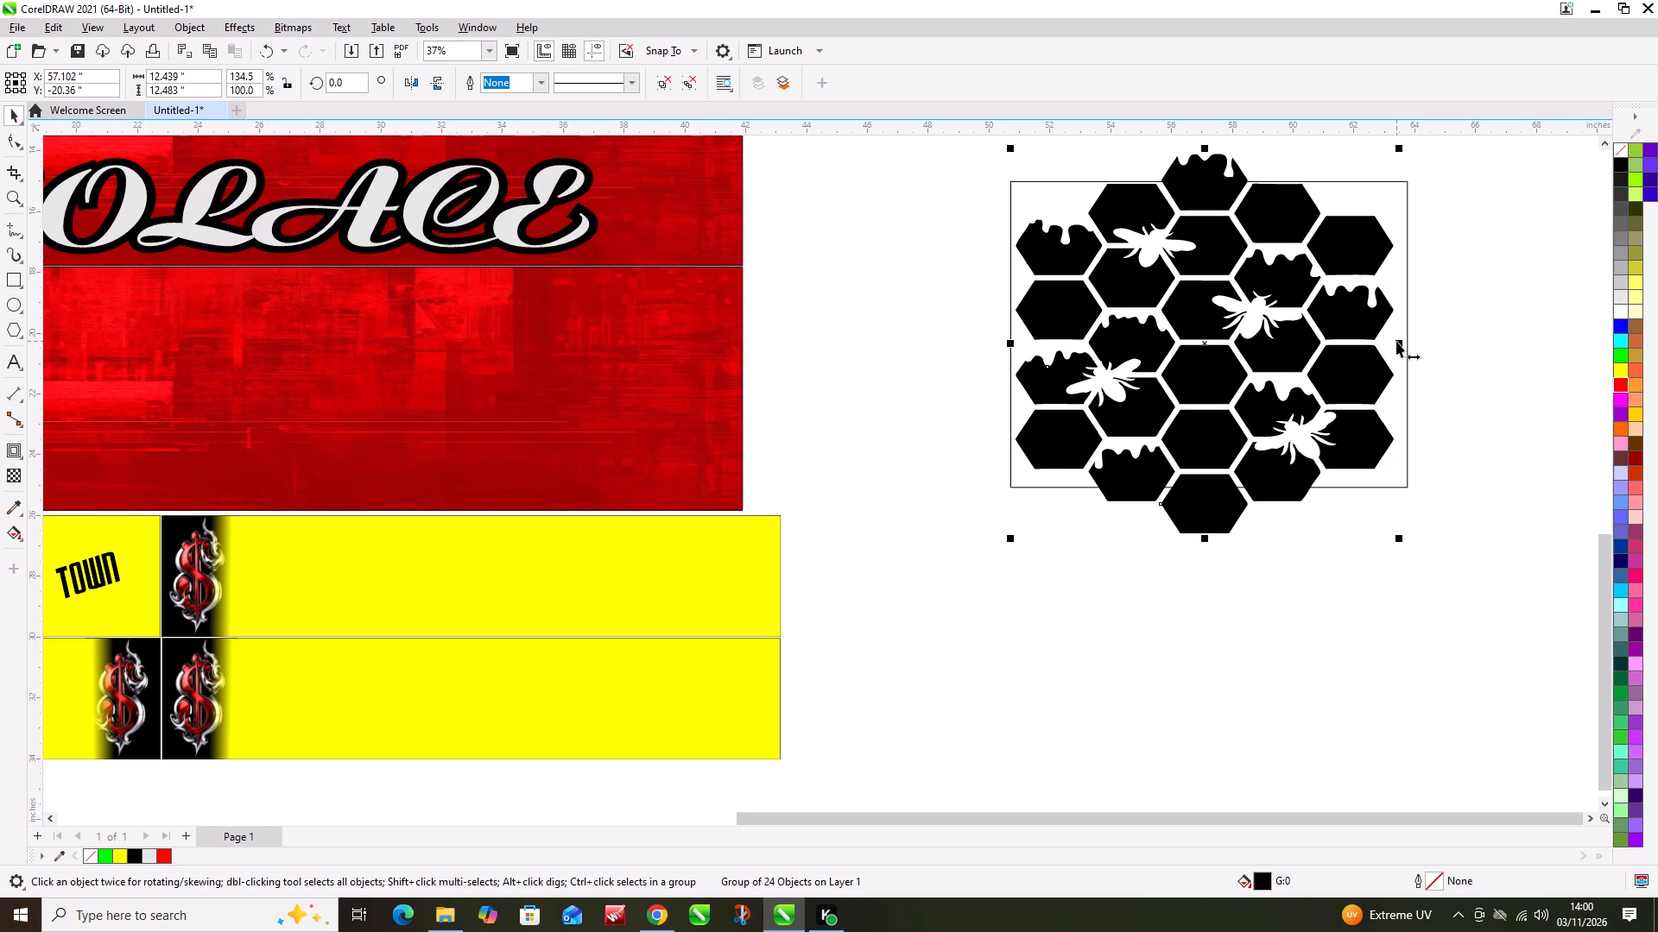
{"action": "left_click", "coordinate": [1620, 388]}
{"action": "left_click", "coordinate": [1440, 444]}
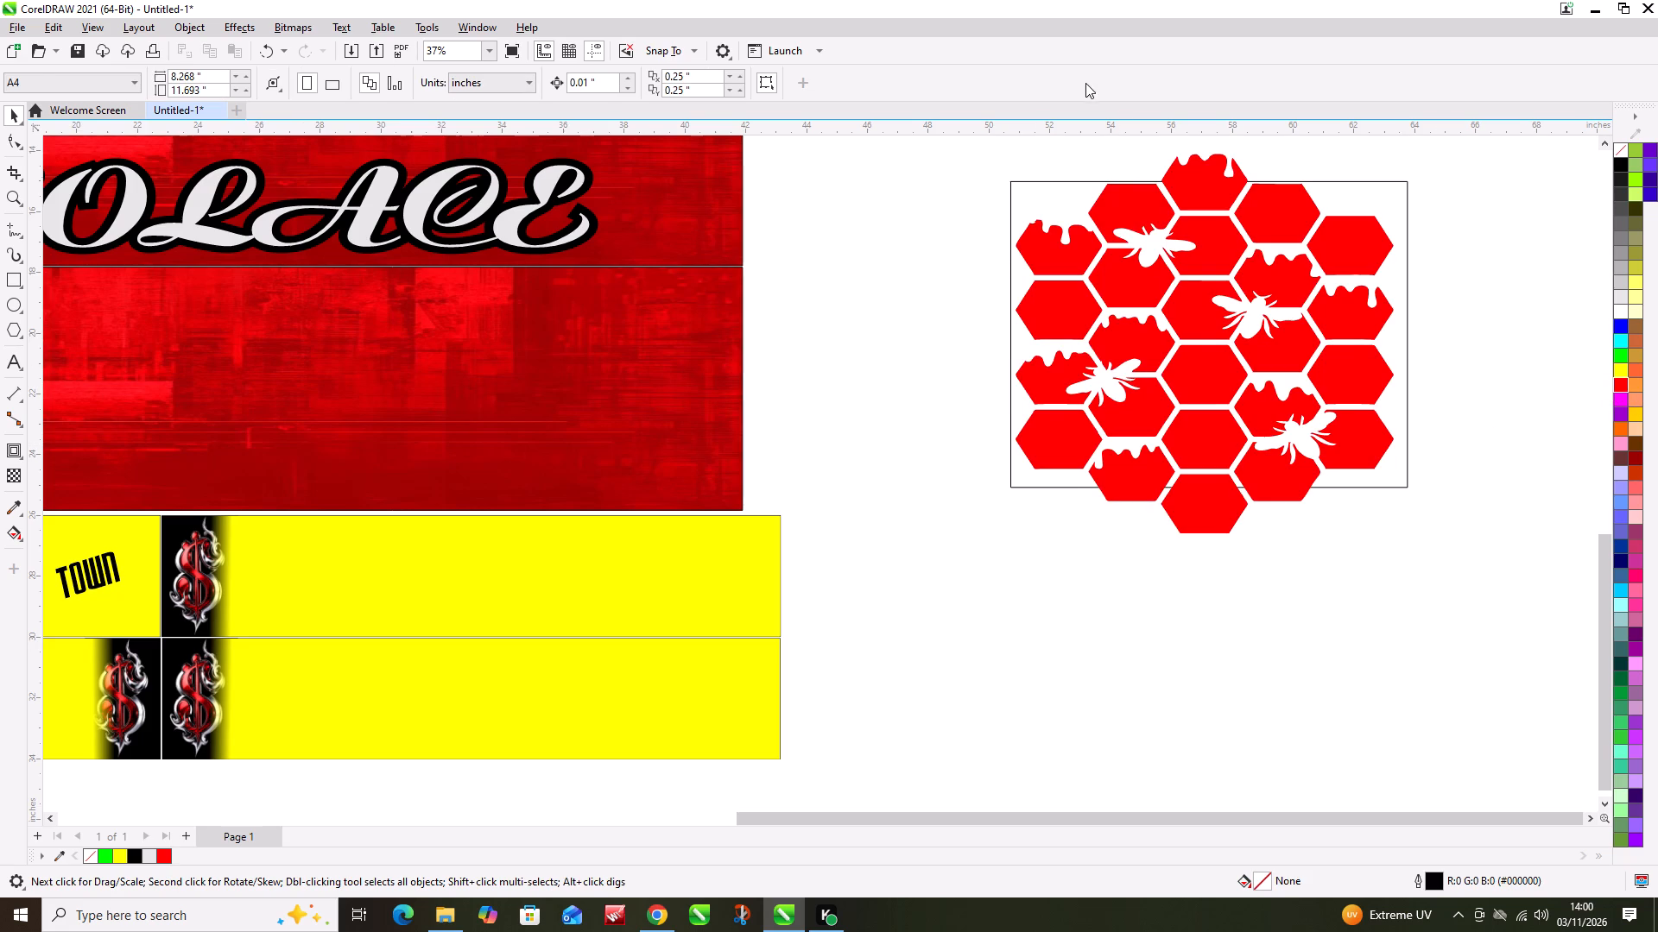
Round all corners of the rectangle behind the honeycomb to a radius of about 0.7 inches and fill it white.
{"action": "left_click", "coordinate": [1035, 185]}
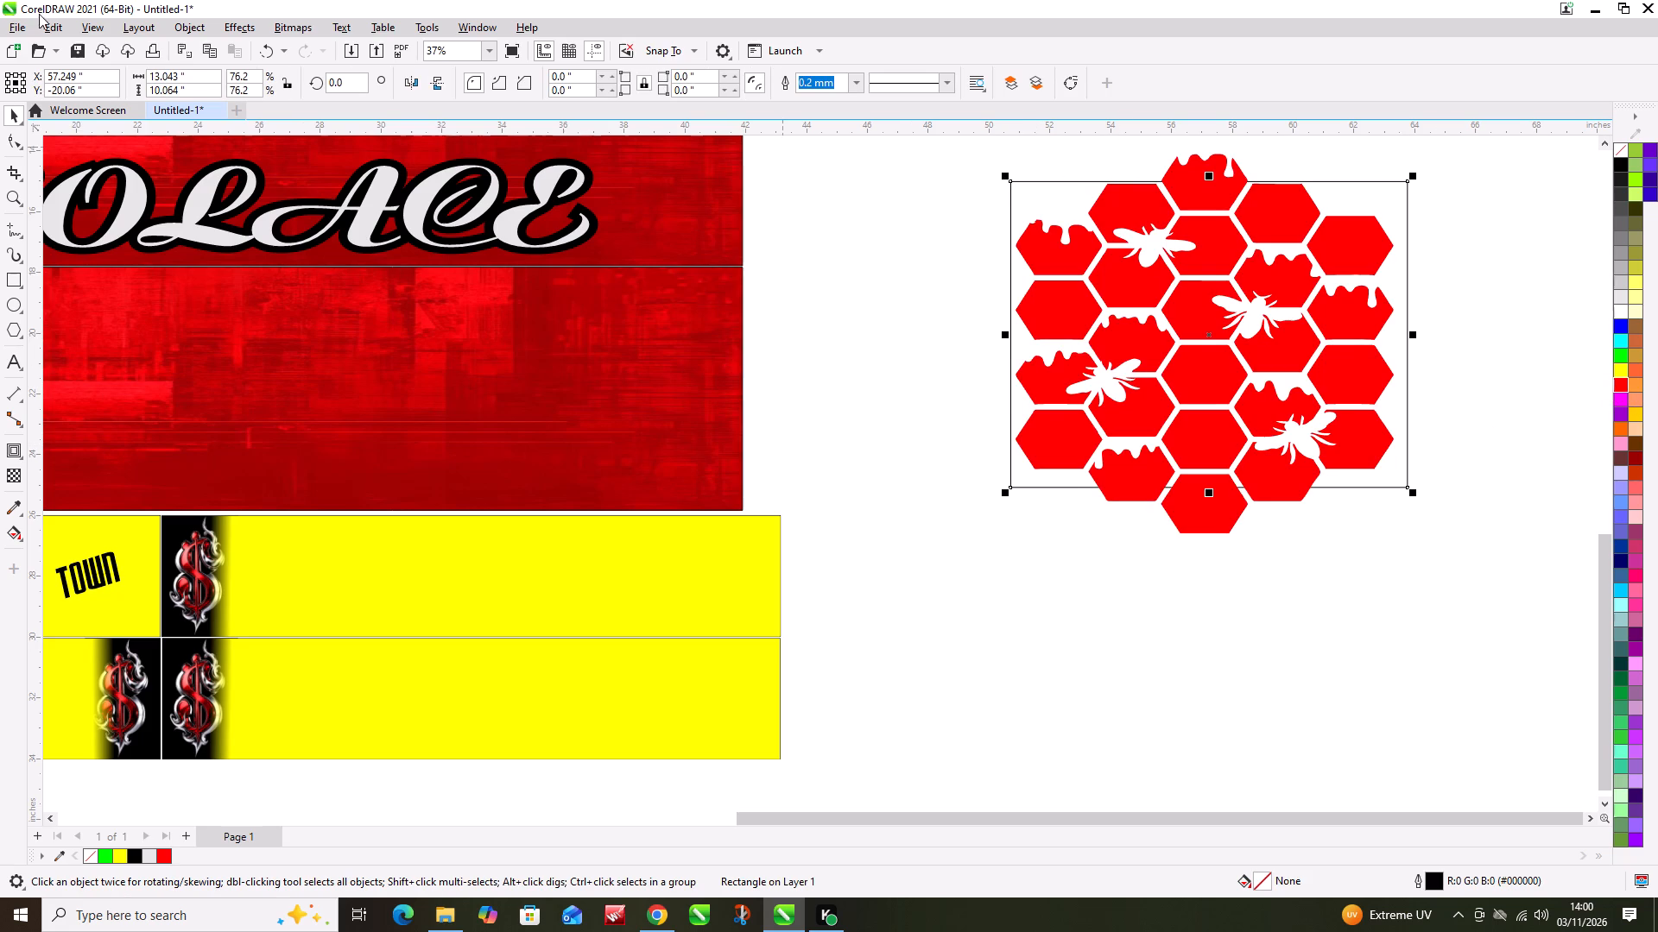
{"action": "left_click", "coordinate": [11, 138]}
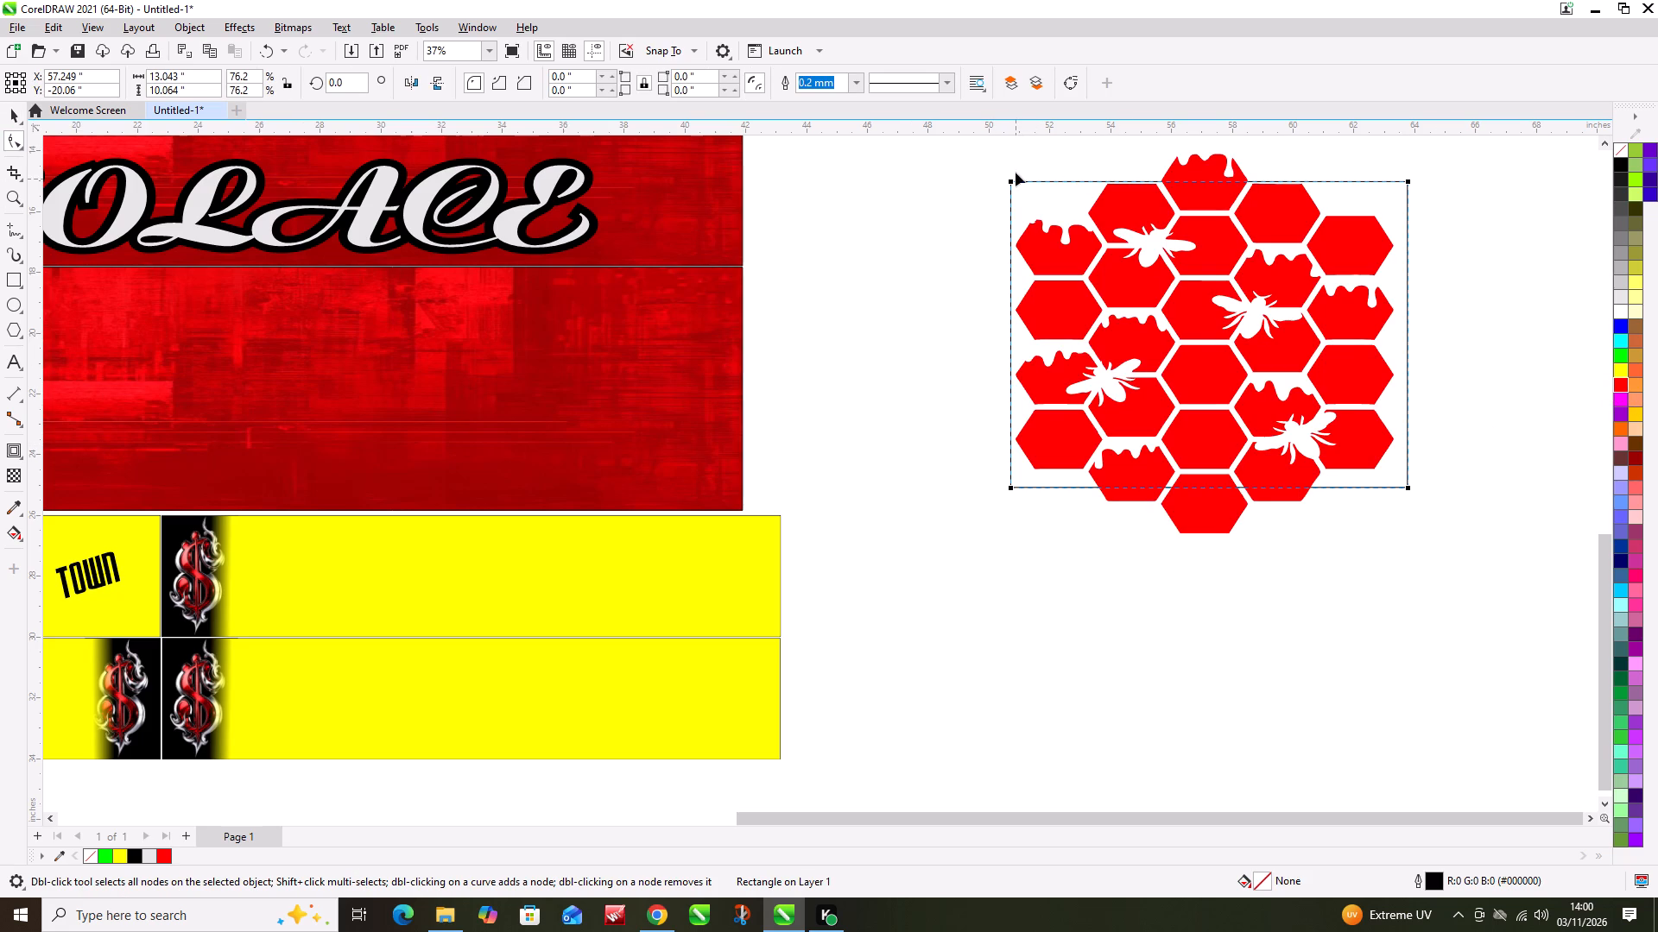
{"action": "left_click_drag", "start_coordinate": [1011, 180], "coordinate": [1011, 203]}
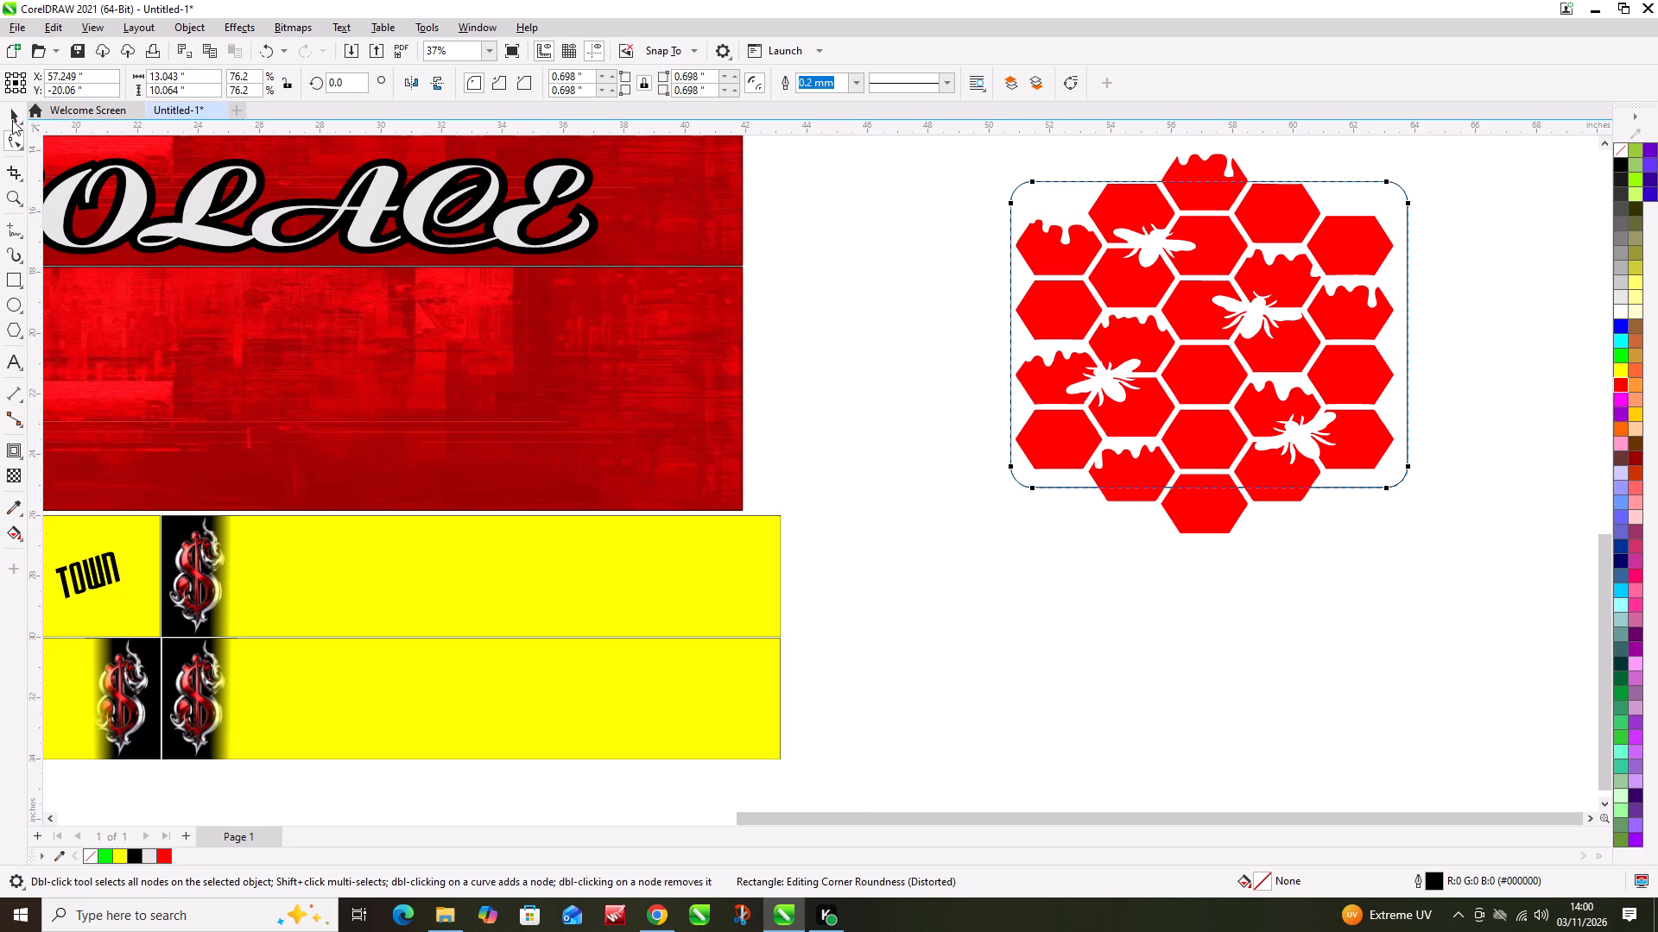
{"action": "left_click", "coordinate": [11, 119]}
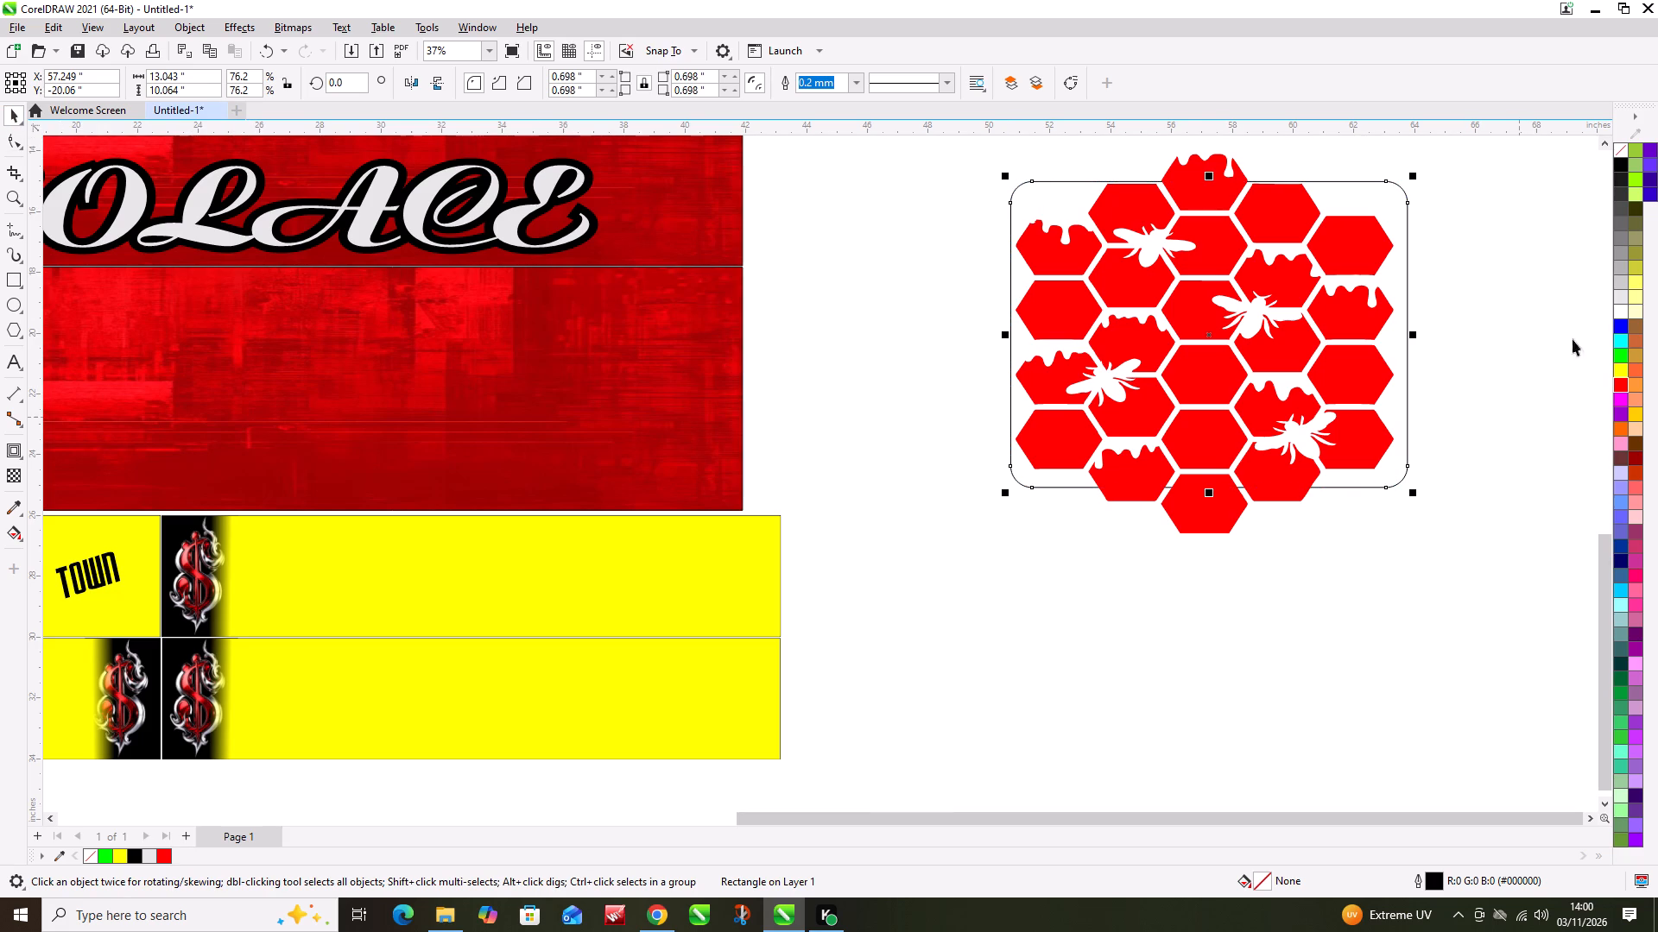
{"action": "left_click", "coordinate": [1623, 307]}
{"action": "left_click", "coordinate": [1444, 217]}
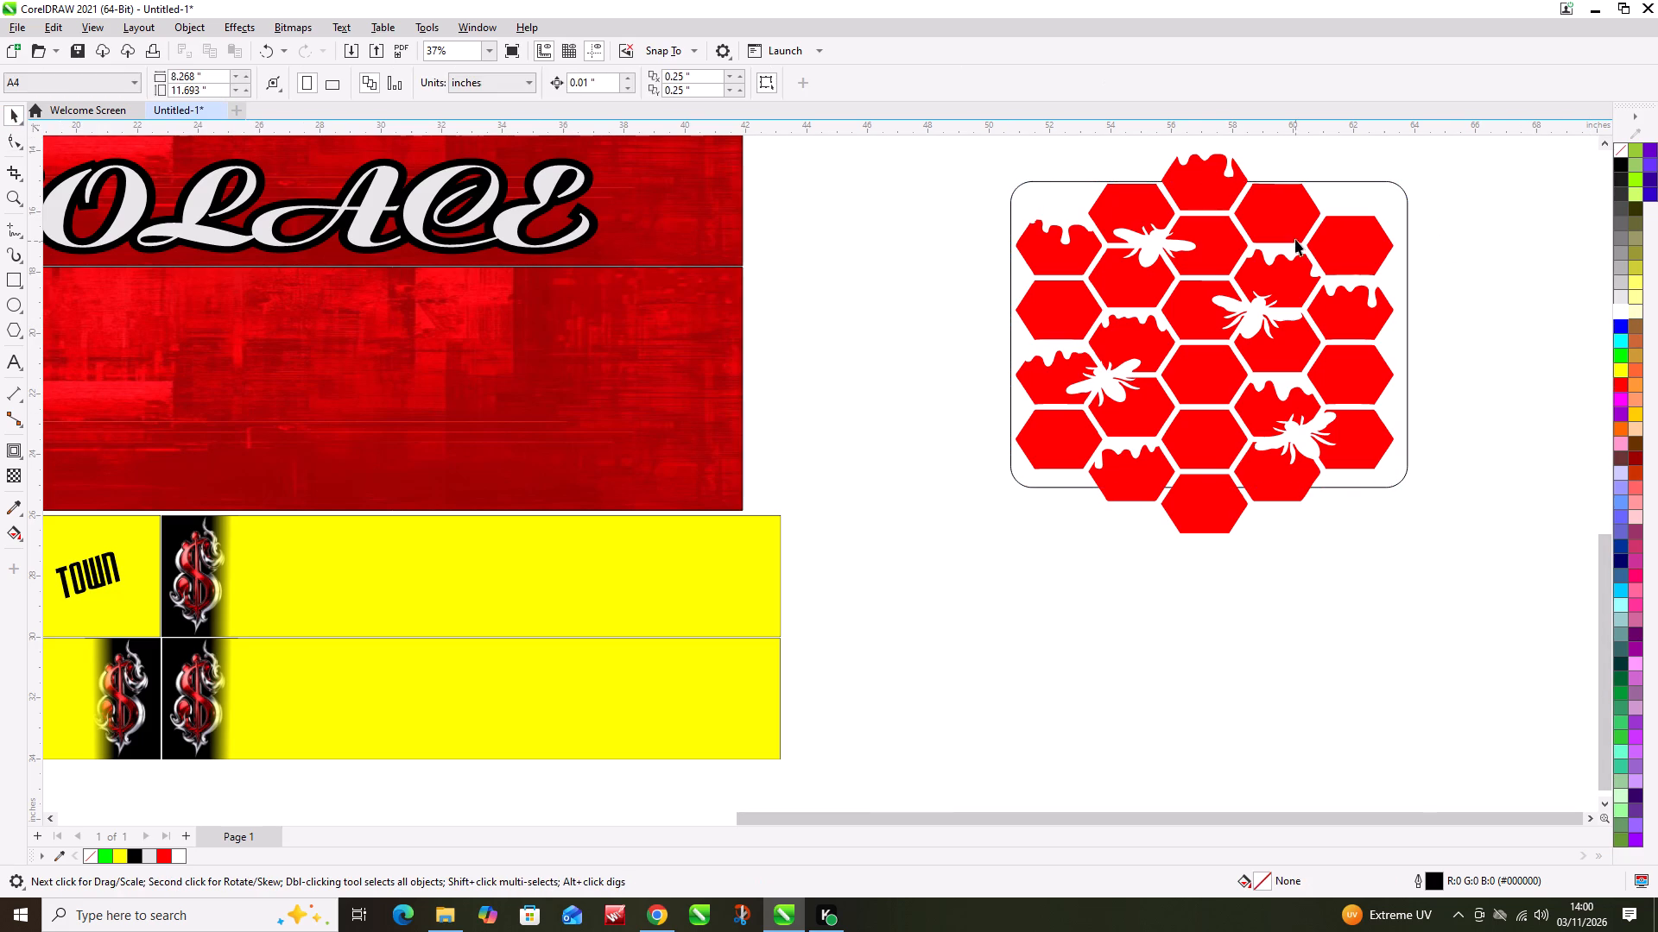
PowerClip the red honeycomb inside the white rounded rectangle.
{"action": "left_click", "coordinate": [1285, 220]}
{"action": "right_click", "coordinate": [1285, 220]}
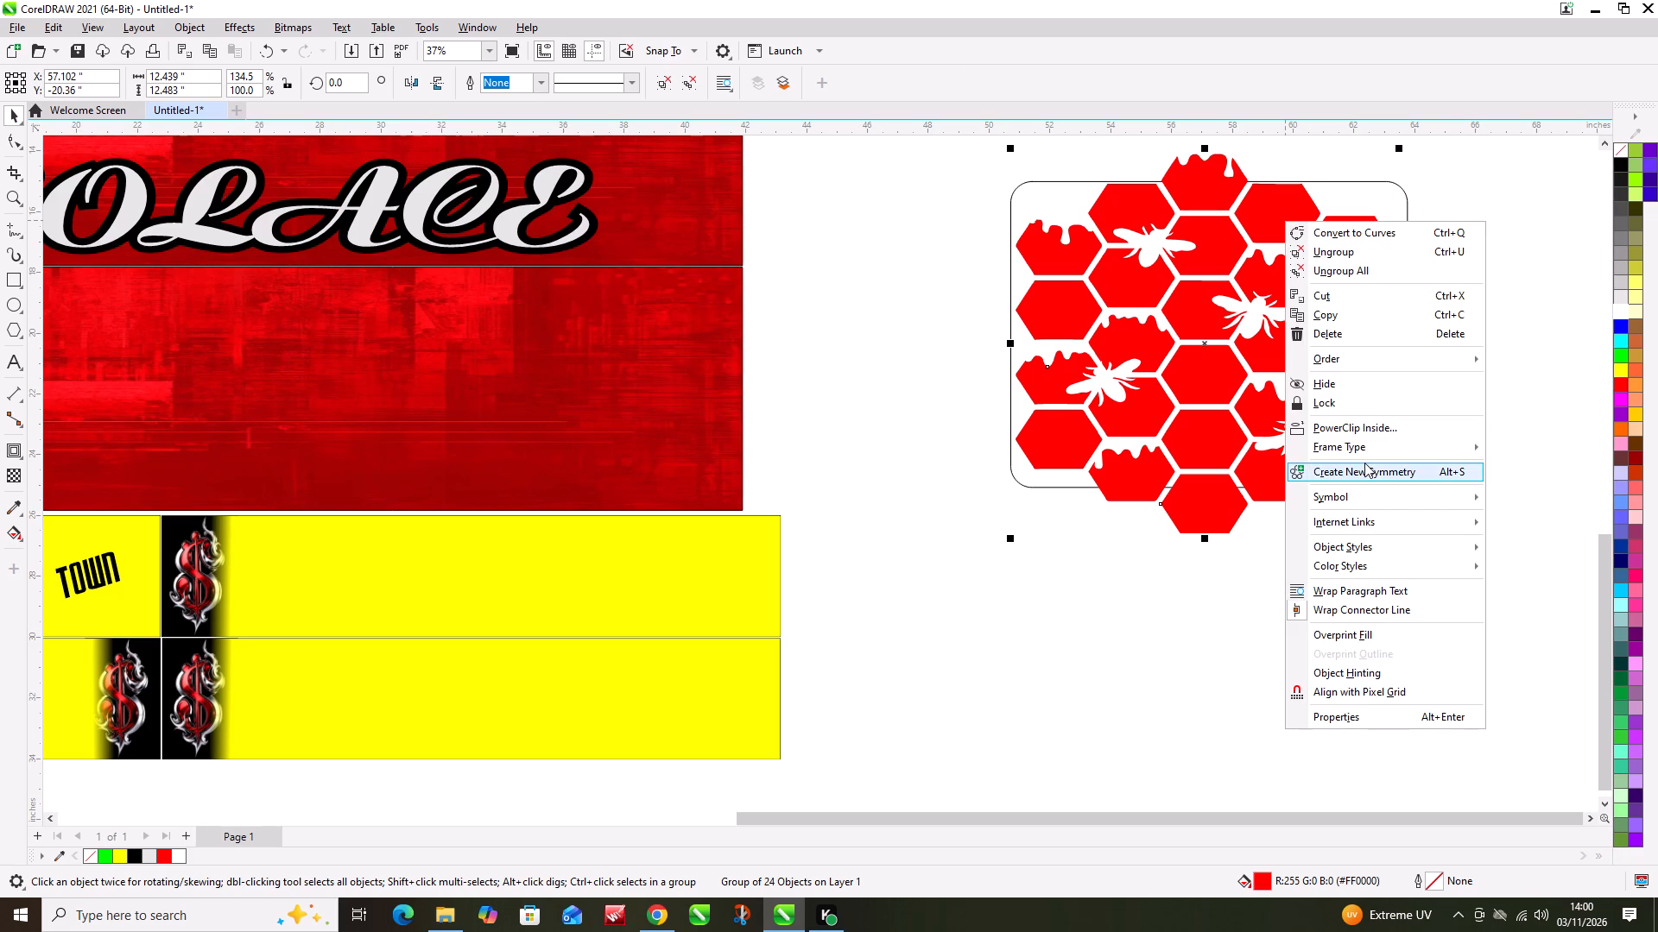
{"action": "left_click", "coordinate": [1363, 425]}
{"action": "left_click", "coordinate": [1403, 211]}
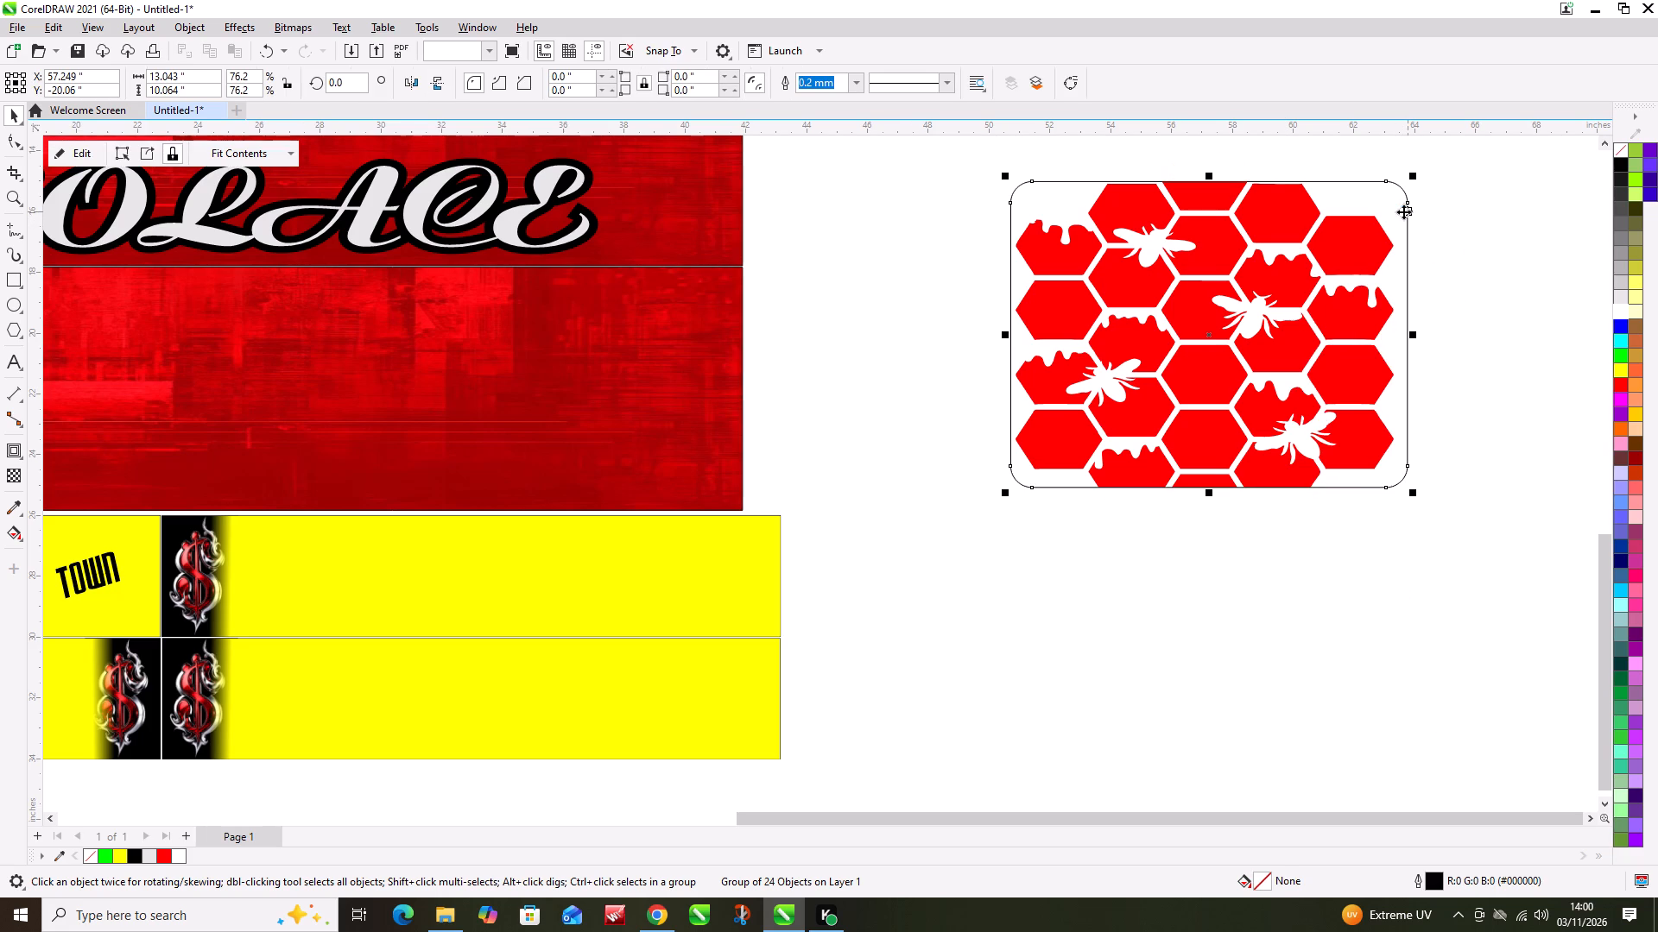
{"action": "left_click", "coordinate": [1443, 286]}
Draw a rectangle about 32.7 by 25.6 inches below the honeycomb panel and fill it with red darkened to #CF0000.
{"action": "scroll", "coordinate": [1244, 426], "scroll_direction": "down", "scroll_amount": 4}
{"action": "scroll", "coordinate": [1047, 362], "scroll_direction": "down", "scroll_amount": 4}
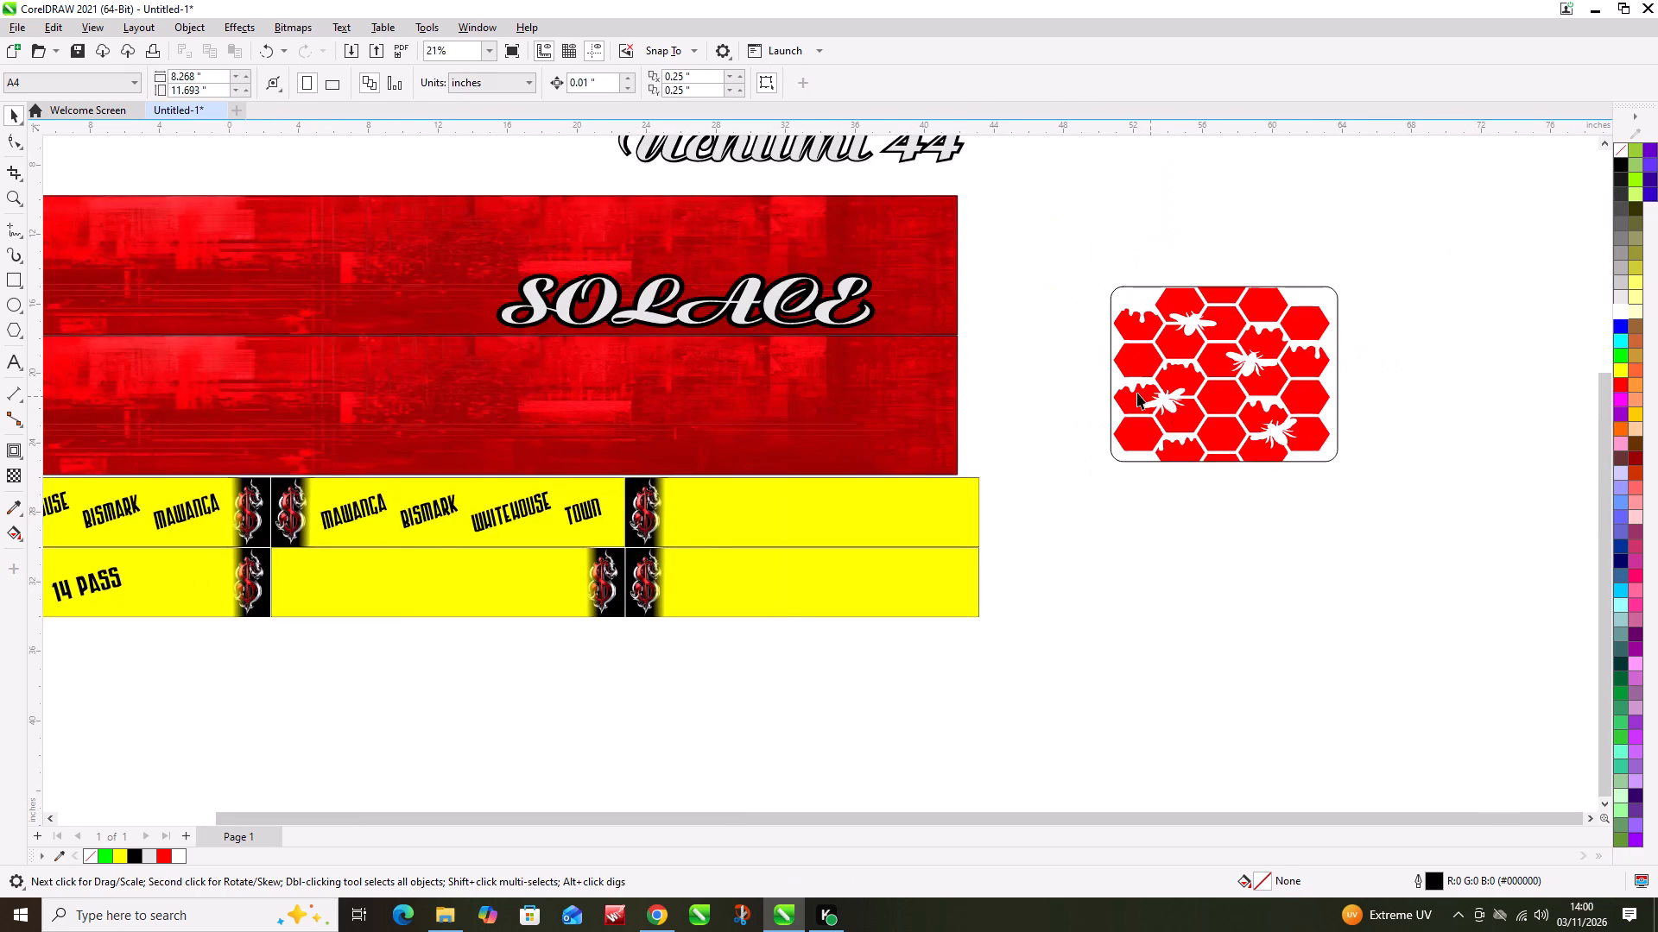
{"action": "left_click", "coordinate": [13, 273]}
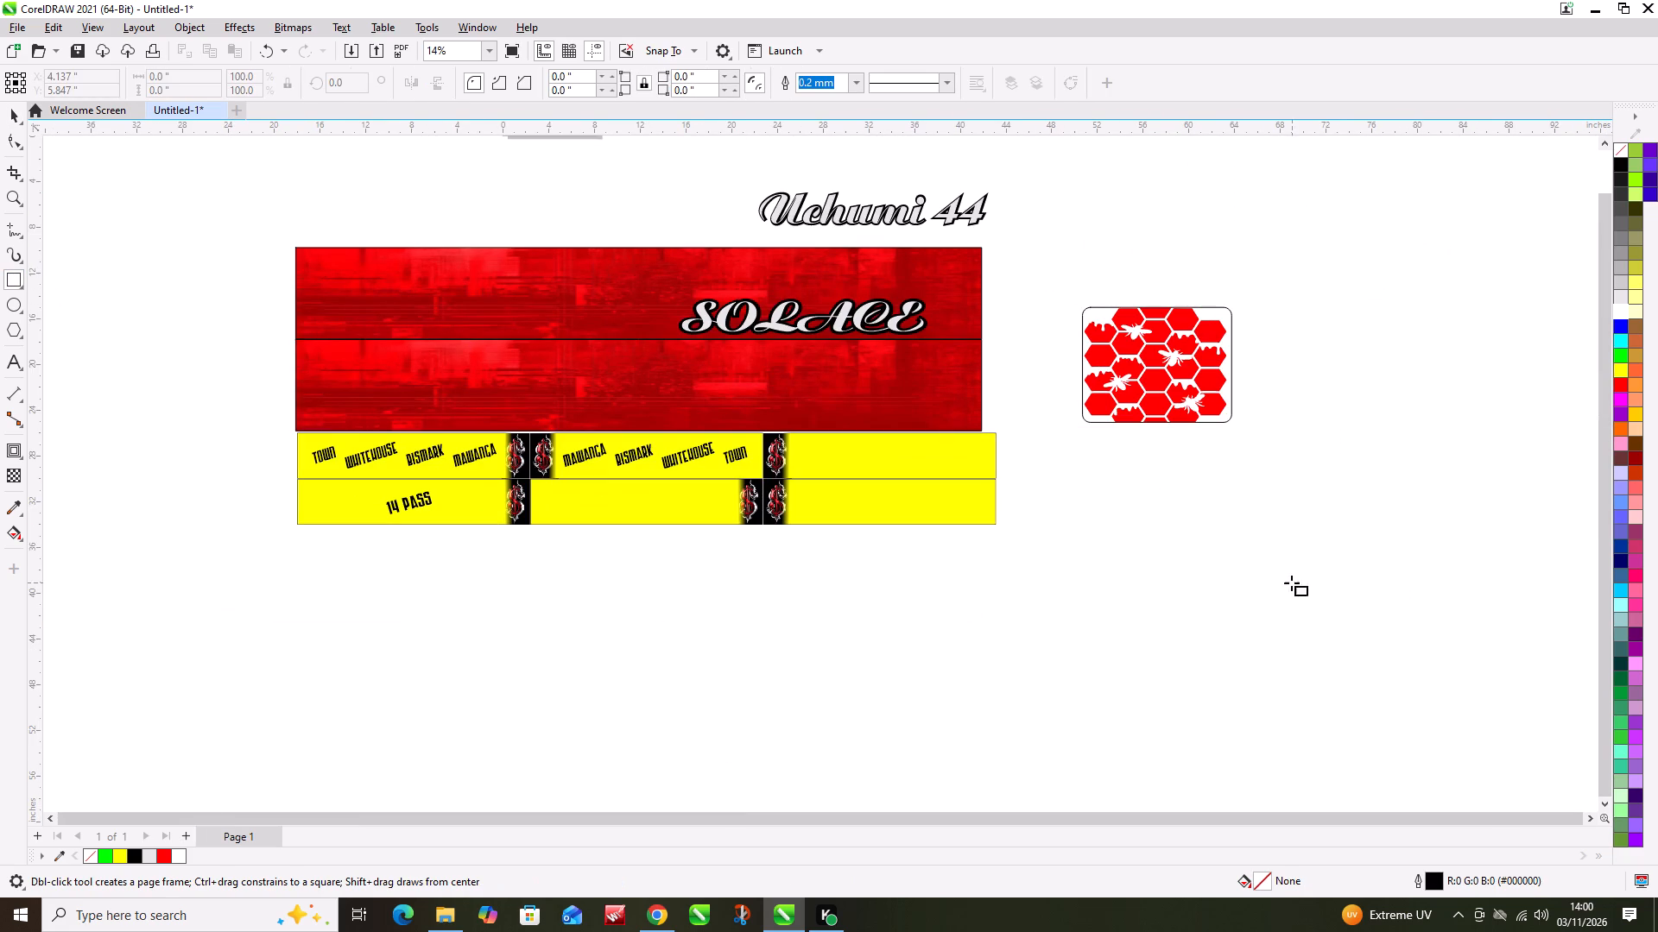
{"action": "left_click_drag", "start_coordinate": [1114, 500], "coordinate": [1488, 792]}
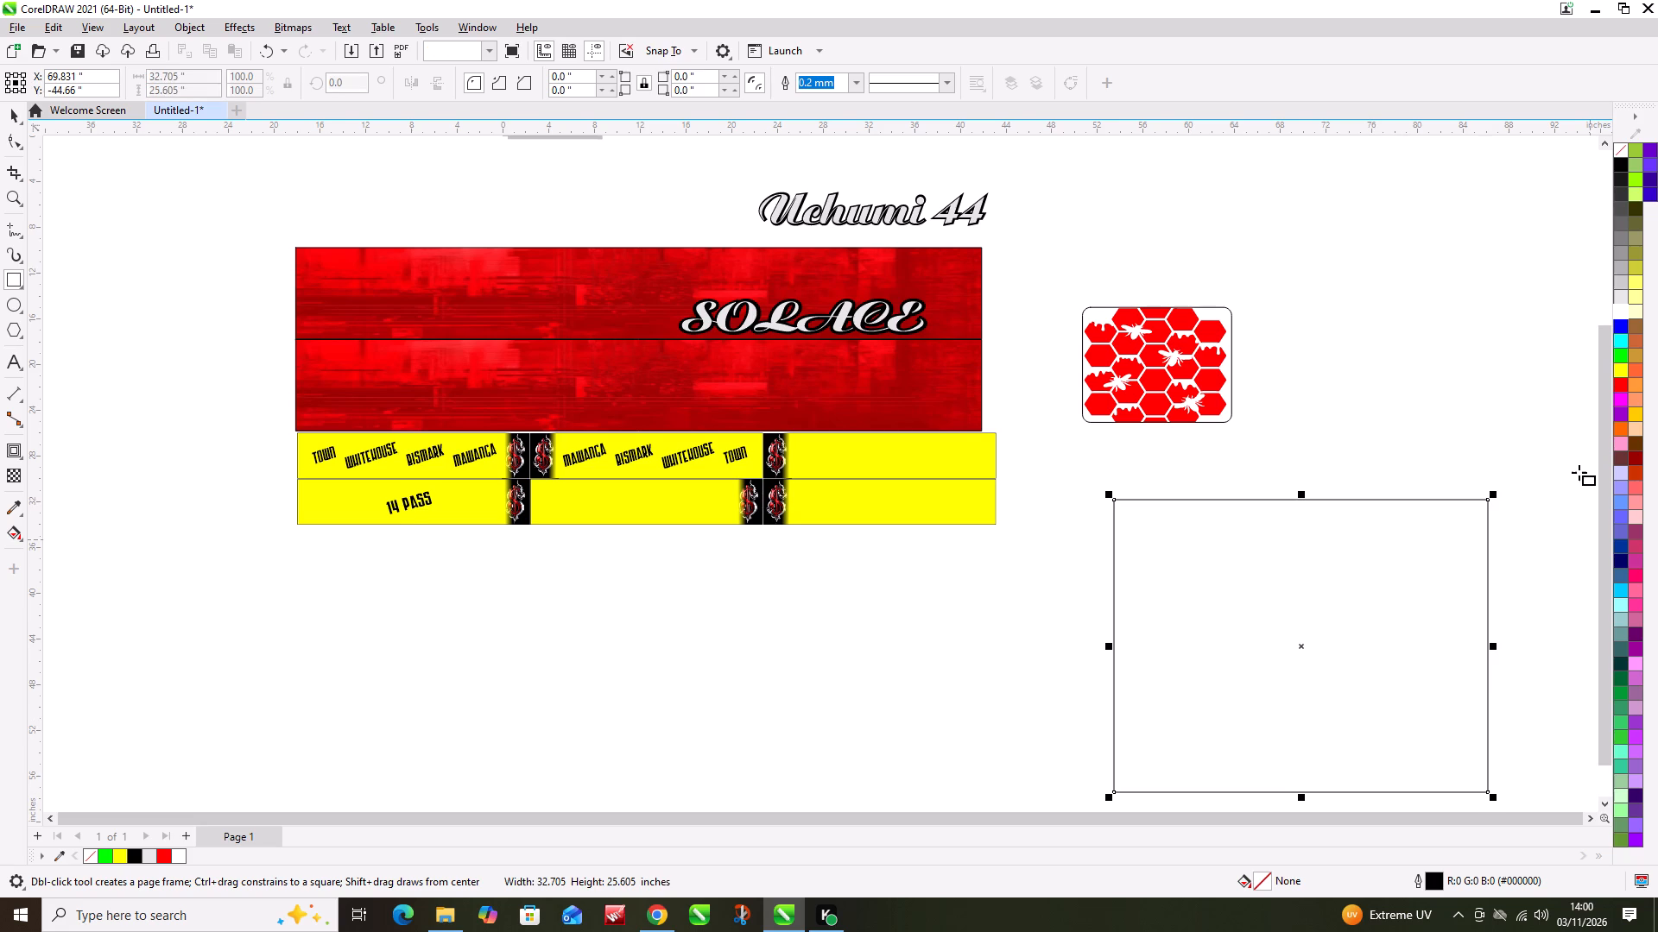
{"action": "left_click", "coordinate": [1619, 381]}
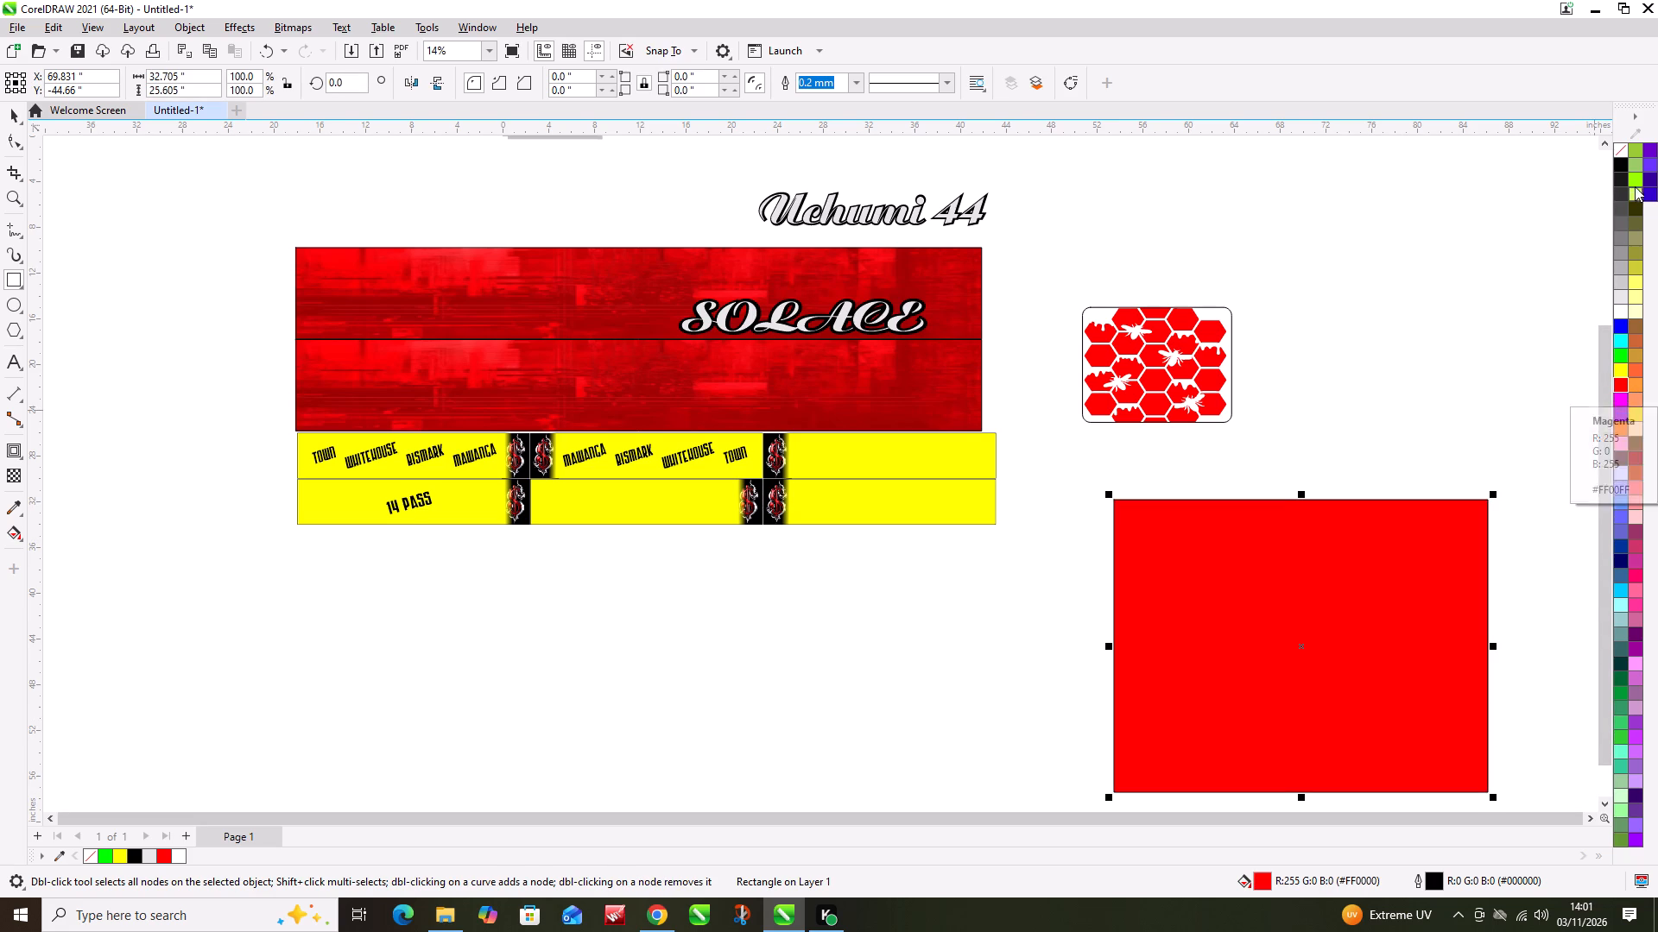
{"action": "left_click", "coordinate": [1617, 158], "text": "ctrl"}
{"action": "left_click", "coordinate": [1617, 158], "text": "ctrl"}
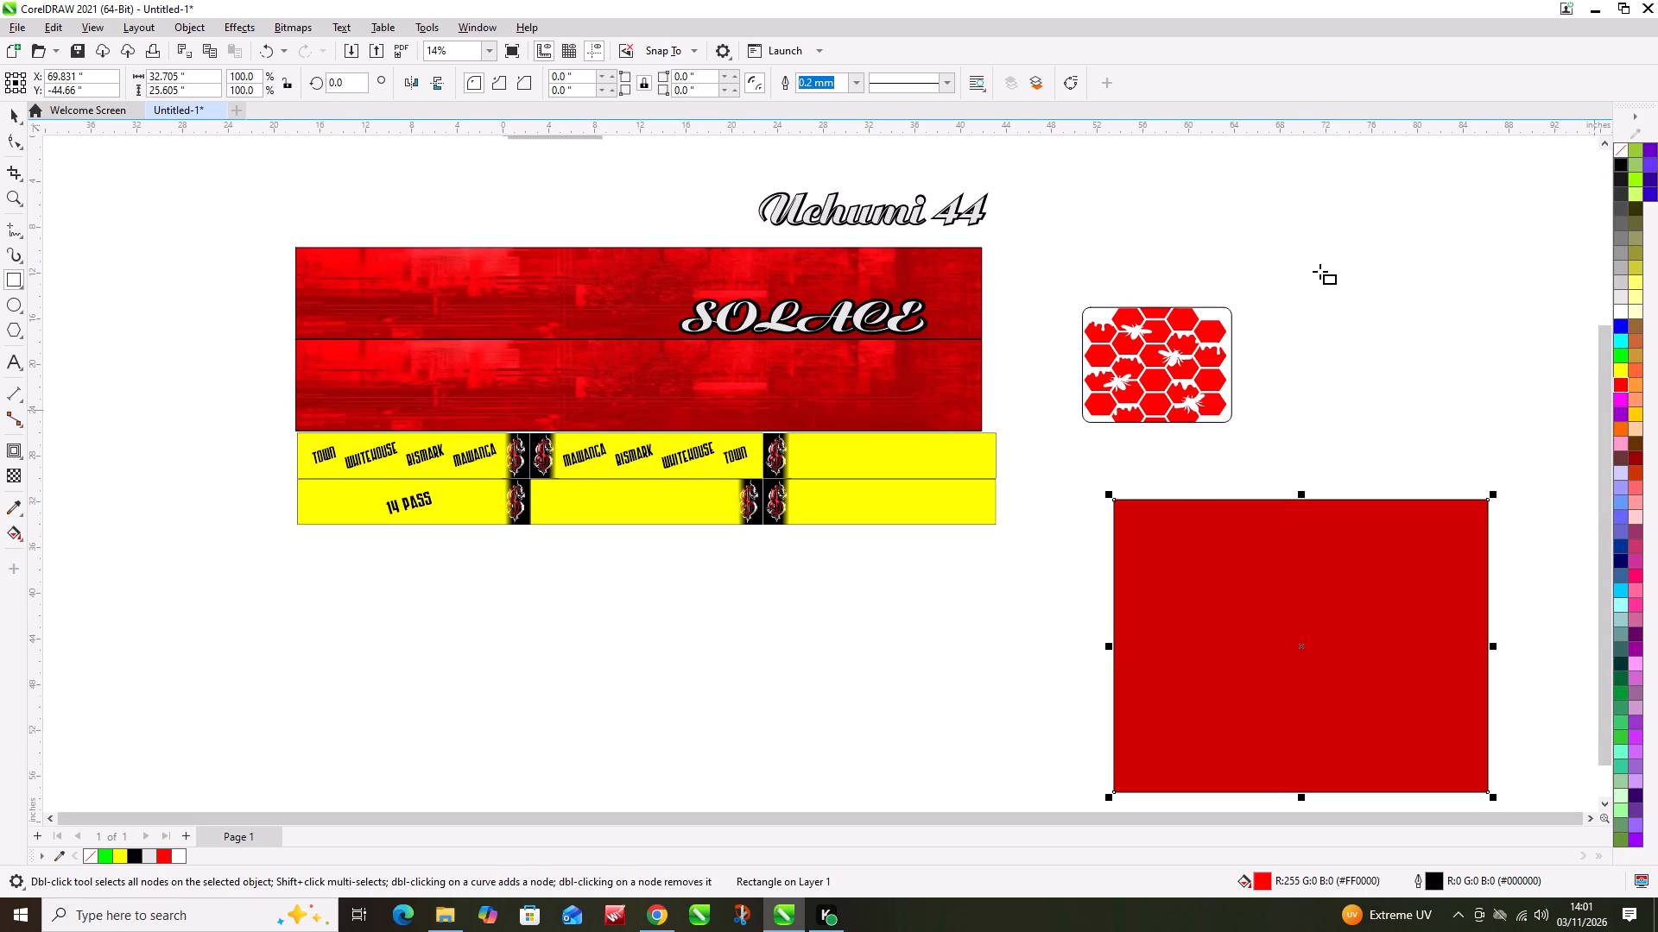
Move the honeycomb panel onto the upper-left part of the dark red rectangle and raise it in front of the rectangle.
{"action": "left_click", "coordinate": [12, 117]}
{"action": "left_click_drag", "start_coordinate": [1320, 267], "coordinate": [1357, 258]}
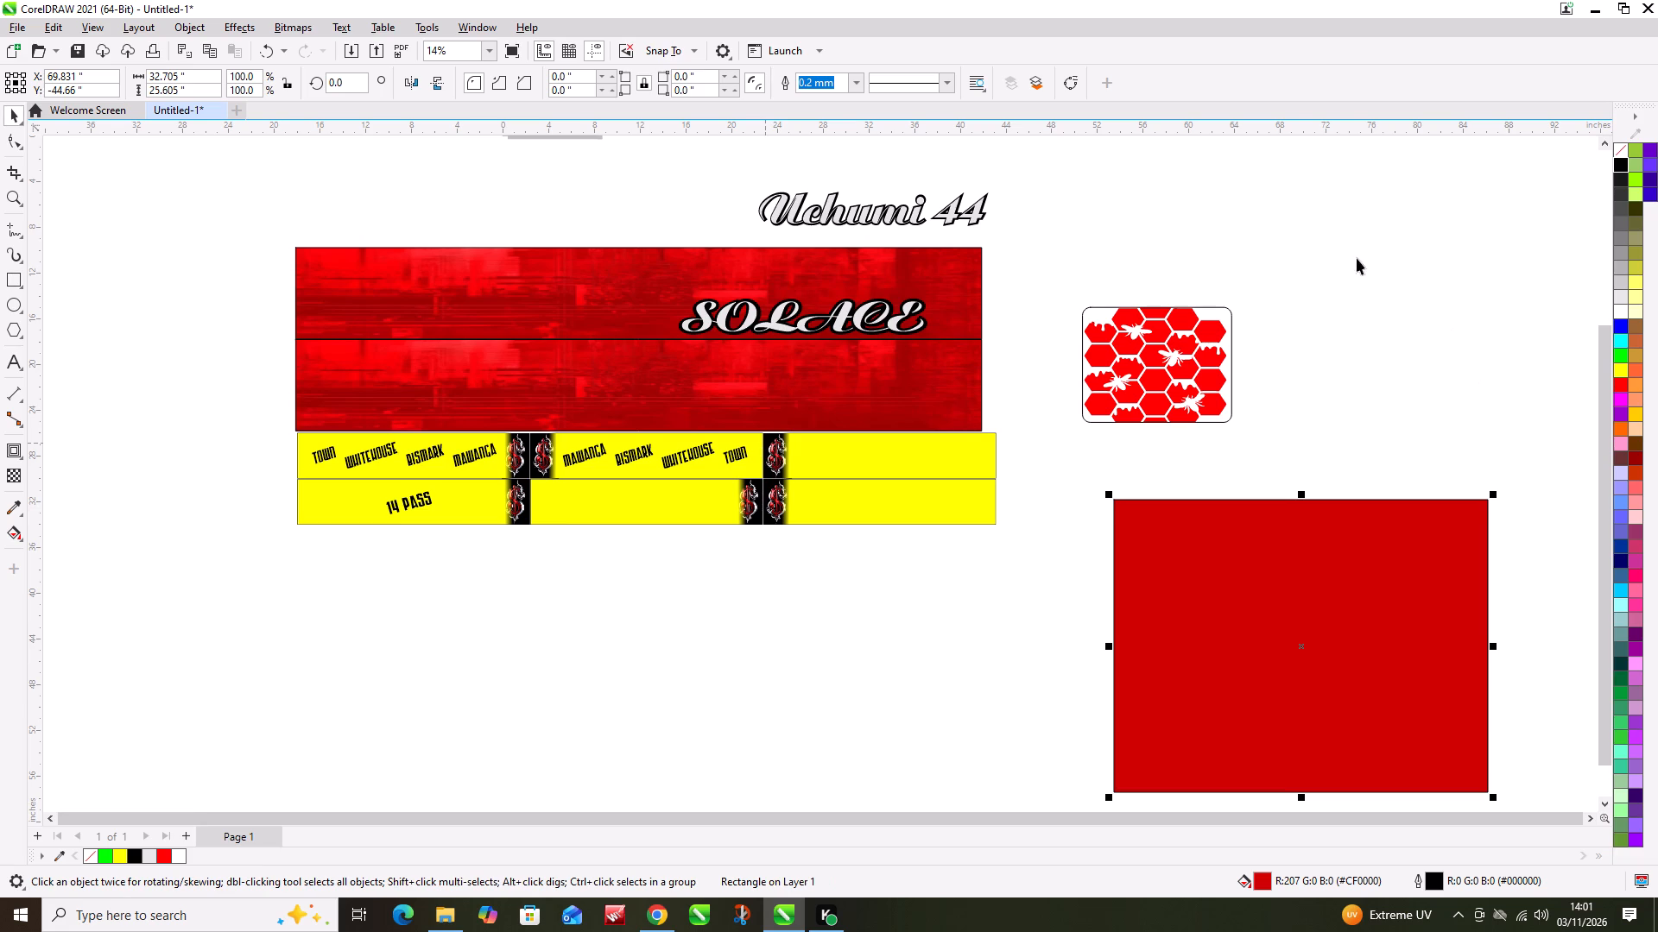
{"action": "left_click_drag", "start_coordinate": [1357, 258], "coordinate": [1065, 457]}
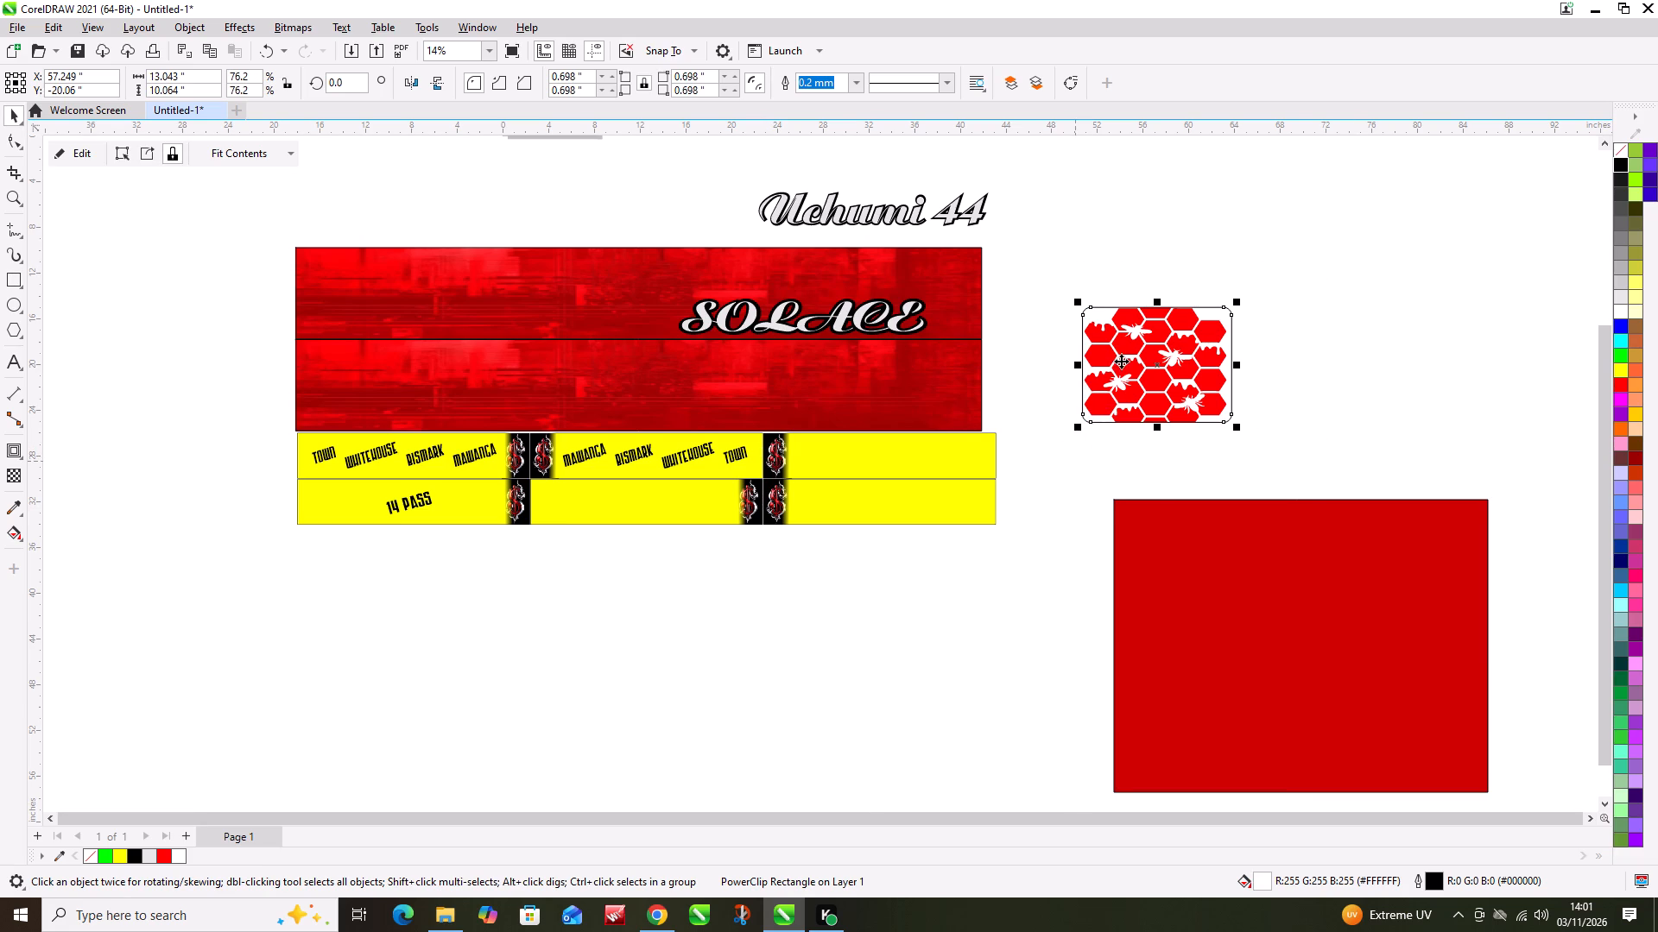
{"action": "left_click_drag", "start_coordinate": [1122, 361], "coordinate": [1176, 568]}
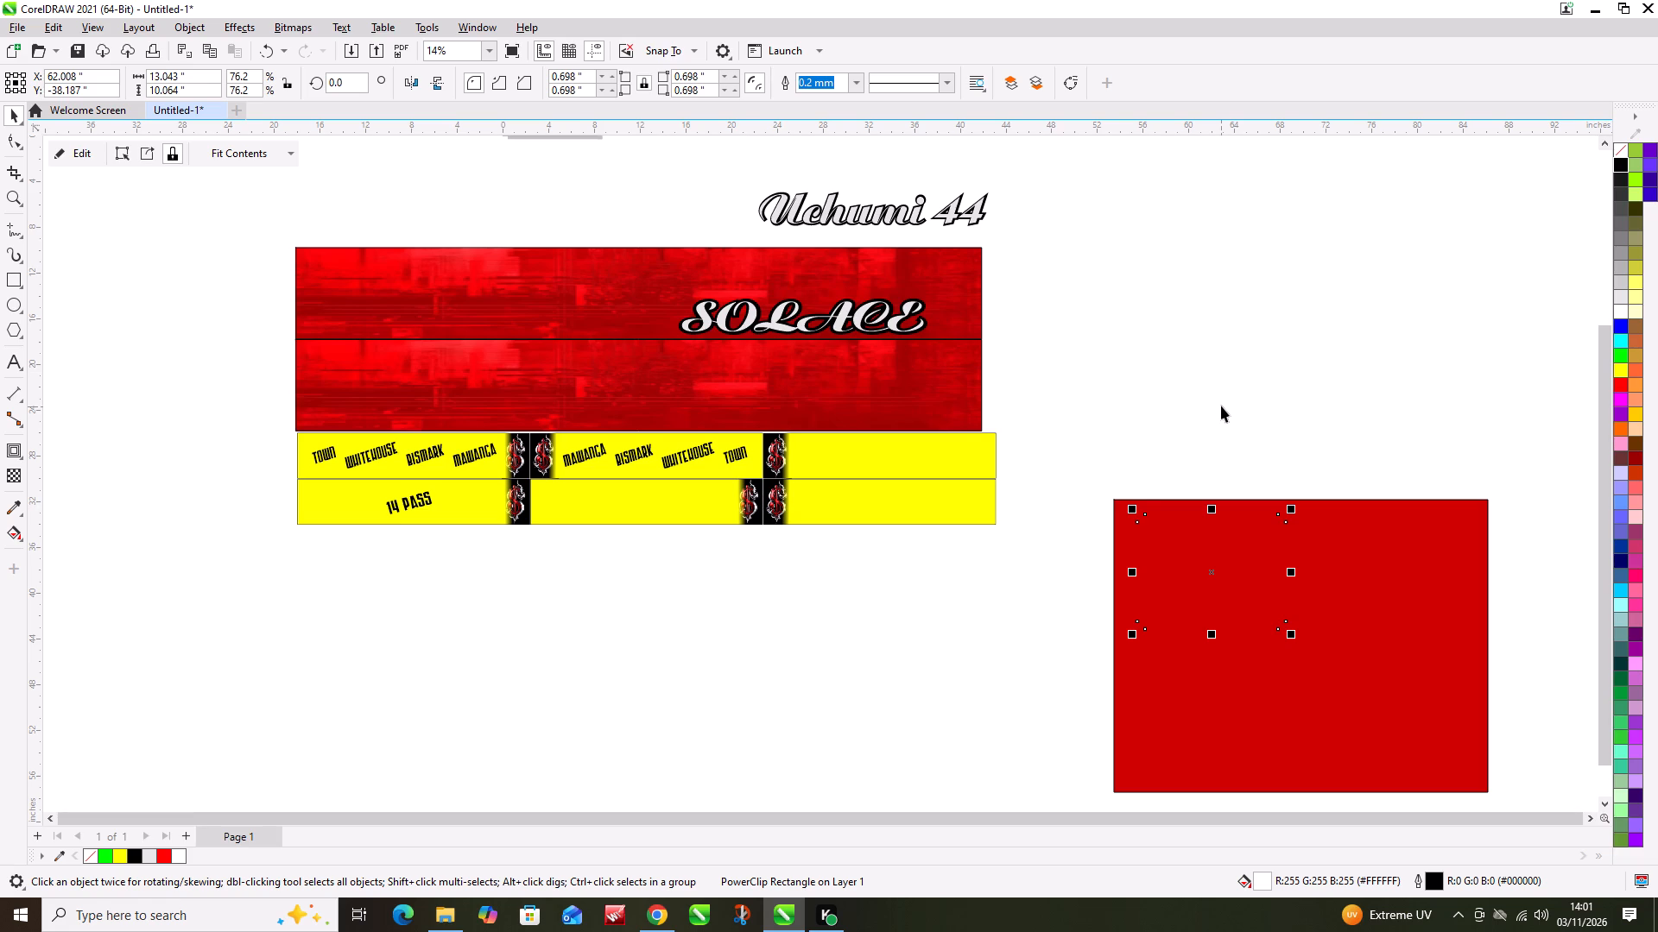
{"action": "key", "text": "ctrl+Page_Up"}
{"action": "key", "text": "ctrl+Page_Up"}
{"action": "key", "text": "ctrl+Page_Up"}
{"action": "key", "text": "ctrl+Page_Up"}
{"action": "key", "text": "ctrl+Page_Up"}
{"action": "key", "text": "ctrl+Page_Up"}
{"action": "key", "text": "ctrl+Page_Up"}
{"action": "key", "text": "ctrl+Page_Up"}
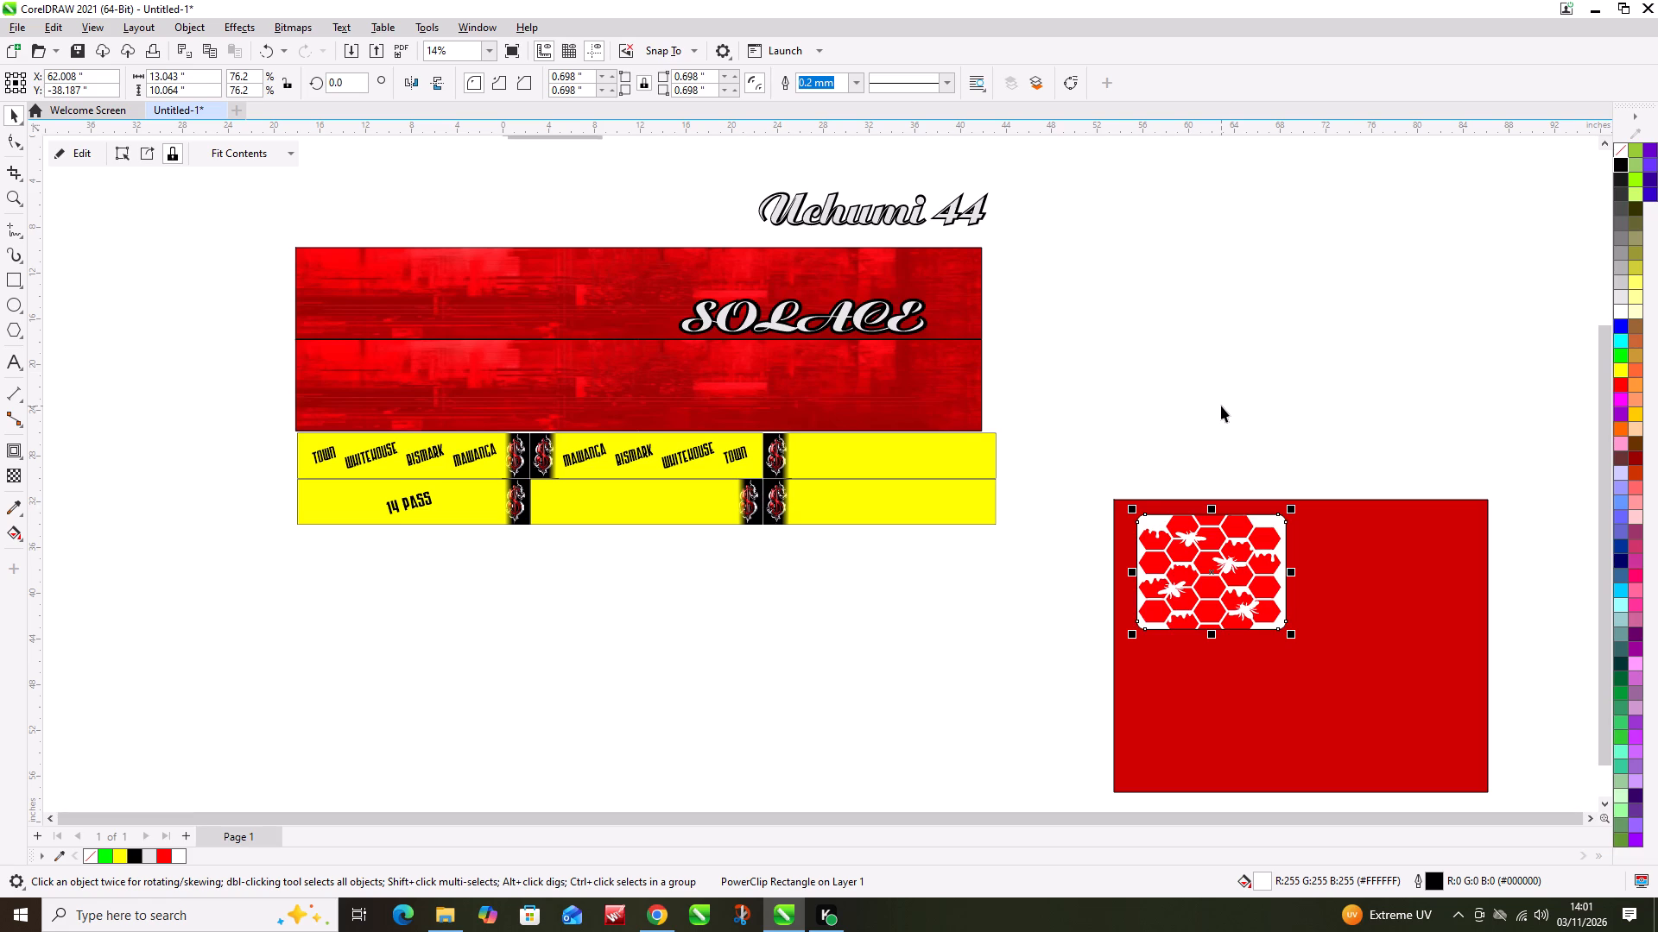
{"action": "left_click", "coordinate": [1121, 337]}
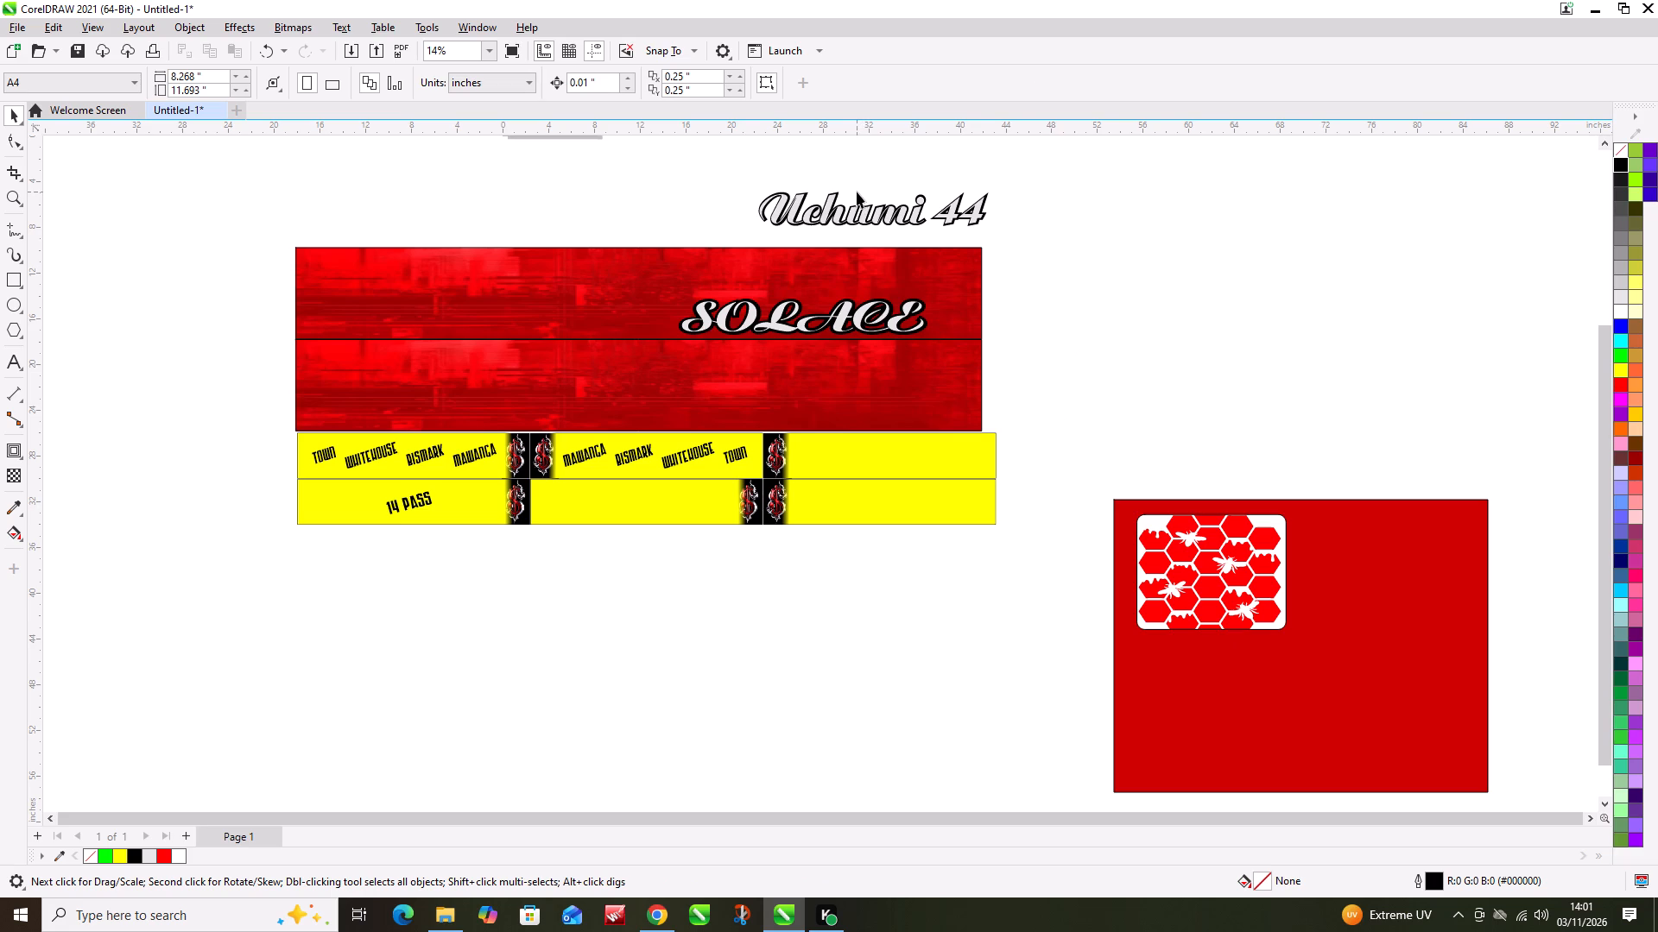
Examine the SOLACE banner, the yellow route banners and the honeycomb panel on the dark red rectangle.
{"action": "scroll", "coordinate": [608, 389], "scroll_direction": "up", "scroll_amount": 1}
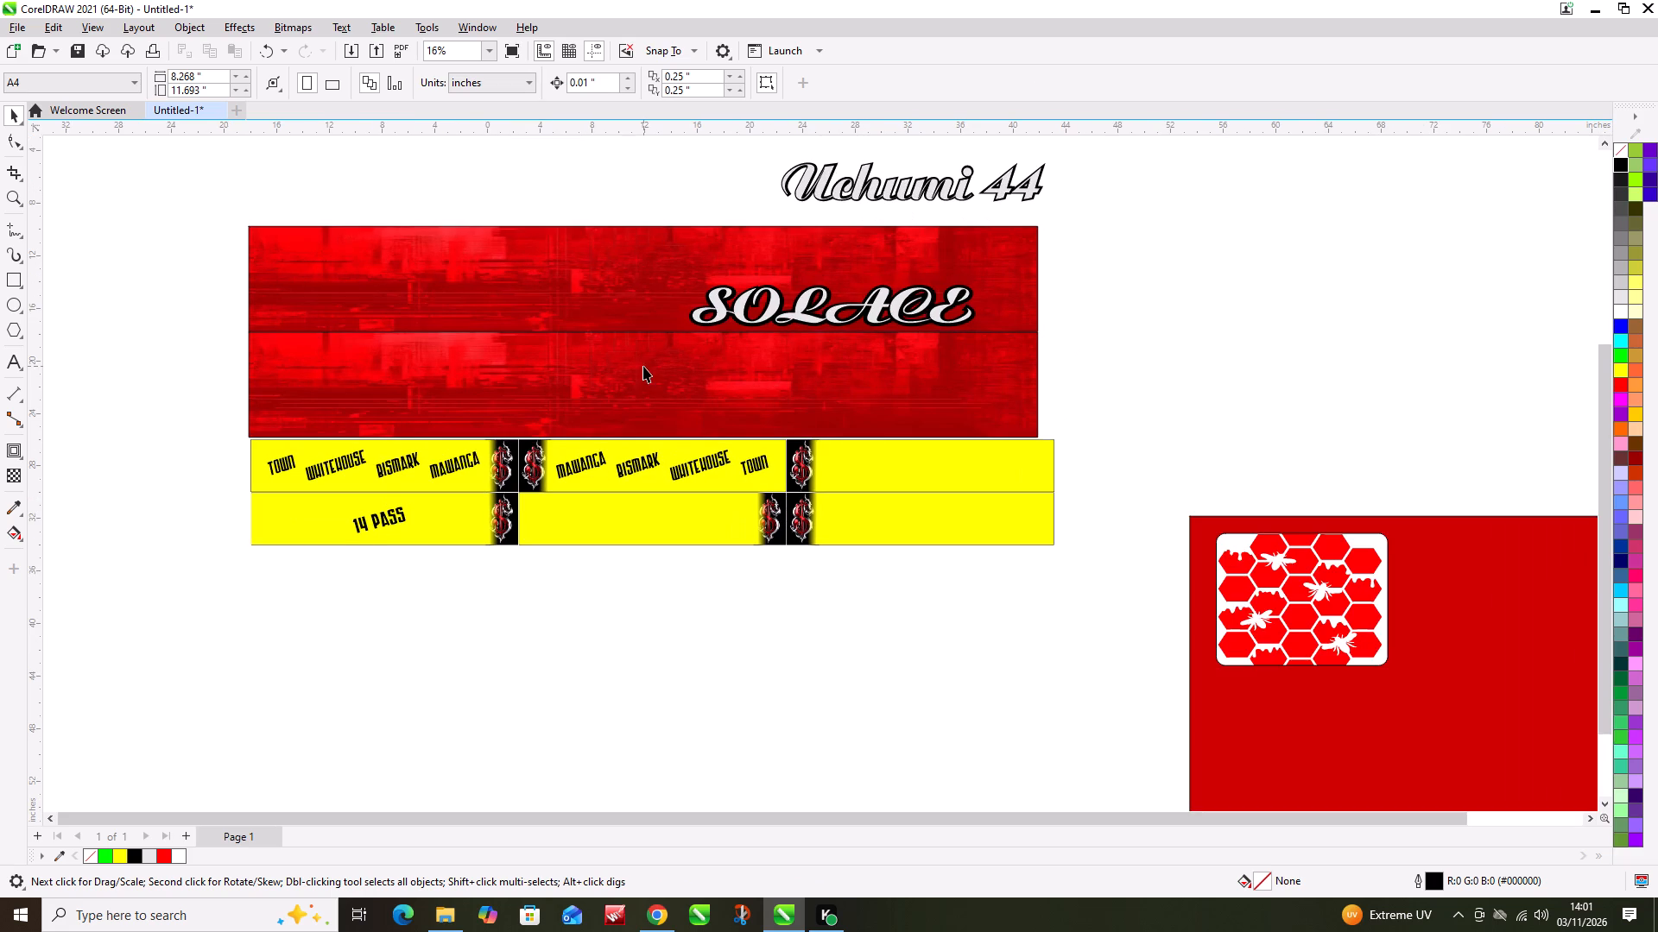
{"action": "scroll", "coordinate": [629, 364], "scroll_direction": "up", "scroll_amount": 6}
{"action": "scroll", "coordinate": [750, 467], "scroll_direction": "down", "scroll_amount": 4}
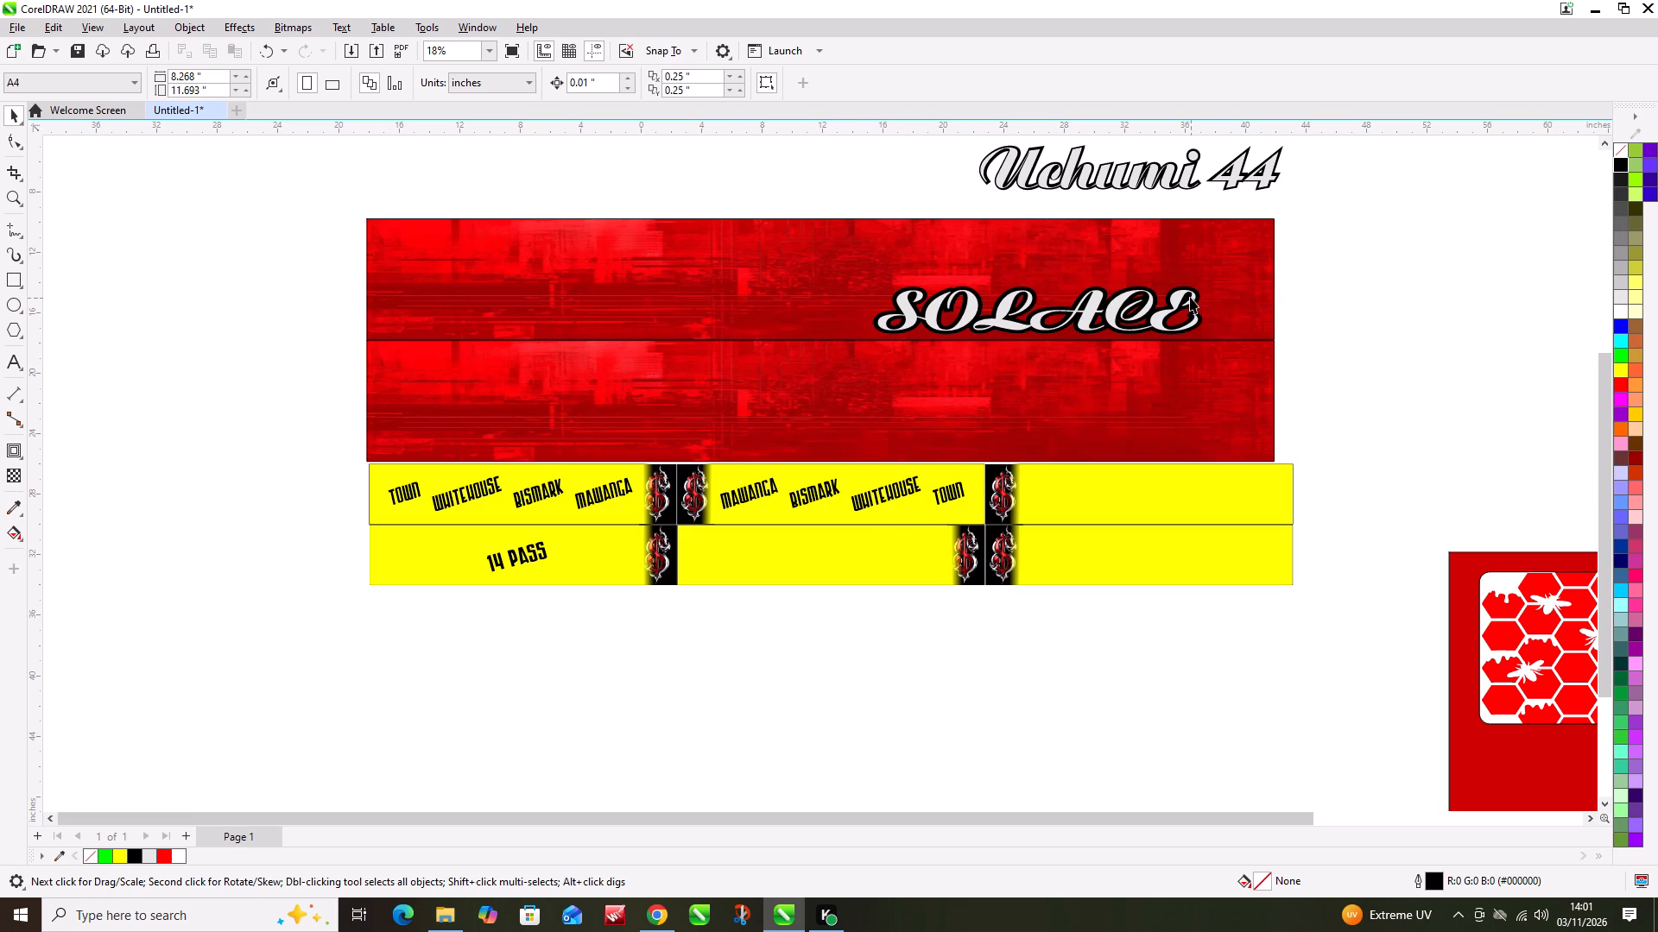
{"action": "scroll", "coordinate": [1119, 349], "scroll_direction": "up", "scroll_amount": 2}
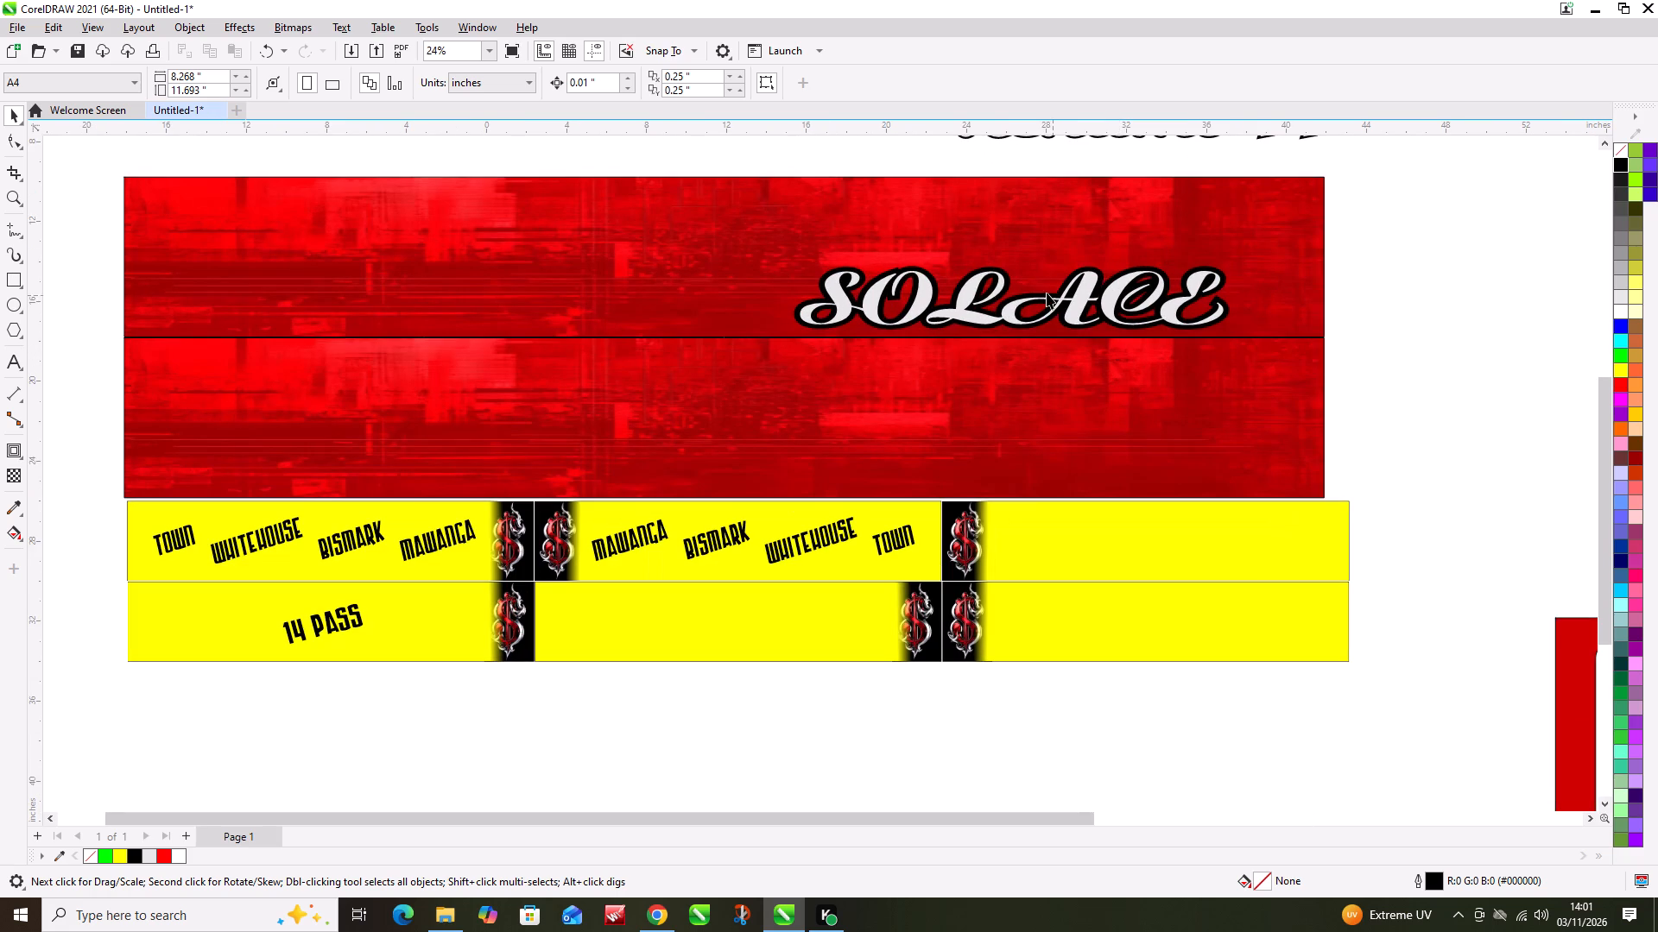
{"action": "scroll", "coordinate": [1109, 317], "scroll_direction": "down", "scroll_amount": 3}
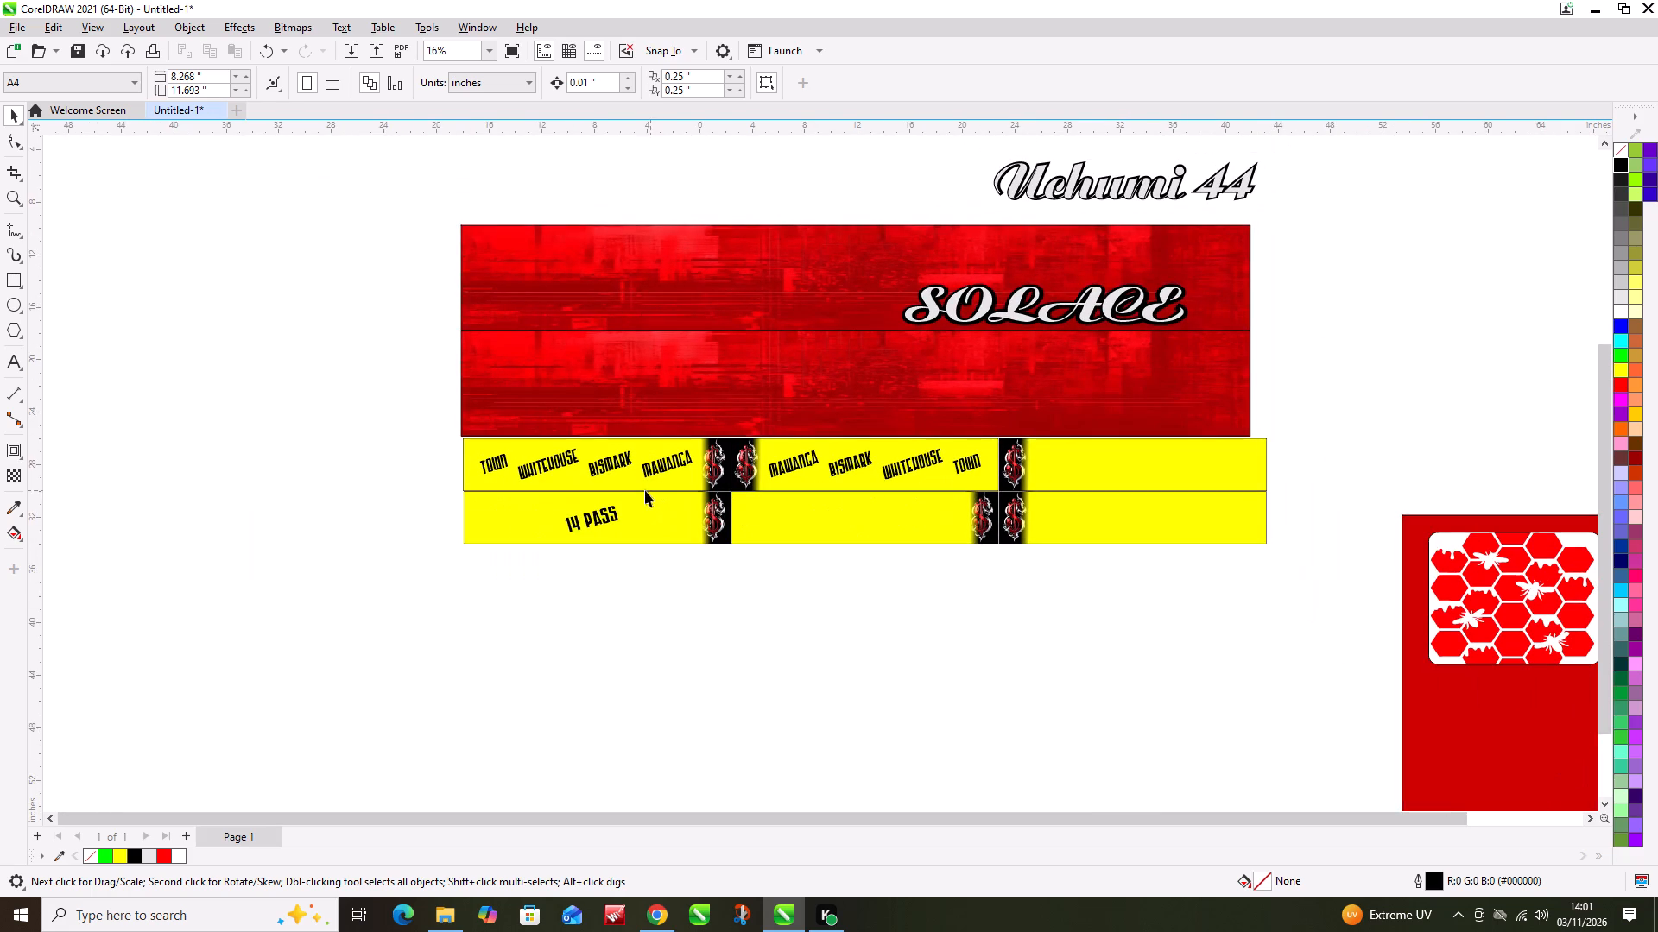
{"action": "scroll", "coordinate": [667, 471], "scroll_direction": "up", "scroll_amount": 6}
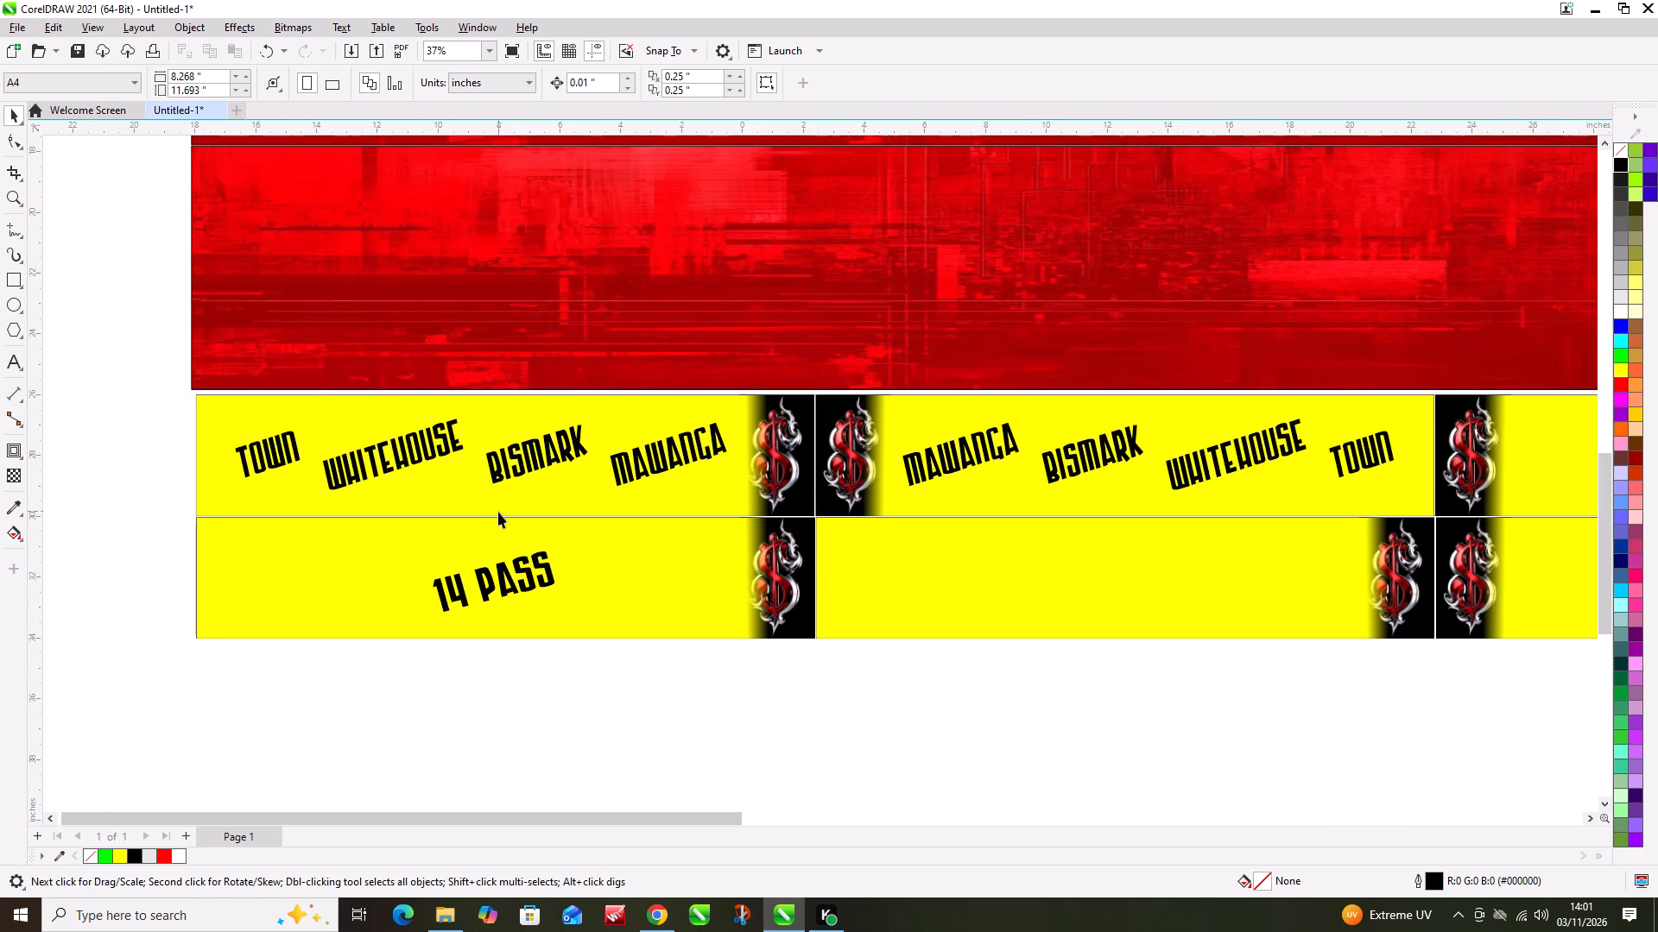
{"action": "scroll", "coordinate": [609, 287], "scroll_direction": "down", "scroll_amount": 6}
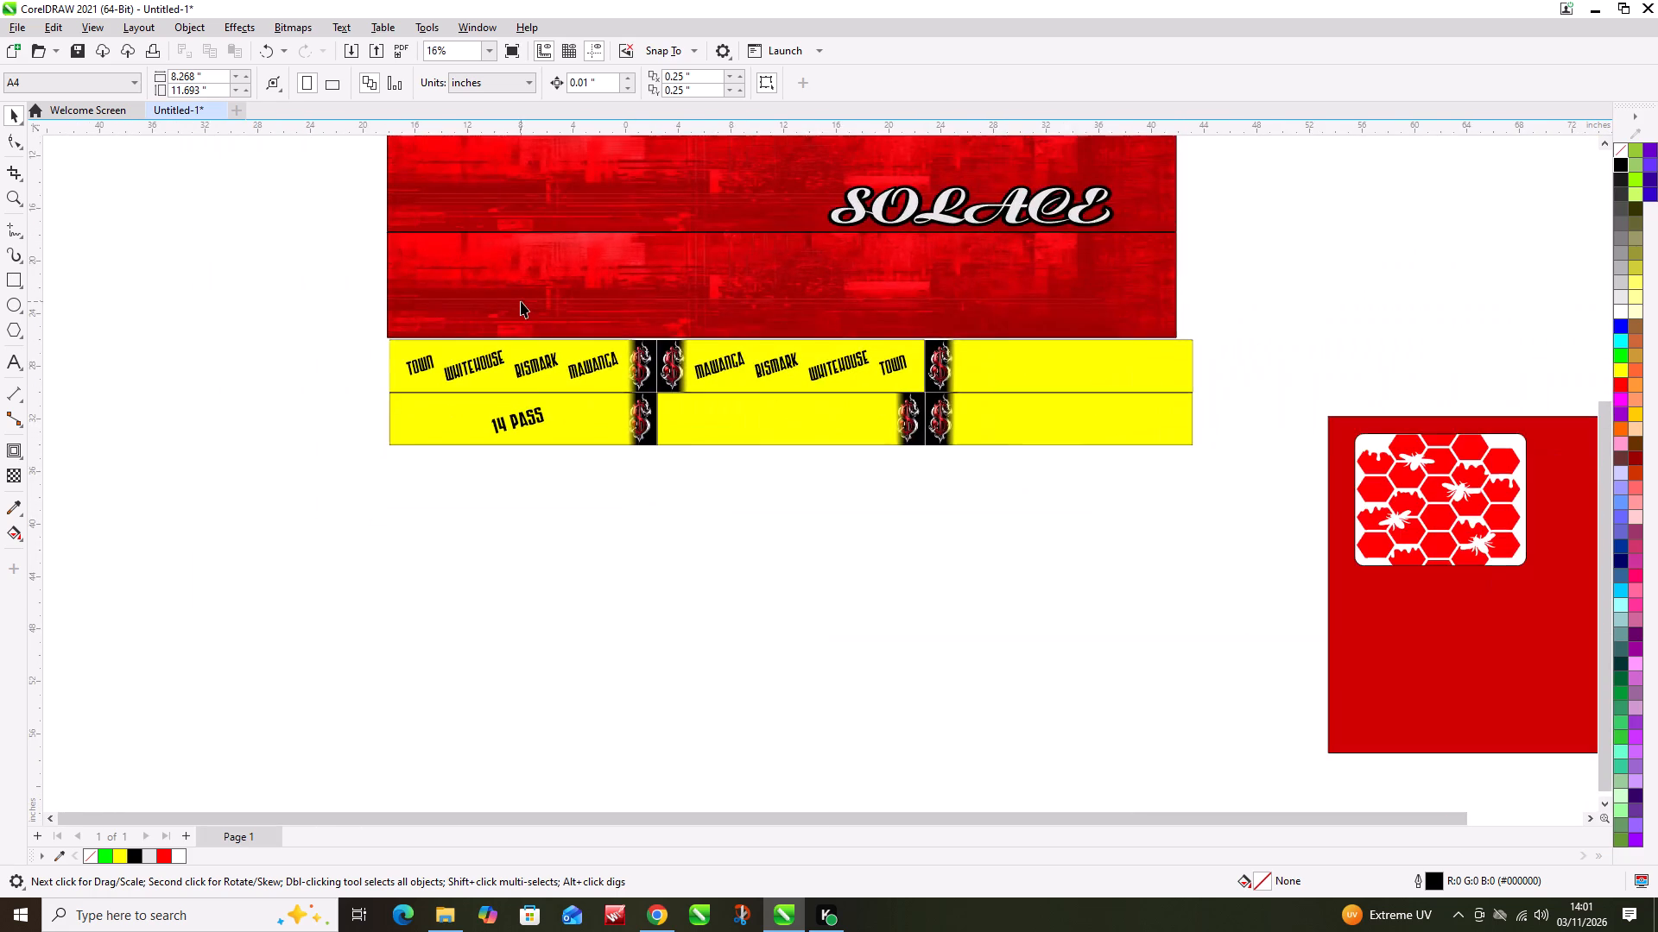
{"action": "scroll", "coordinate": [521, 299], "scroll_direction": "down", "scroll_amount": 4}
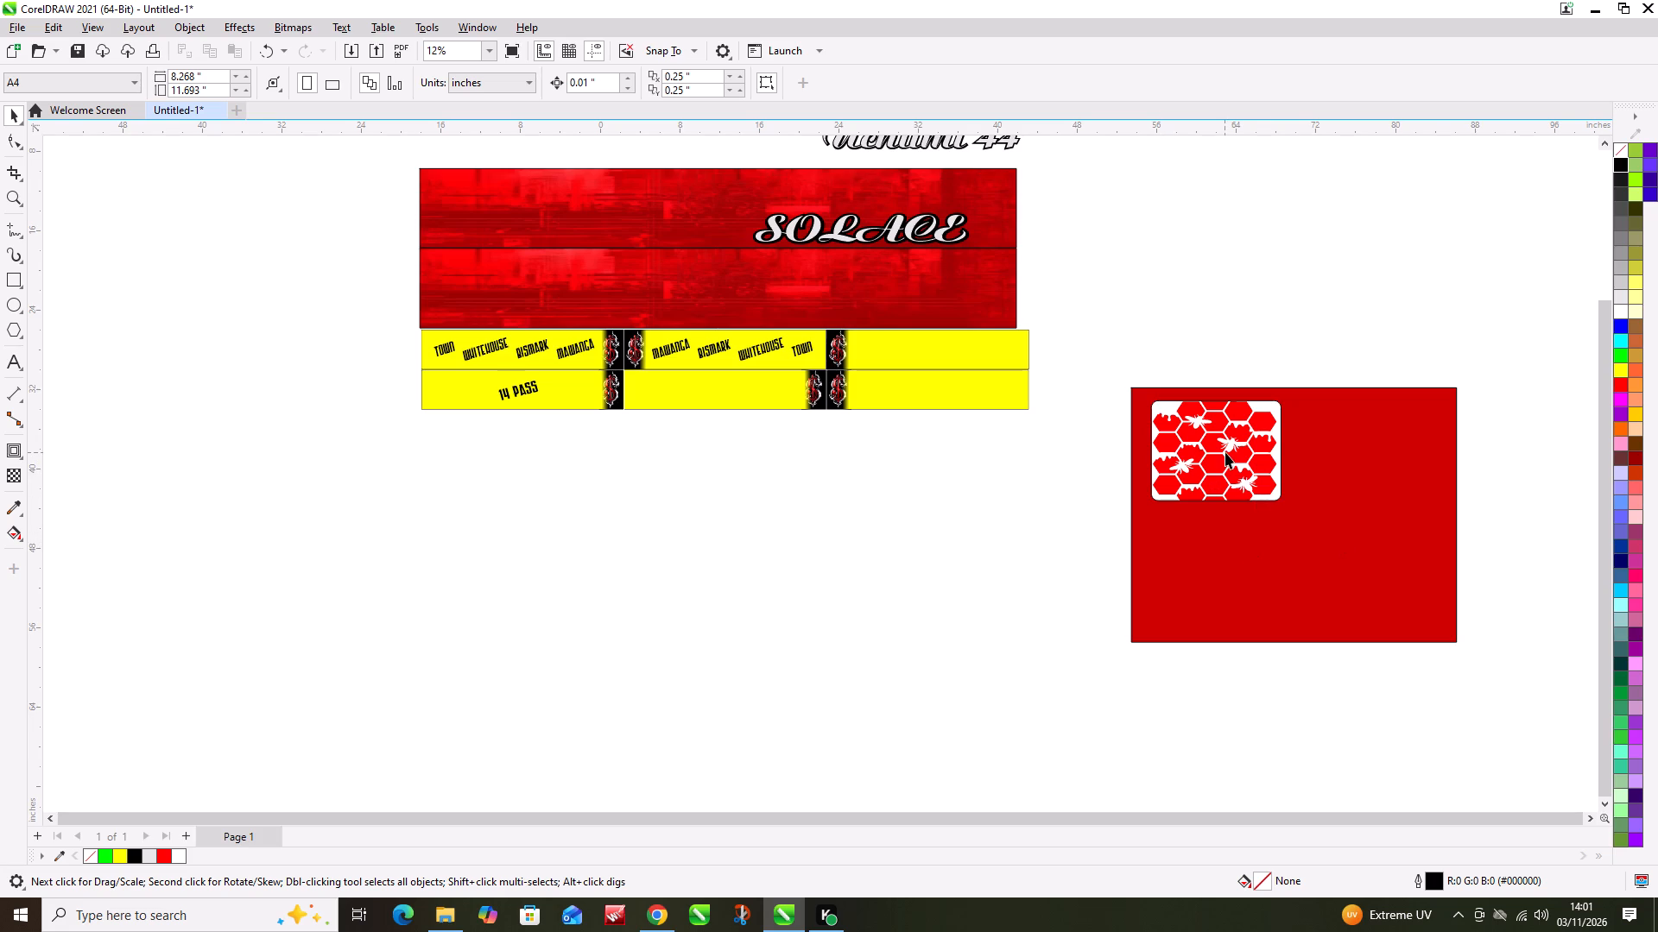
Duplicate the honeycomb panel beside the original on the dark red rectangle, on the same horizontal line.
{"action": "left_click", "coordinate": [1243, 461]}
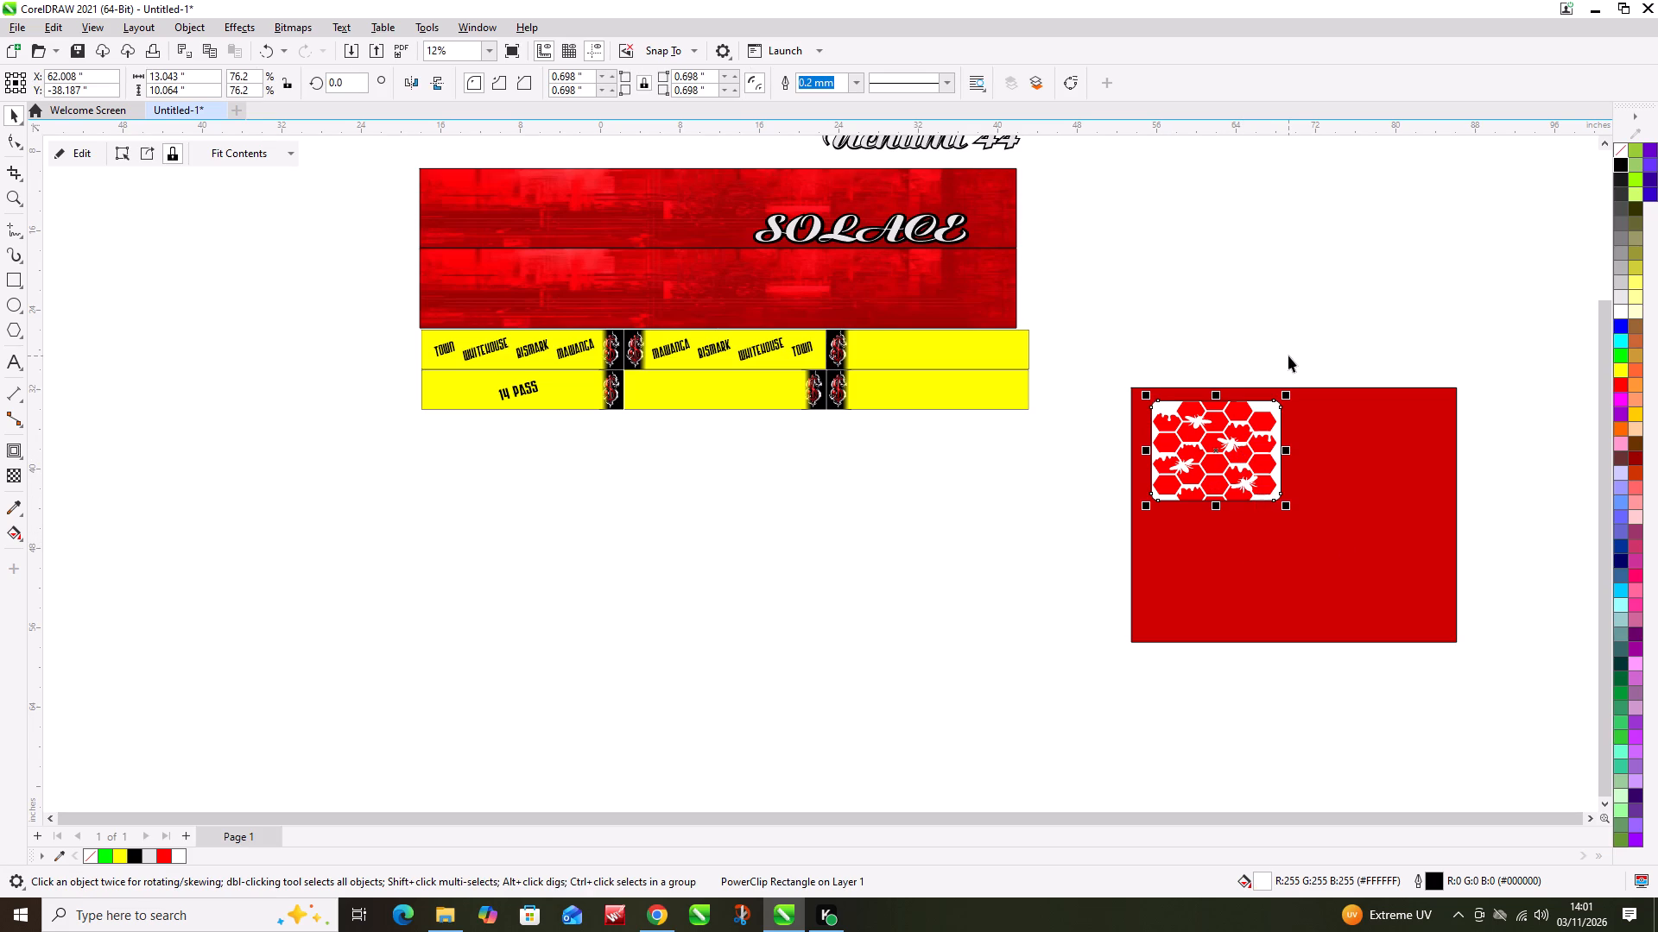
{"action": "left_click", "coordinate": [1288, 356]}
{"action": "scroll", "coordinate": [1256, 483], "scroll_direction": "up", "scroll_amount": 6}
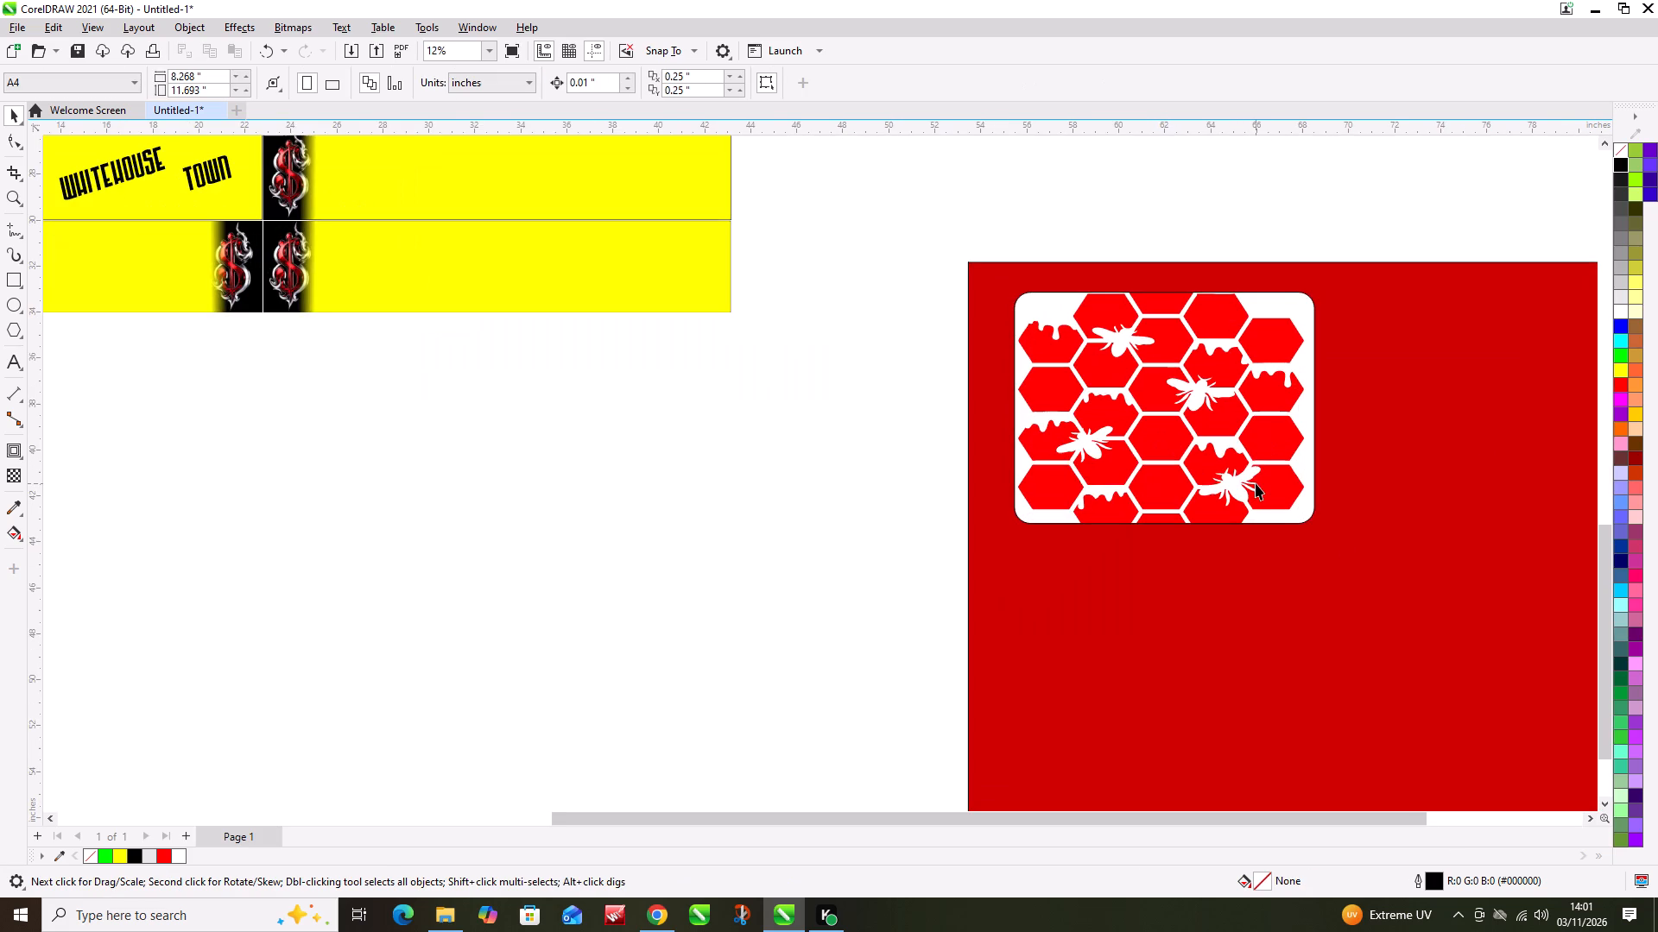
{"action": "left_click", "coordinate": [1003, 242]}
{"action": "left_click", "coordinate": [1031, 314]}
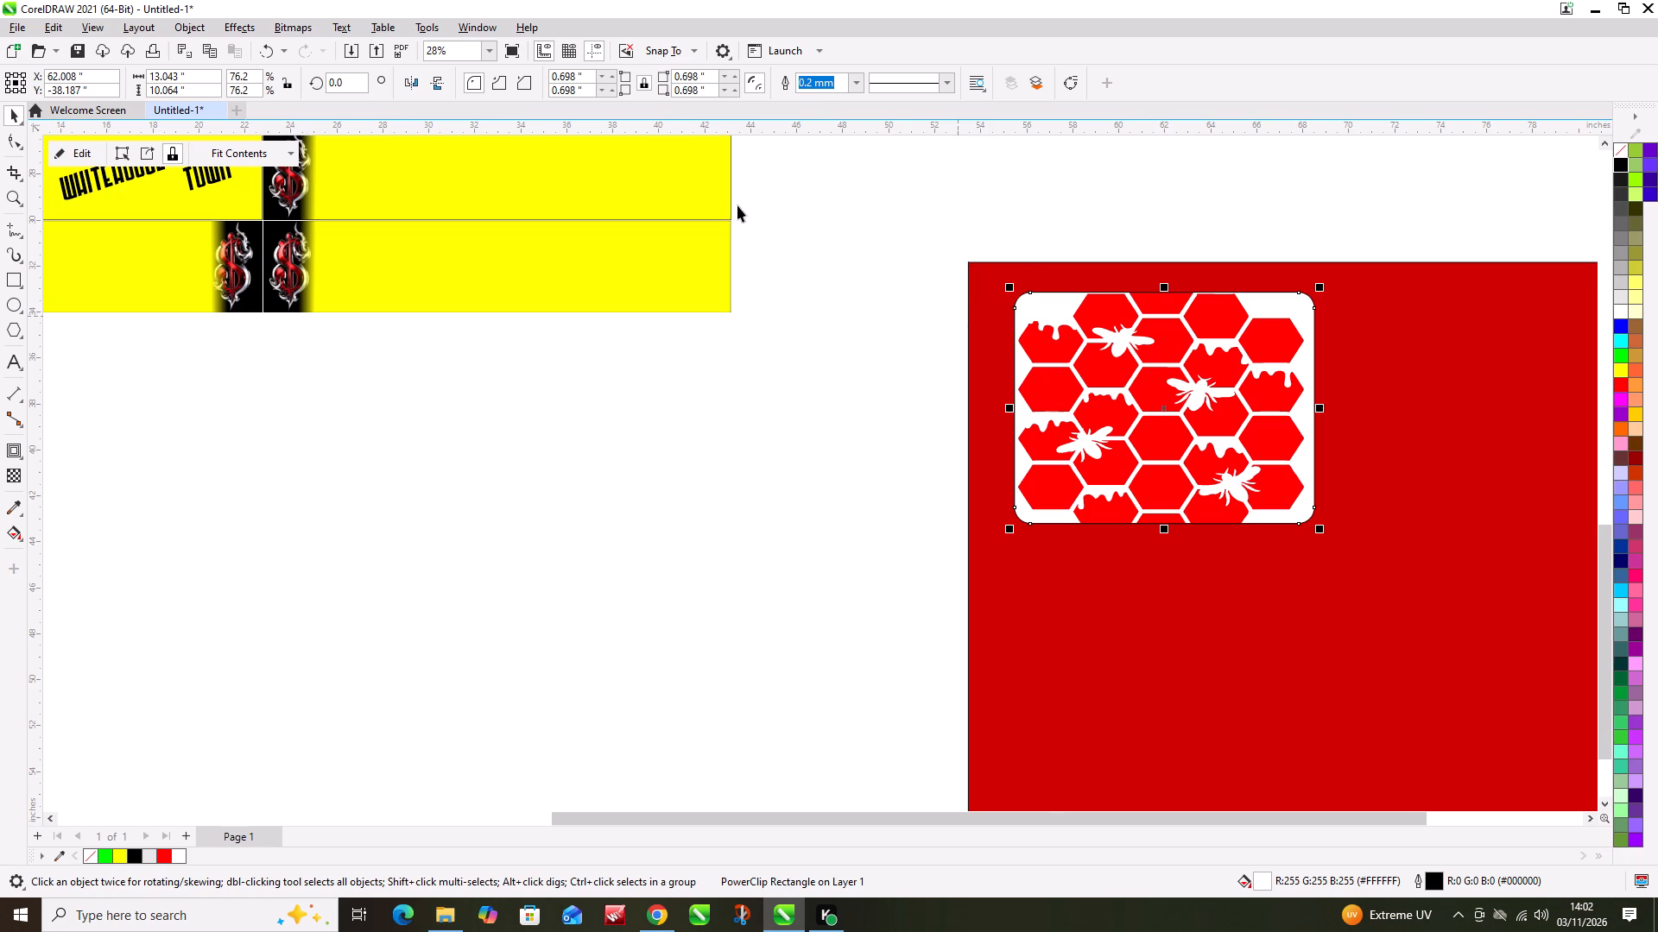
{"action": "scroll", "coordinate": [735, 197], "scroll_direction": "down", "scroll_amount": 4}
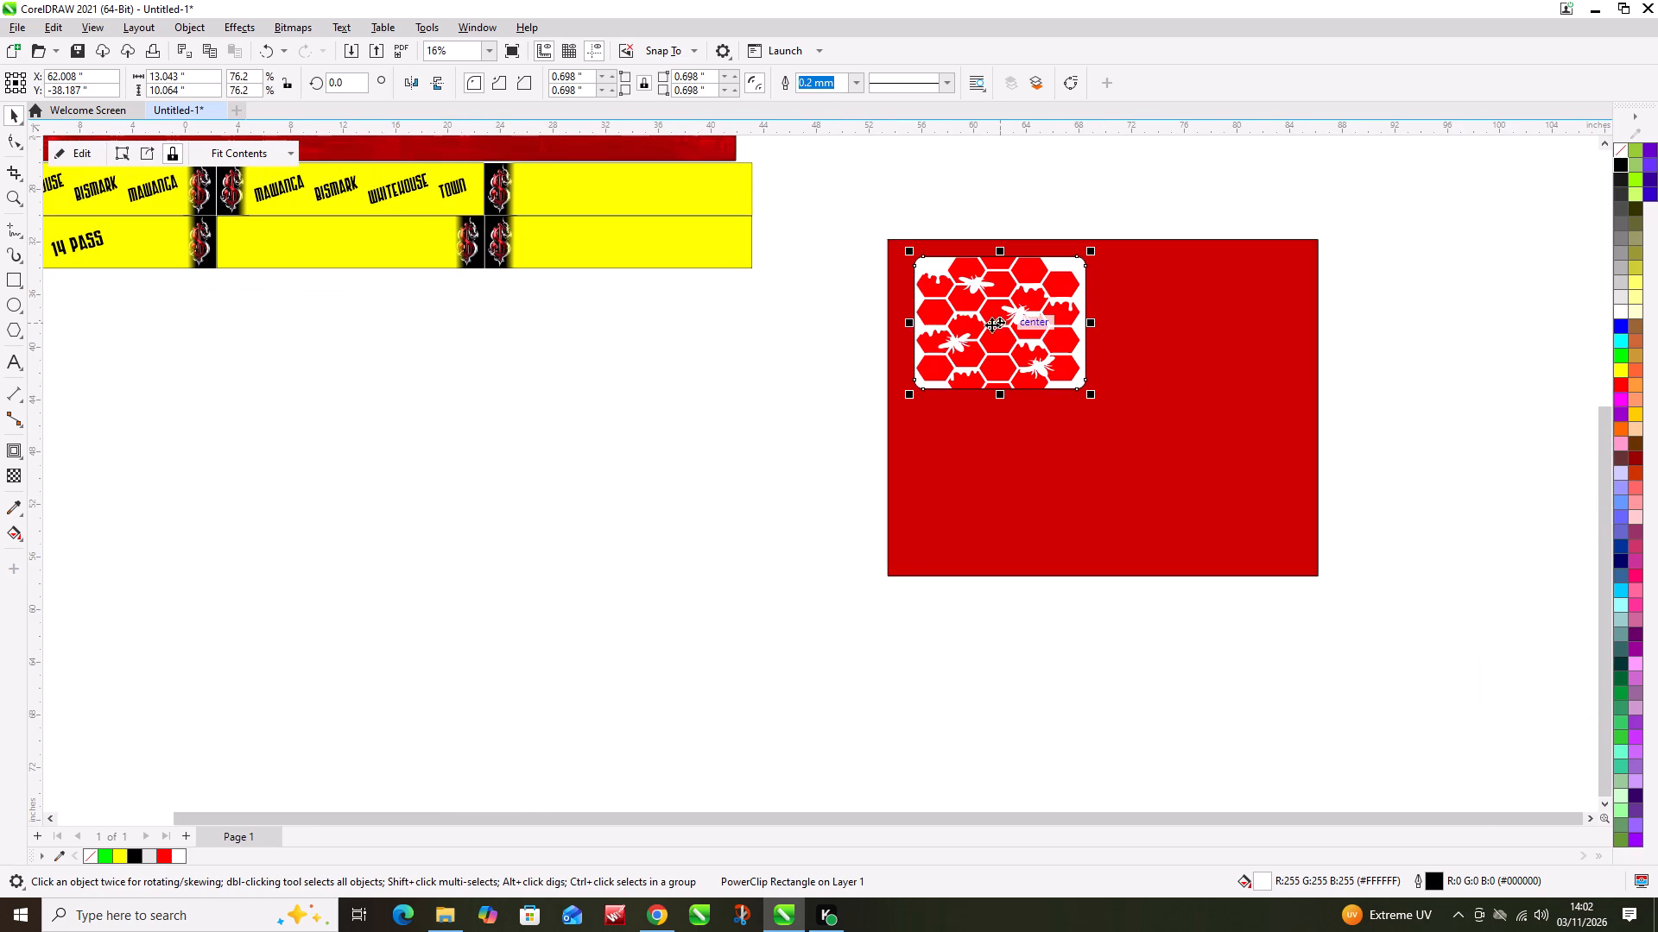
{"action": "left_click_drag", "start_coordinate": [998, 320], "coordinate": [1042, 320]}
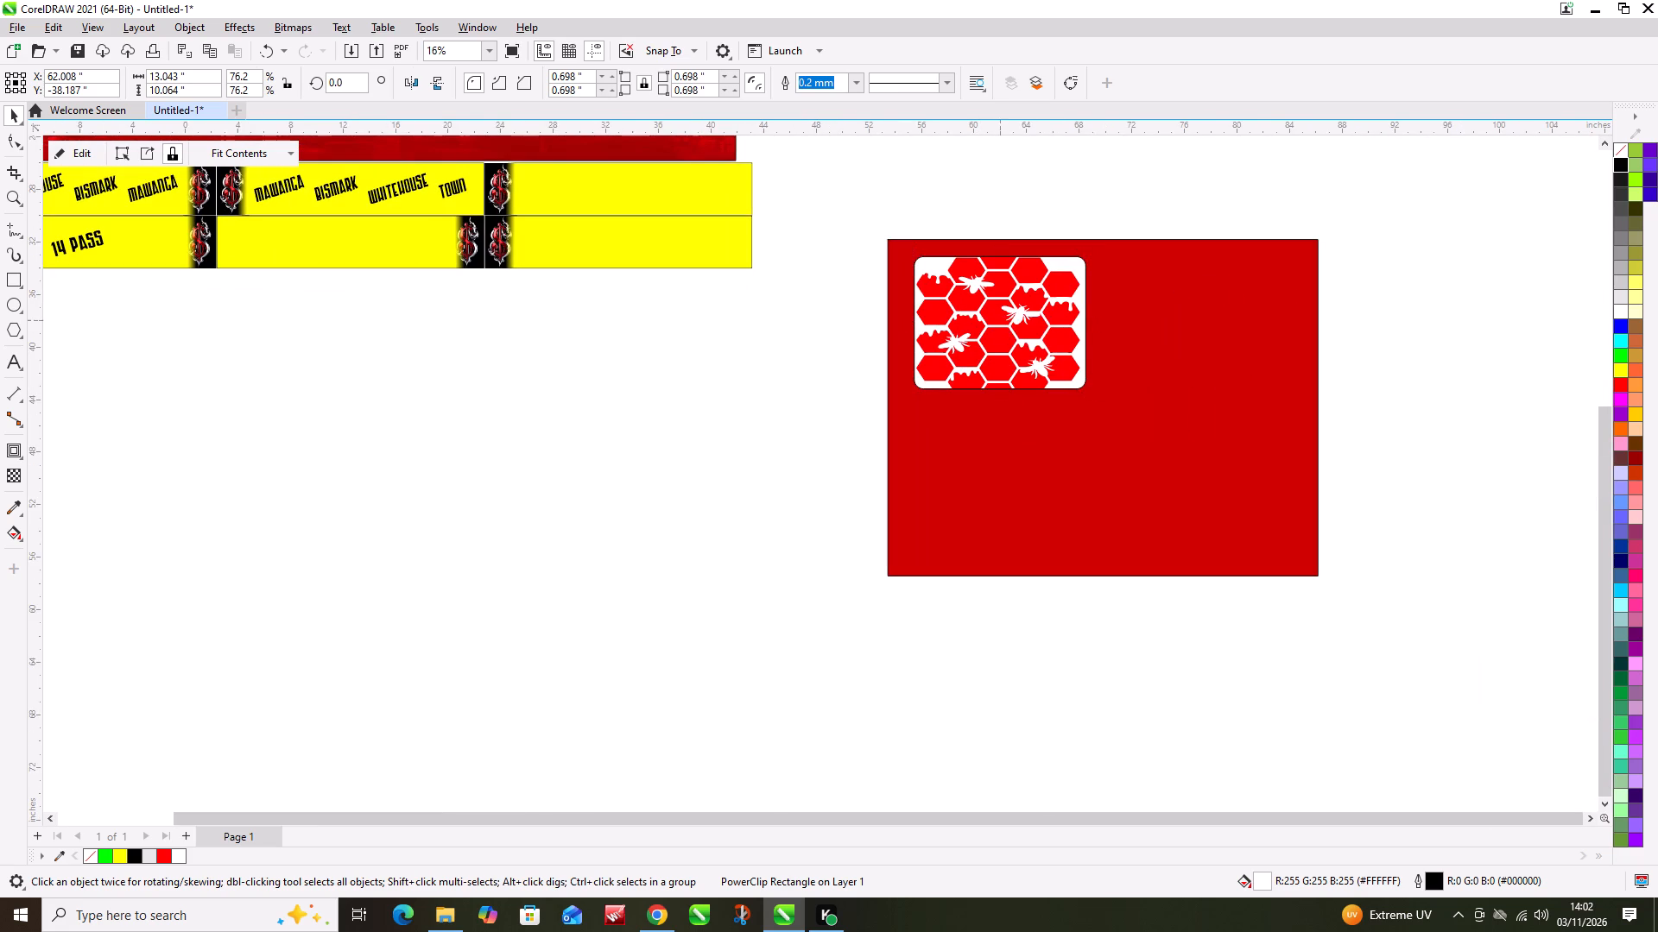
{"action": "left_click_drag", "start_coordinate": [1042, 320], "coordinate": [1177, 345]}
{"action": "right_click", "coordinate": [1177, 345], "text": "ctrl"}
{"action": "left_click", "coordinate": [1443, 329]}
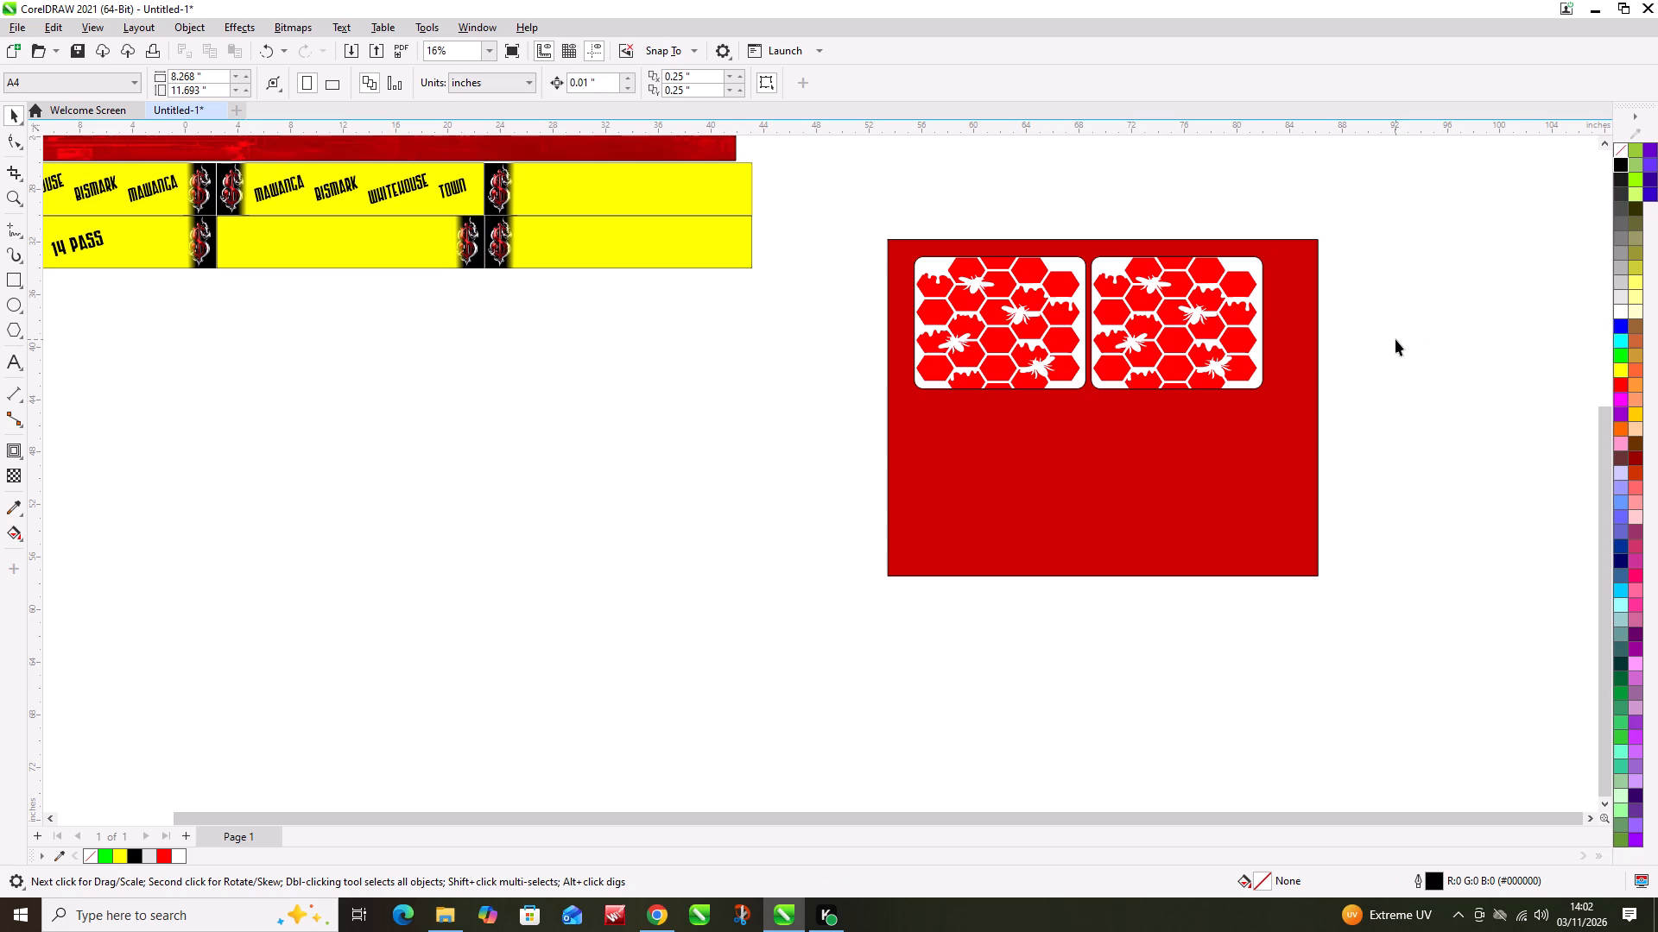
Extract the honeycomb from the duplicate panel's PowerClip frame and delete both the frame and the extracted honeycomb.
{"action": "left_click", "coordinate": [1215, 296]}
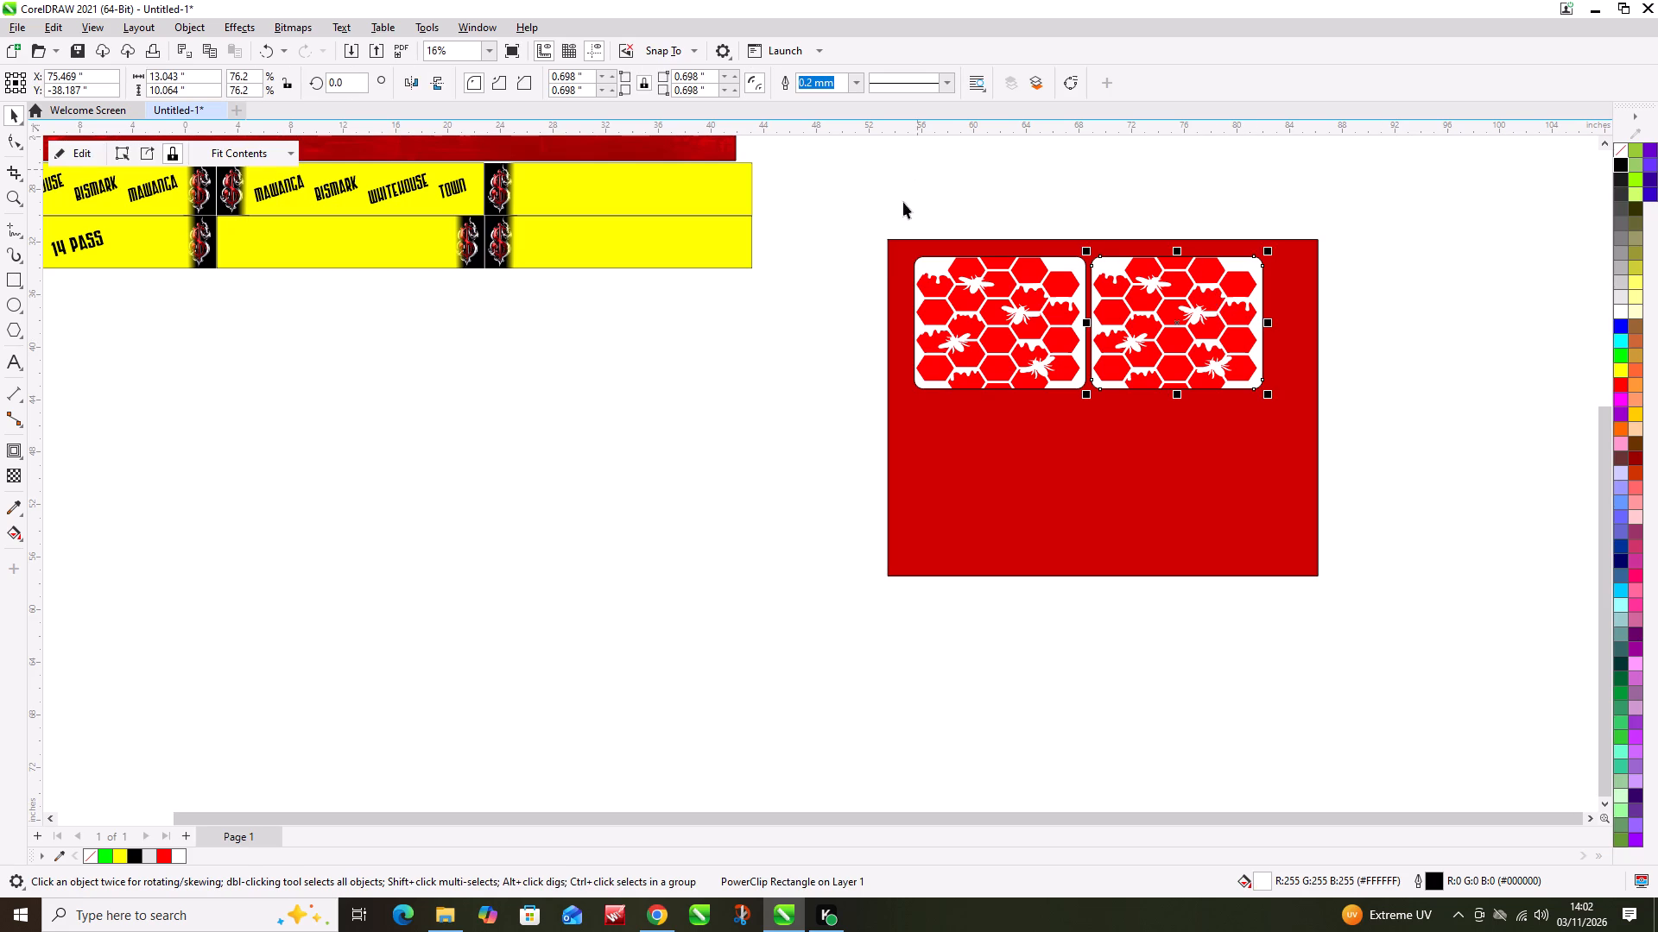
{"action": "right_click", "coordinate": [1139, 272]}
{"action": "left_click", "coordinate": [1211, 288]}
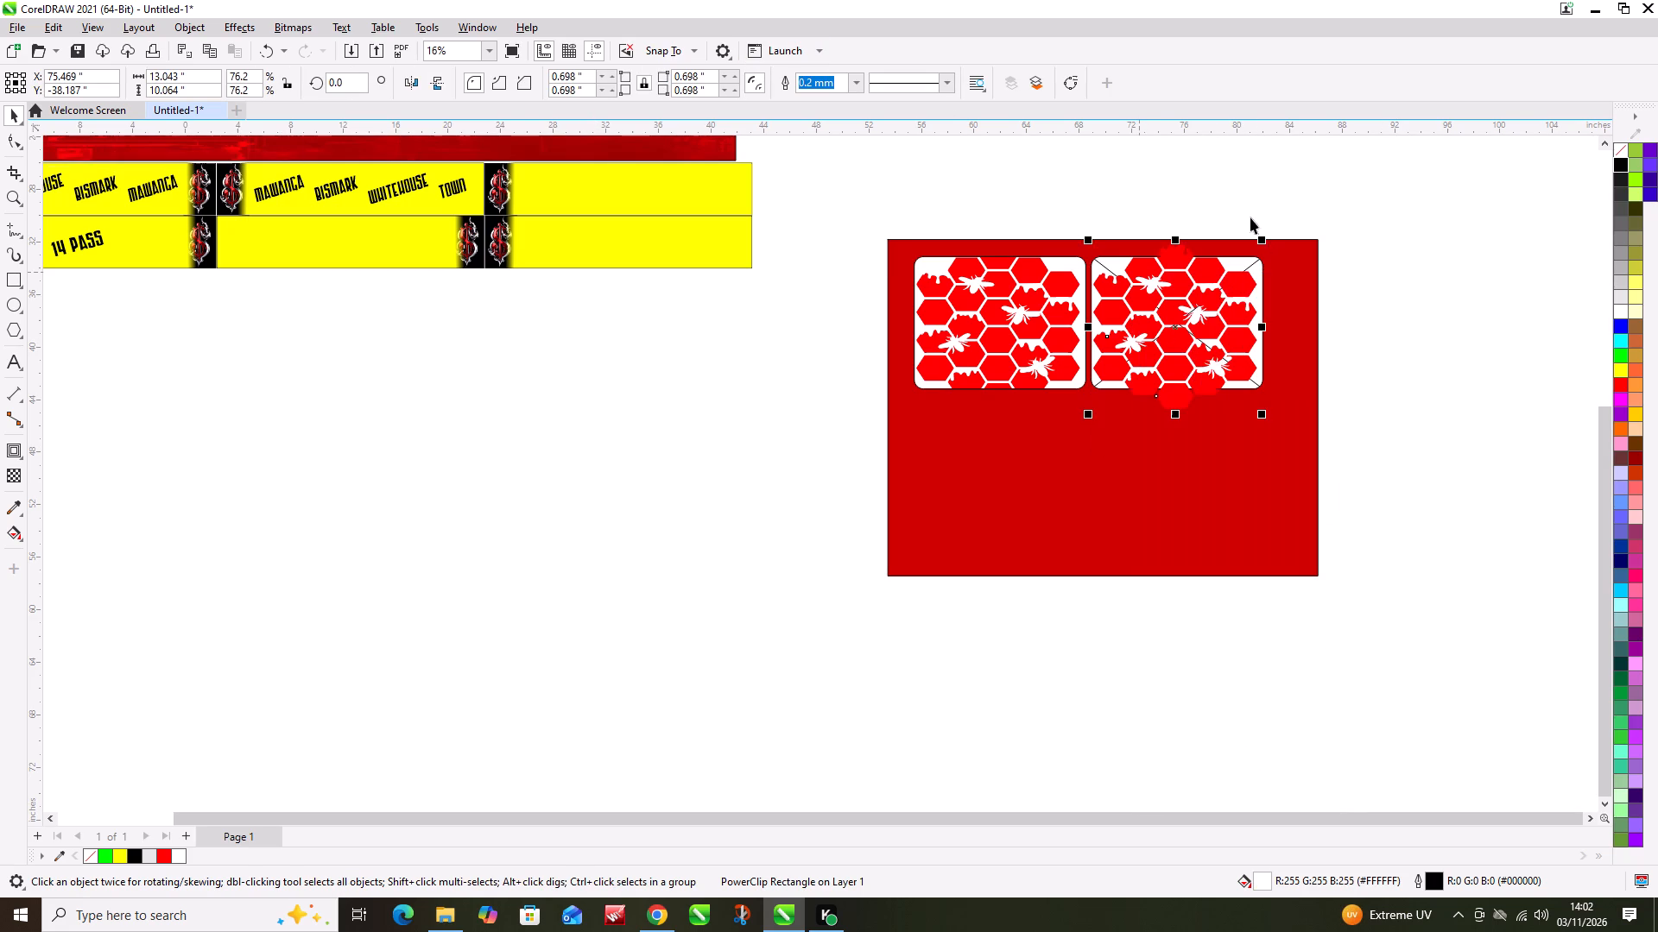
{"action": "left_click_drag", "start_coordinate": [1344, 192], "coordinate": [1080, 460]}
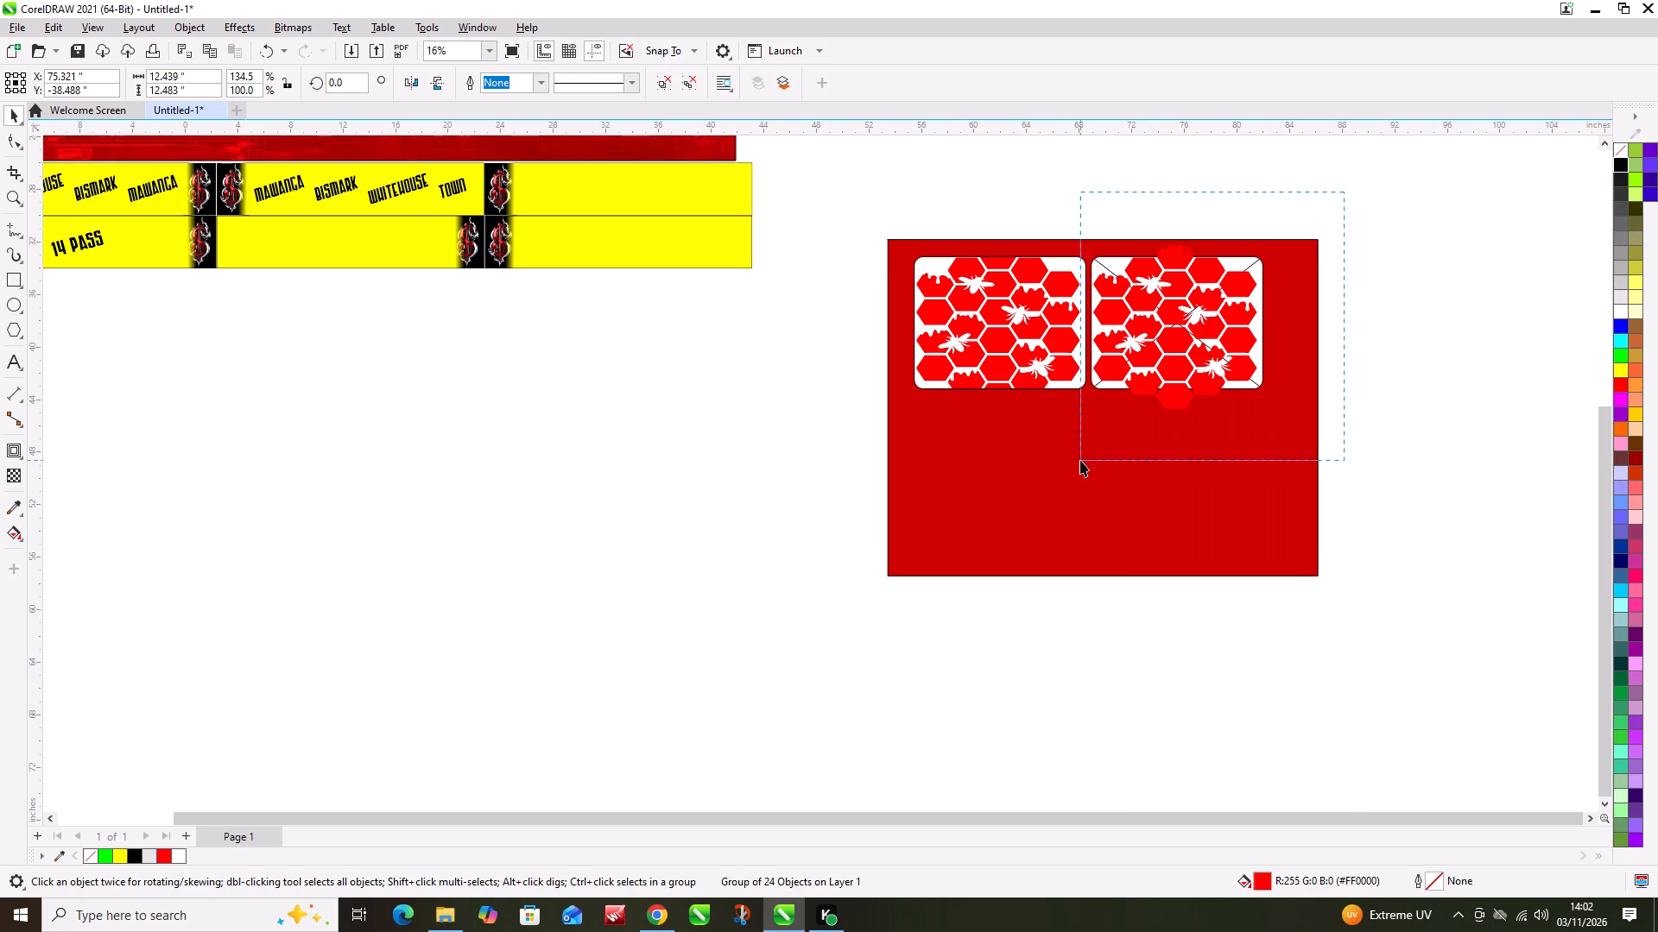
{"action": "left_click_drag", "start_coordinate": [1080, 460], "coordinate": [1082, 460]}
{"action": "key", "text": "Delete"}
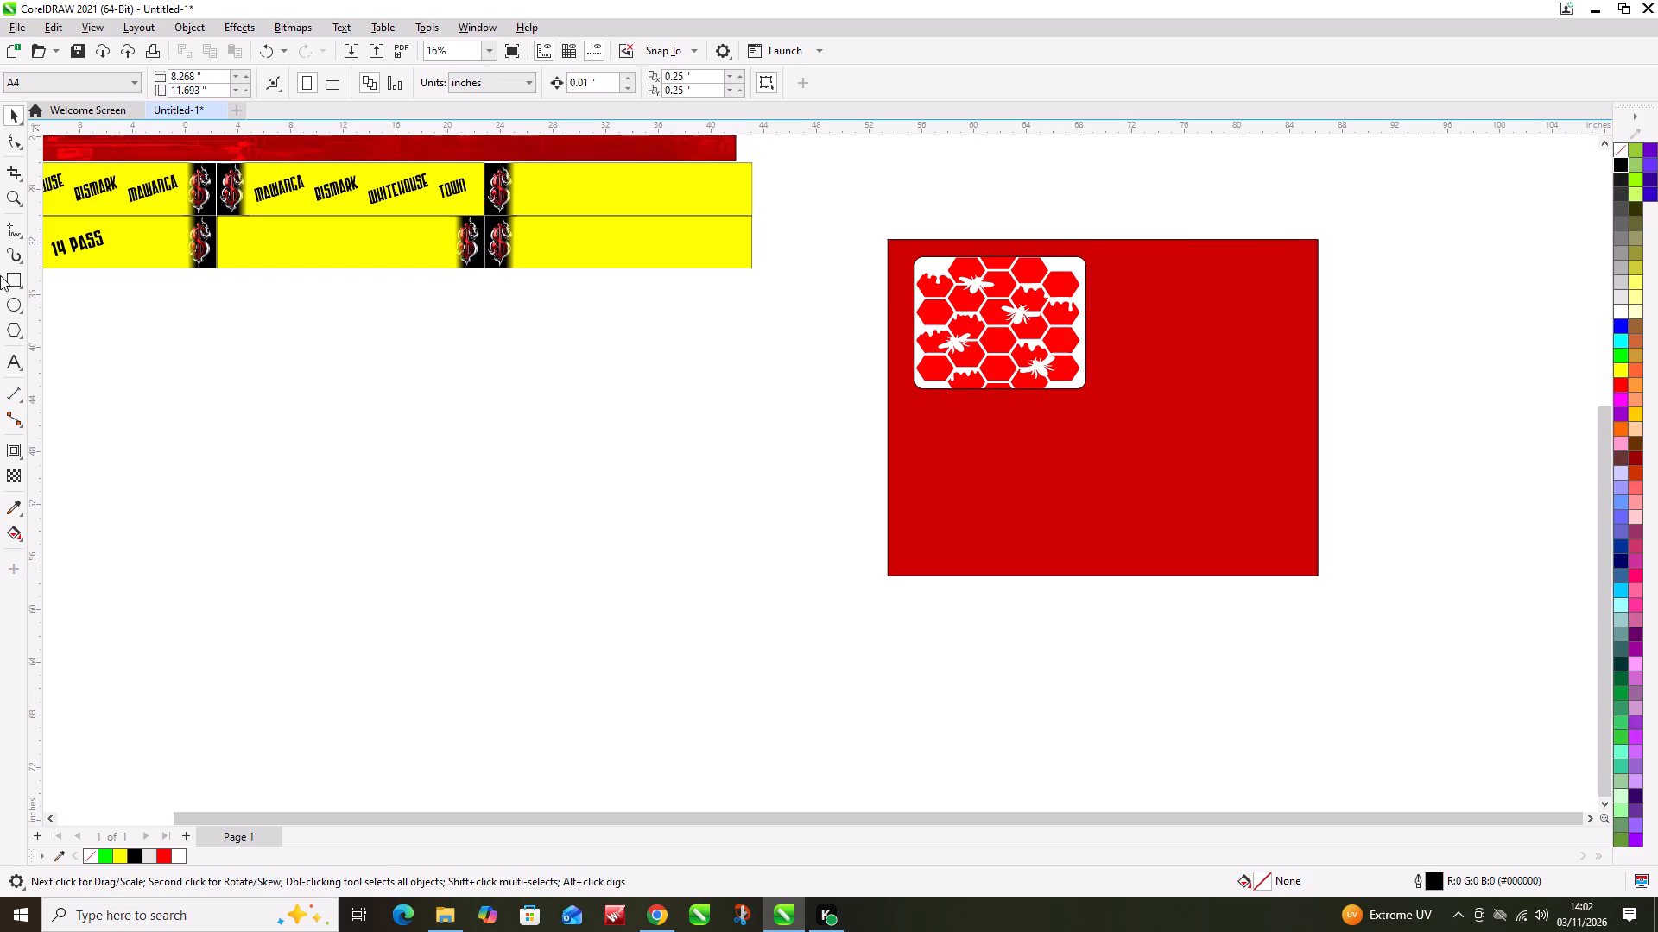
Draw a rectangle about 12.6 by 9.6 inches to the right of the honeycomb panel and round its corners to about 0.94 inches.
{"action": "left_click", "coordinate": [8, 280]}
{"action": "left_click_drag", "start_coordinate": [1095, 259], "coordinate": [1098, 260]}
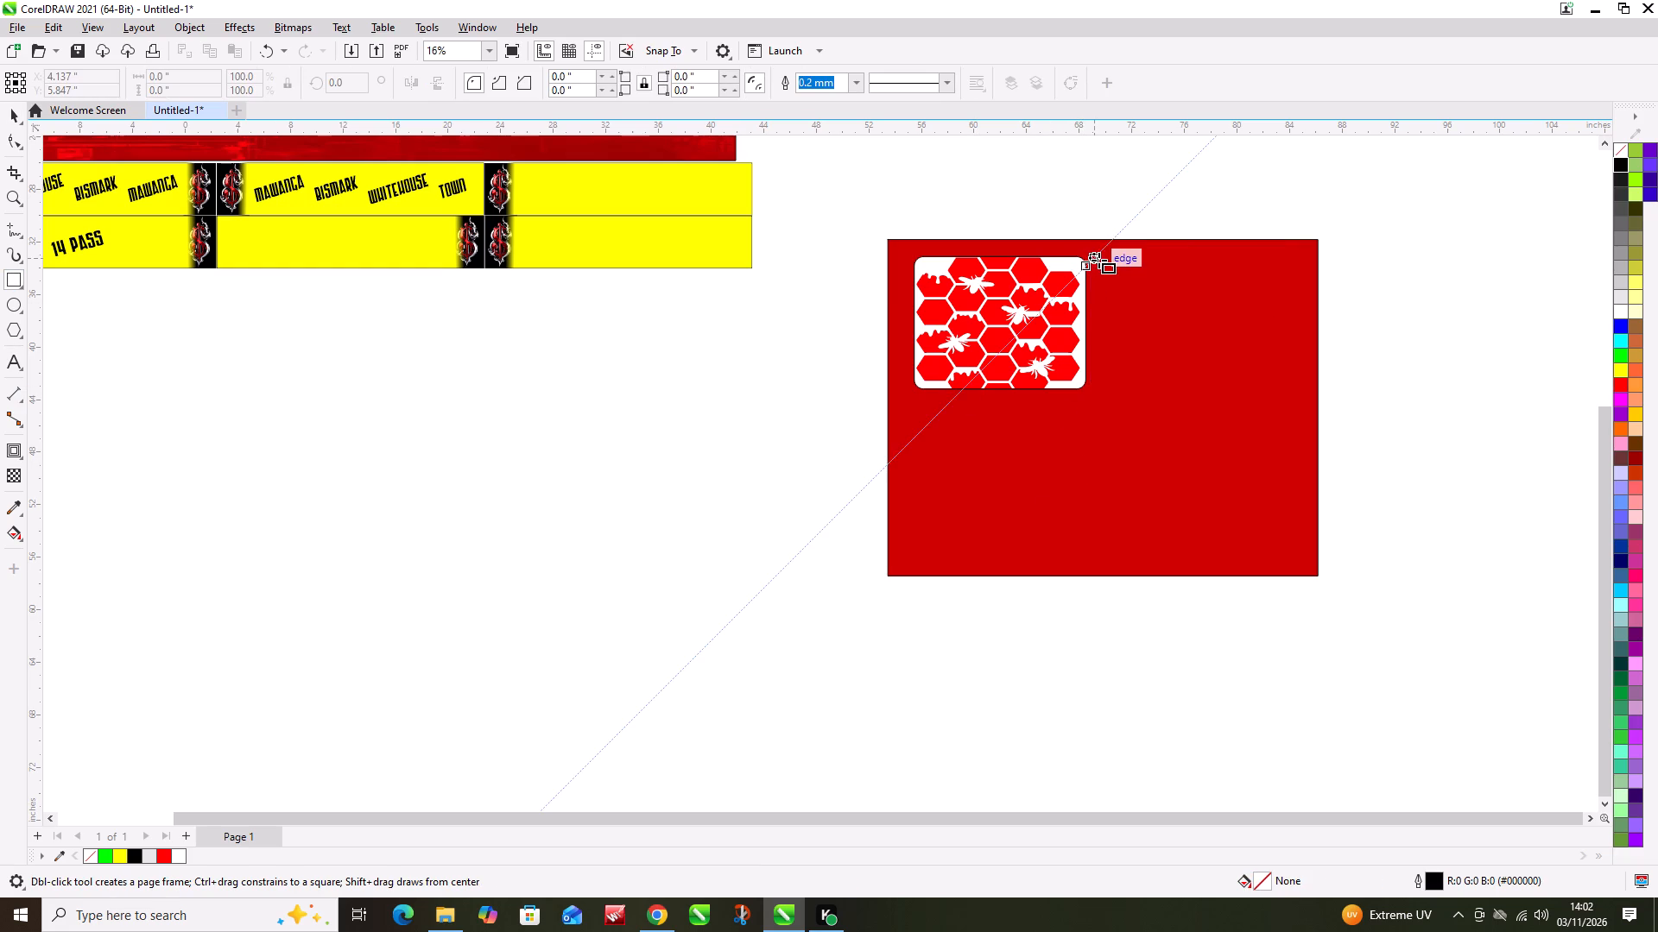
{"action": "left_click_drag", "start_coordinate": [1098, 260], "coordinate": [1260, 384]}
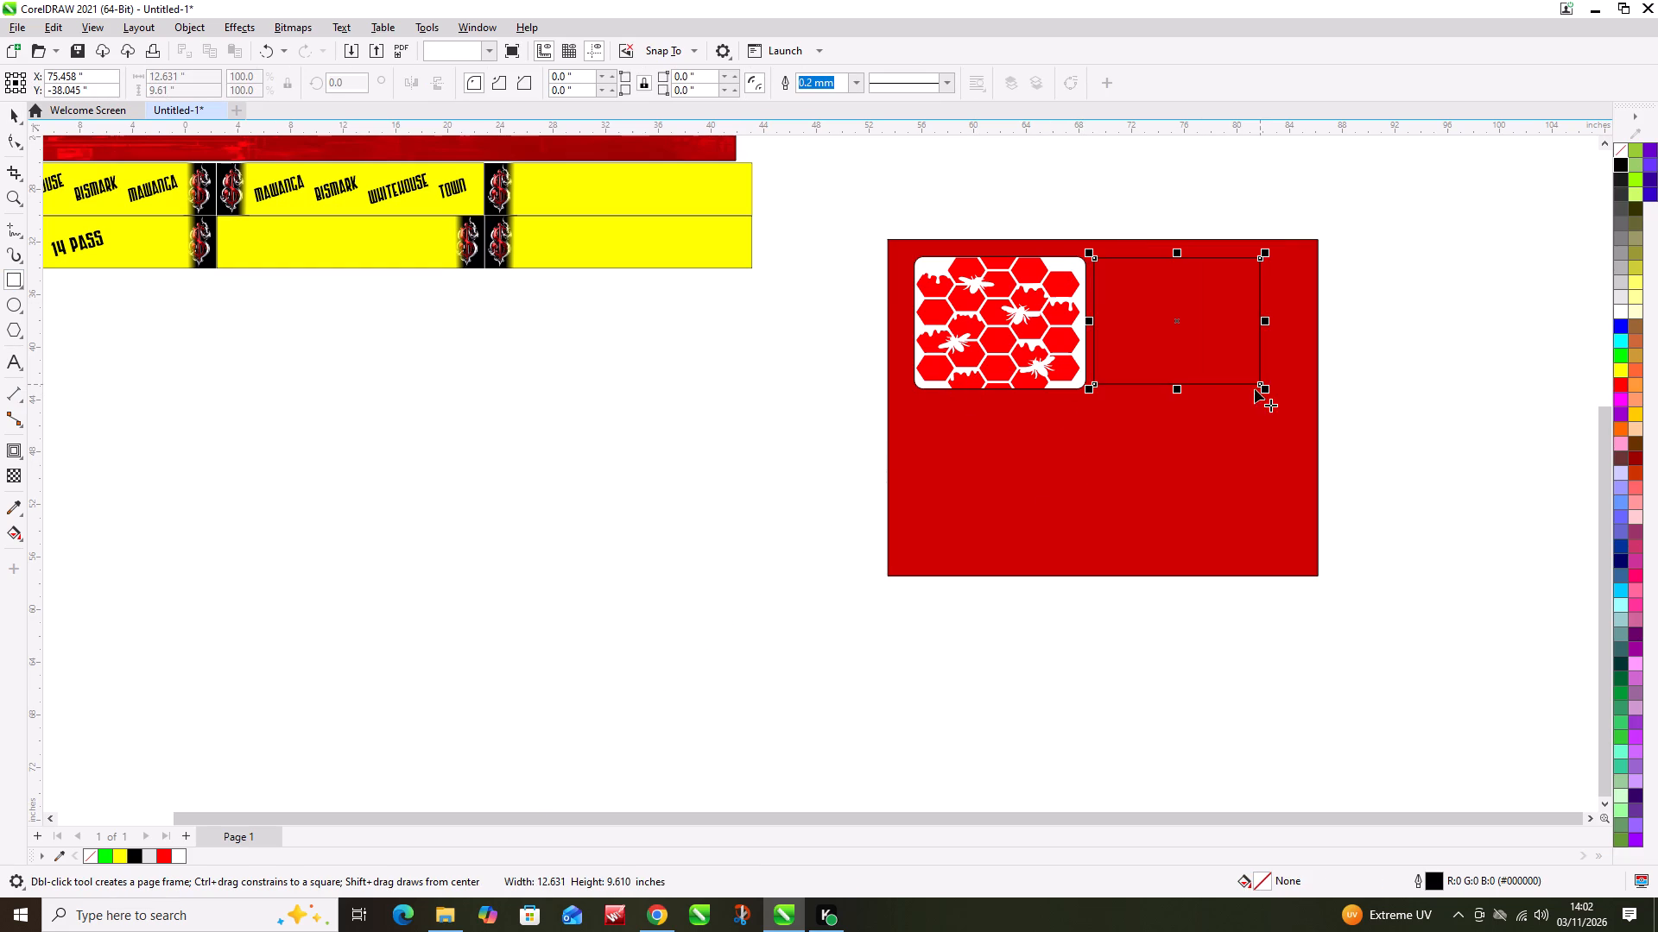
{"action": "left_click", "coordinate": [9, 141]}
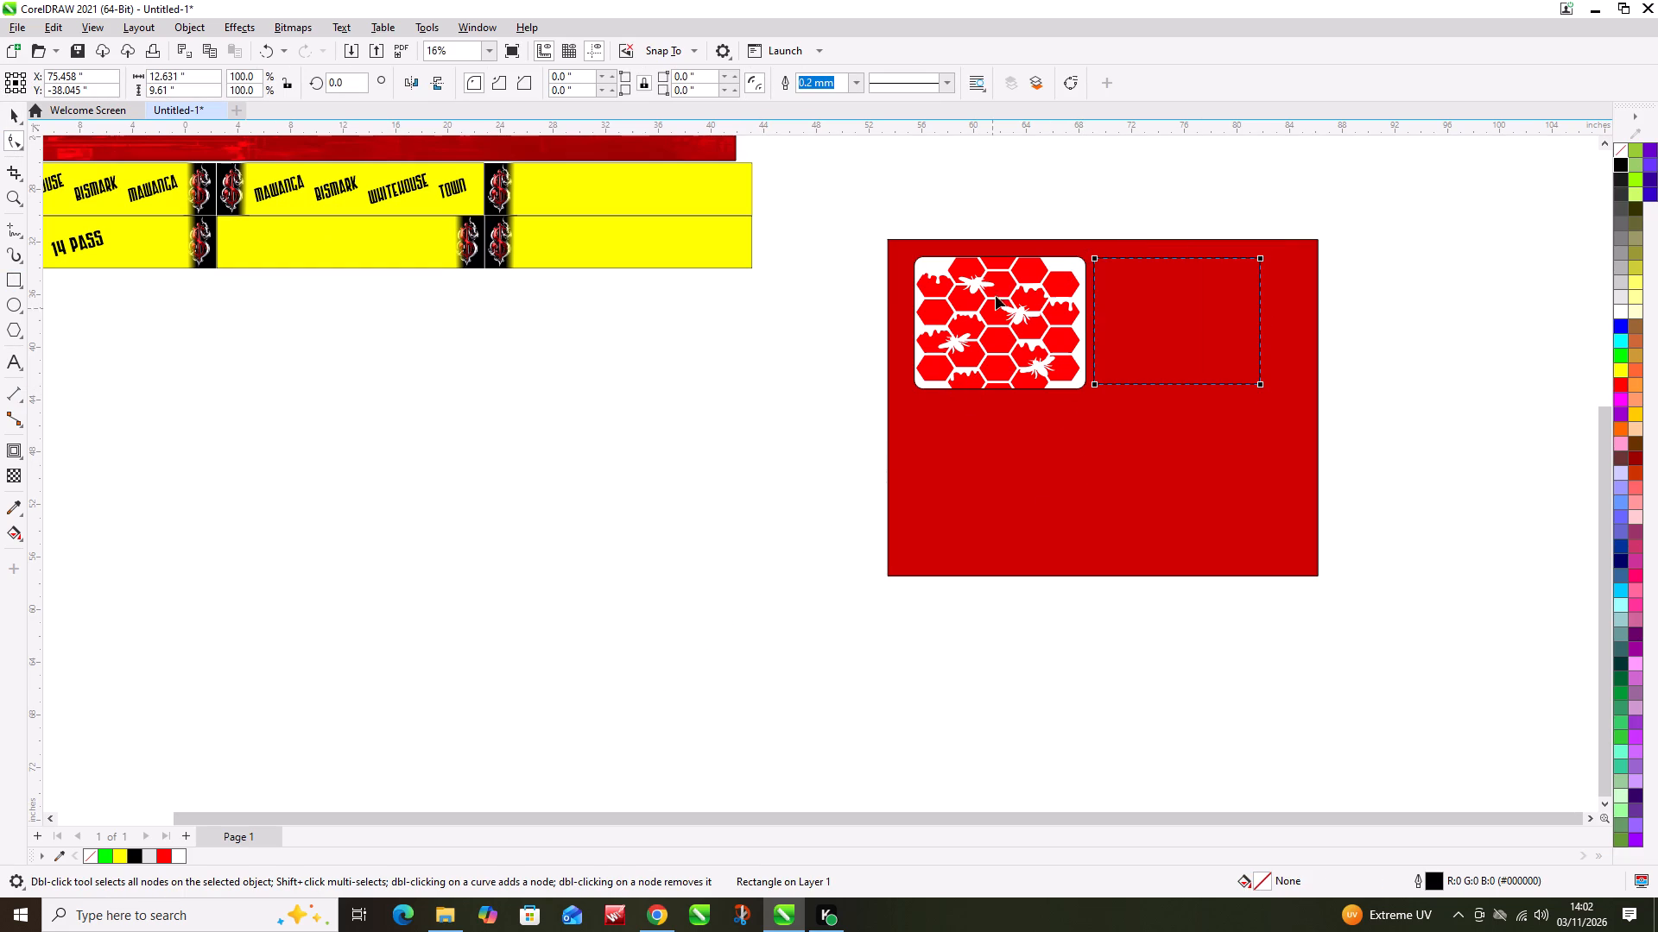
{"action": "left_click_drag", "start_coordinate": [1097, 256], "coordinate": [1093, 270]}
{"action": "left_click", "coordinate": [17, 116]}
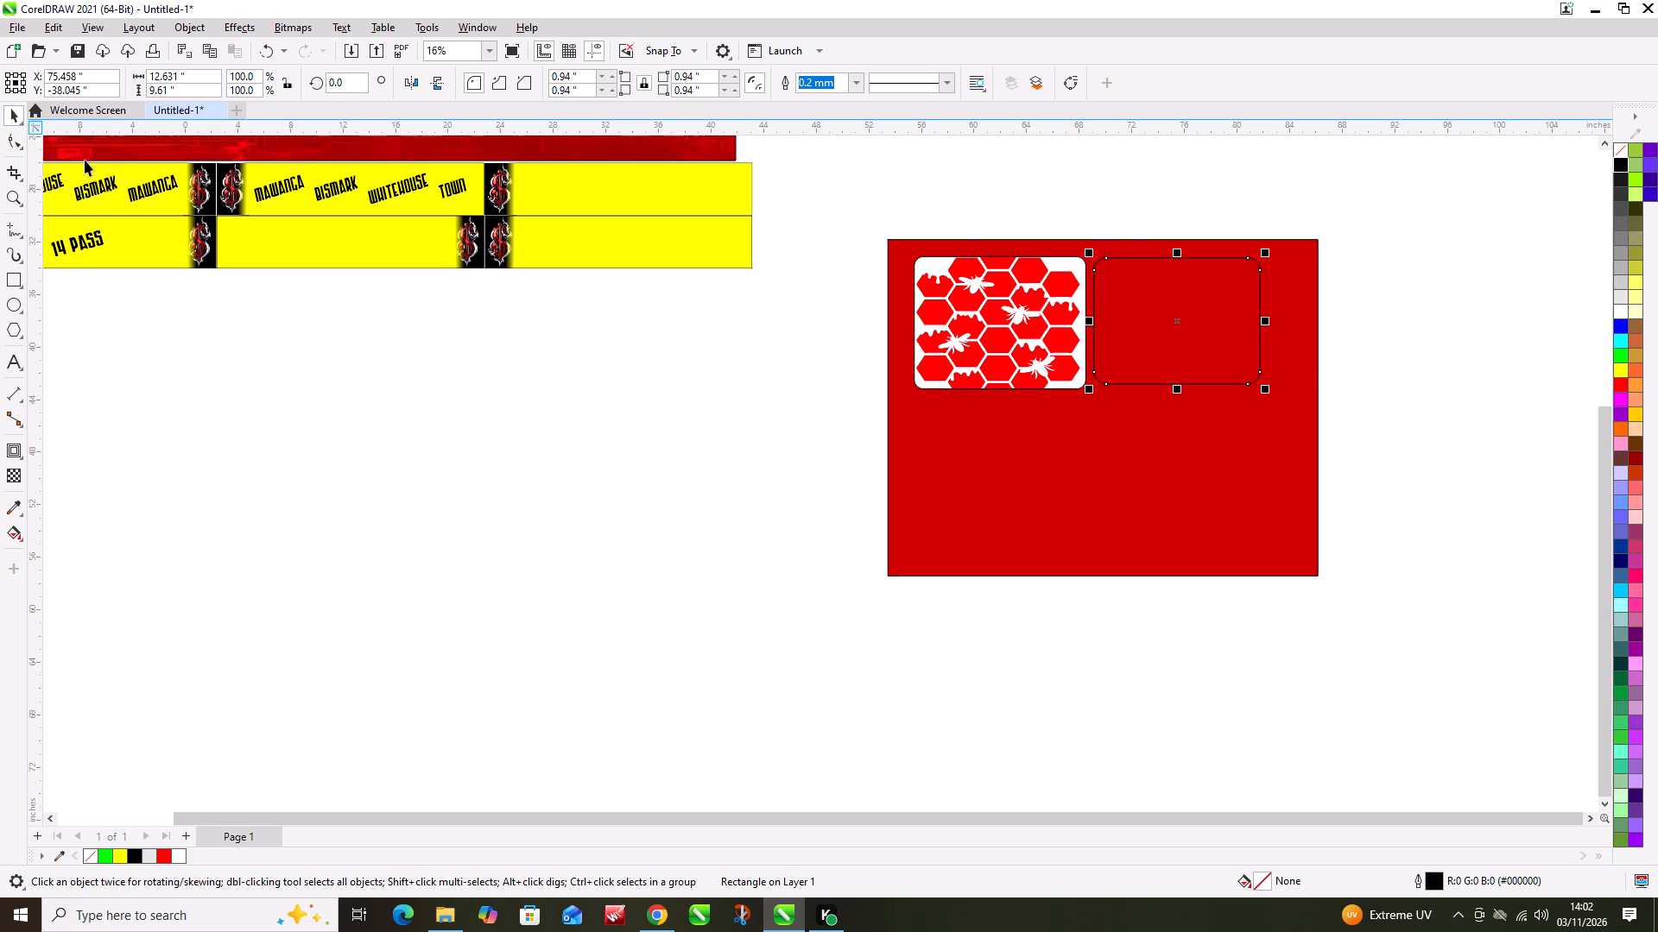
{"action": "left_click", "coordinate": [824, 191]}
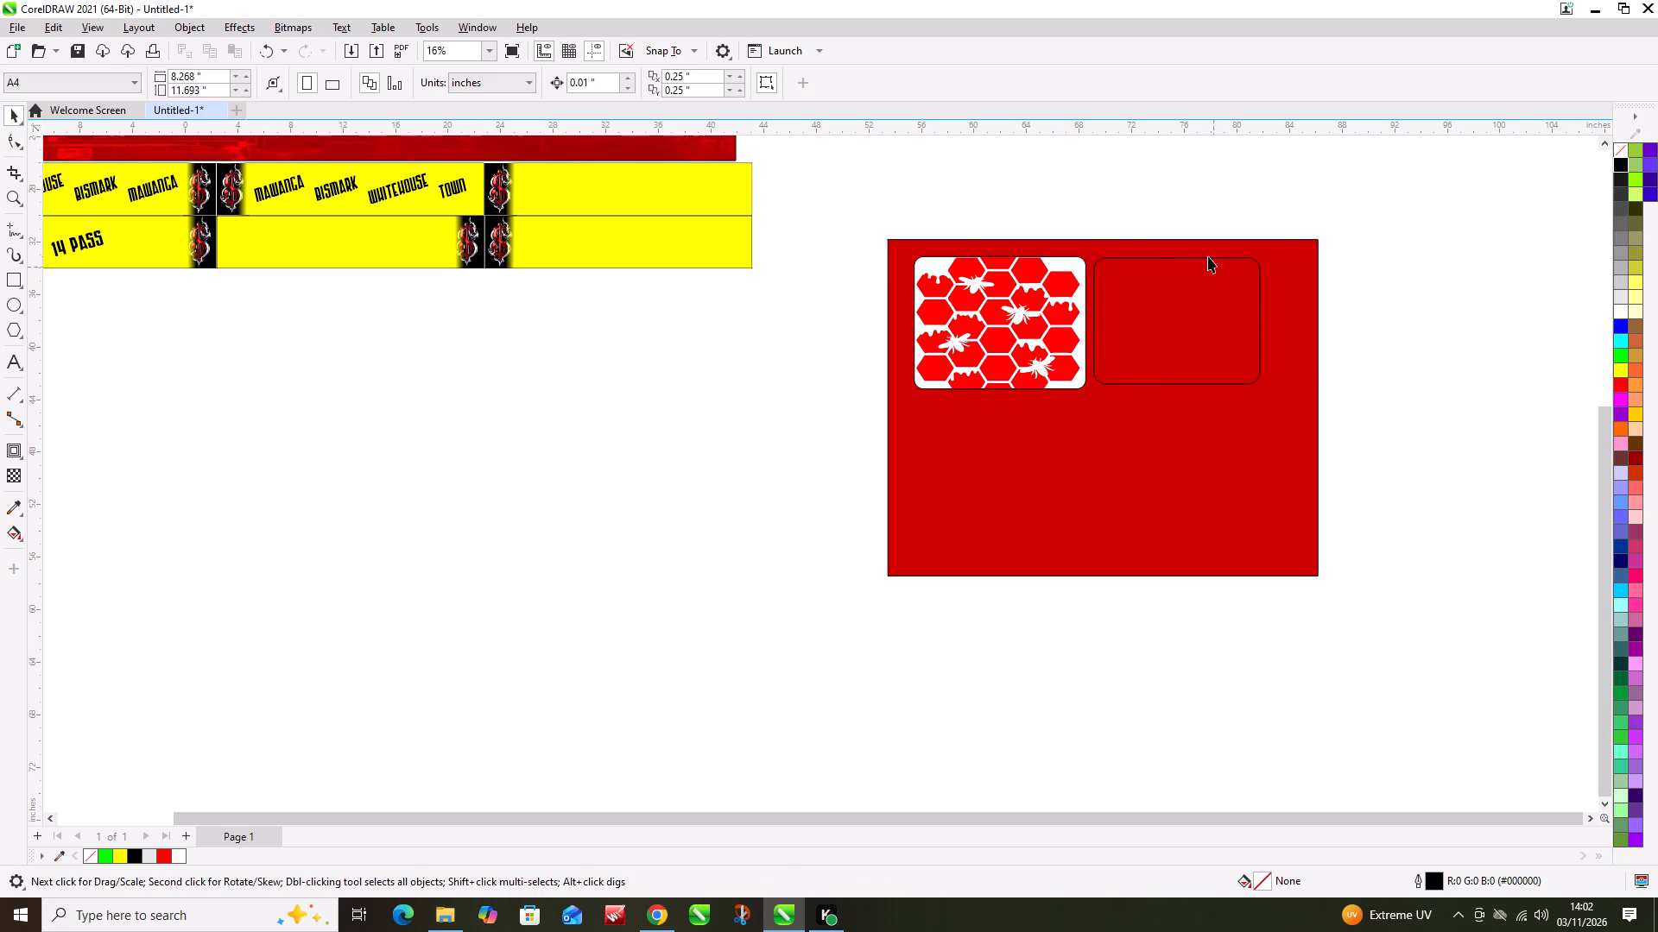
Move the rounded rectangle closer to the honeycomb panel and stretch its bottom edge down to a height of about 9.85 inches.
{"action": "left_click_drag", "start_coordinate": [1367, 185], "coordinate": [1075, 433]}
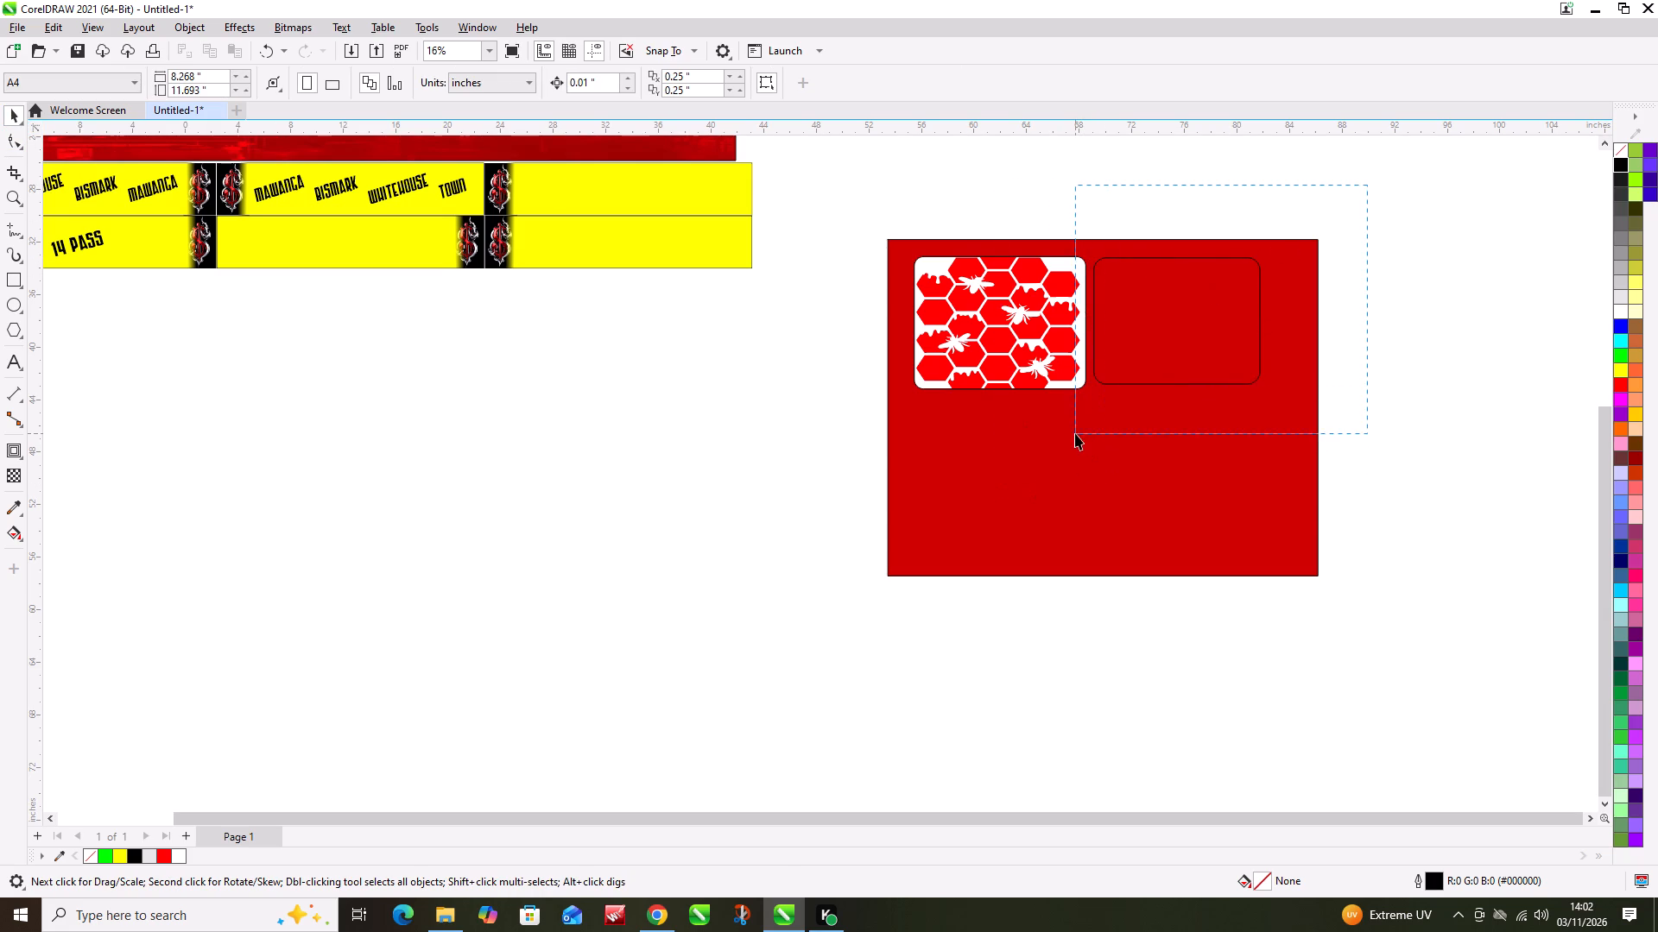
{"action": "left_click_drag", "start_coordinate": [1075, 433], "coordinate": [1083, 437]}
{"action": "scroll", "coordinate": [1054, 223], "scroll_direction": "up", "scroll_amount": 6}
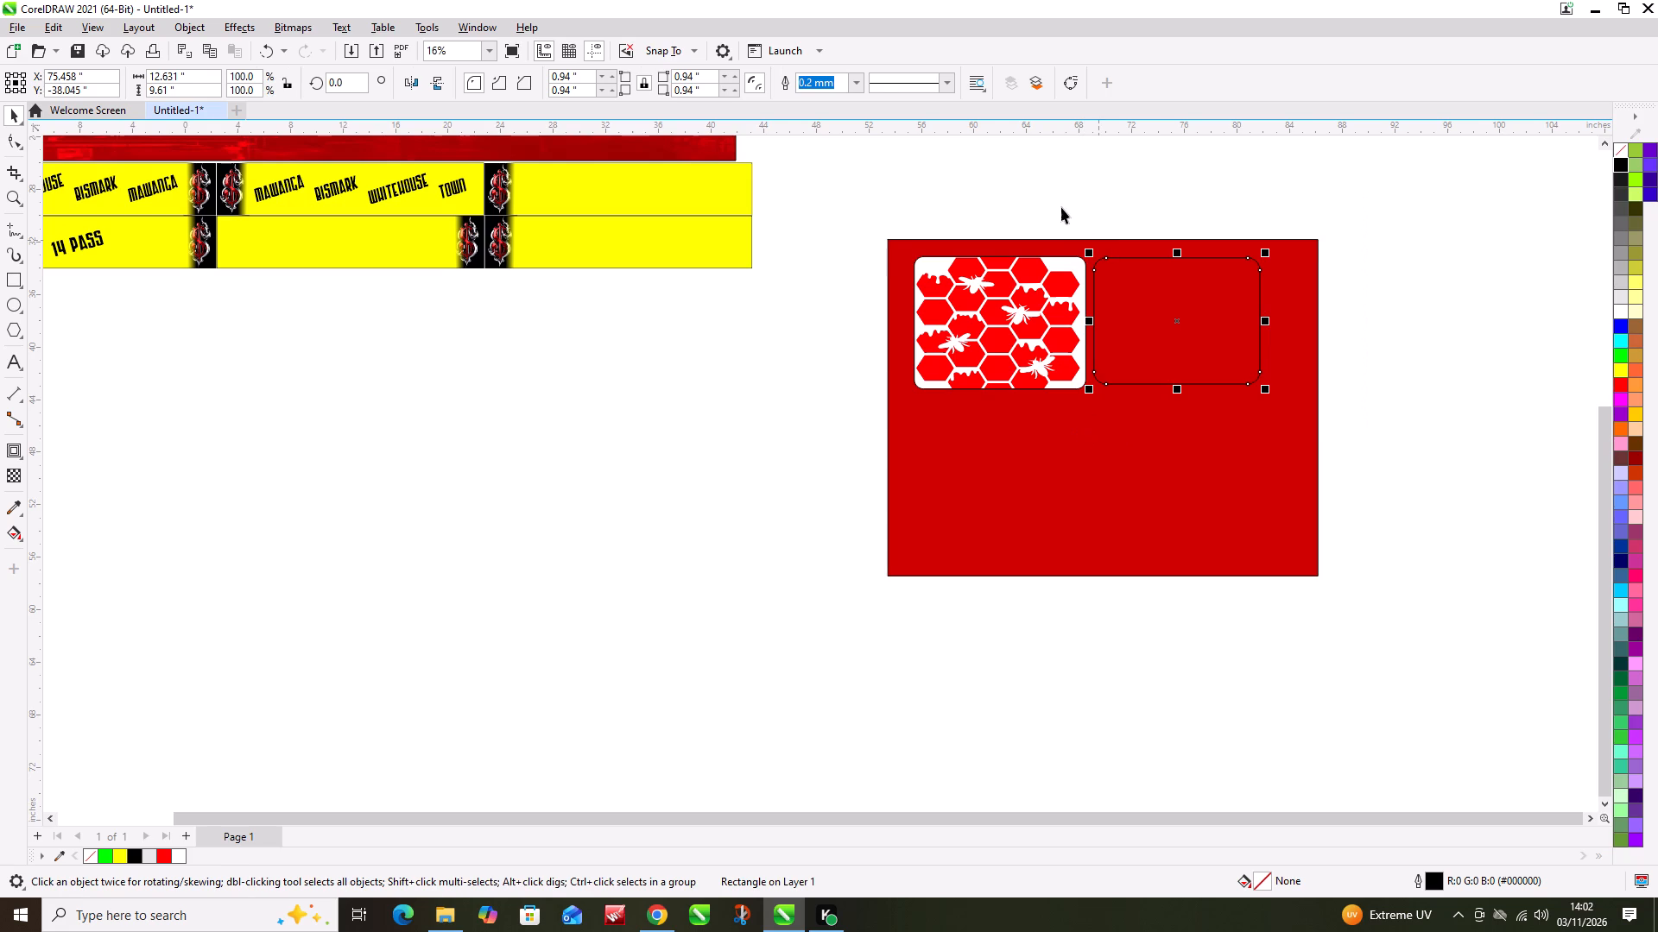
{"action": "scroll", "coordinate": [1131, 325], "scroll_direction": "up", "scroll_amount": 4}
{"action": "left_click_drag", "start_coordinate": [1155, 361], "coordinate": [1135, 361]}
{"action": "scroll", "coordinate": [1068, 338], "scroll_direction": "down", "scroll_amount": 4}
{"action": "scroll", "coordinate": [1289, 555], "scroll_direction": "up", "scroll_amount": 5}
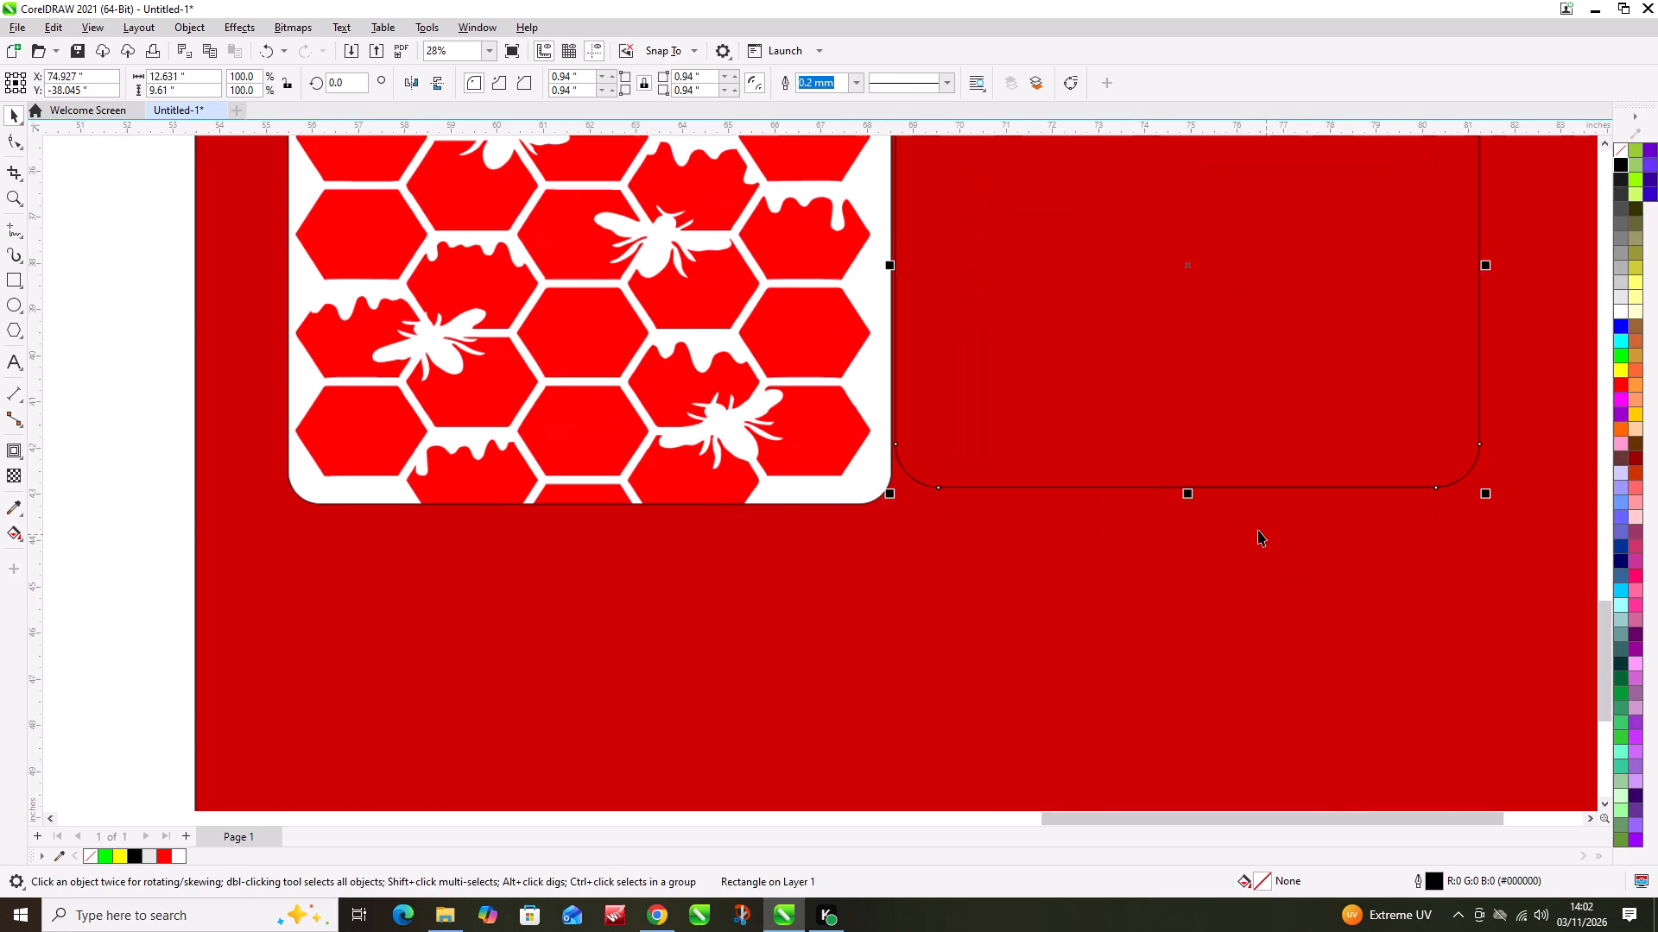
{"action": "left_click_drag", "start_coordinate": [1189, 494], "coordinate": [1190, 508]}
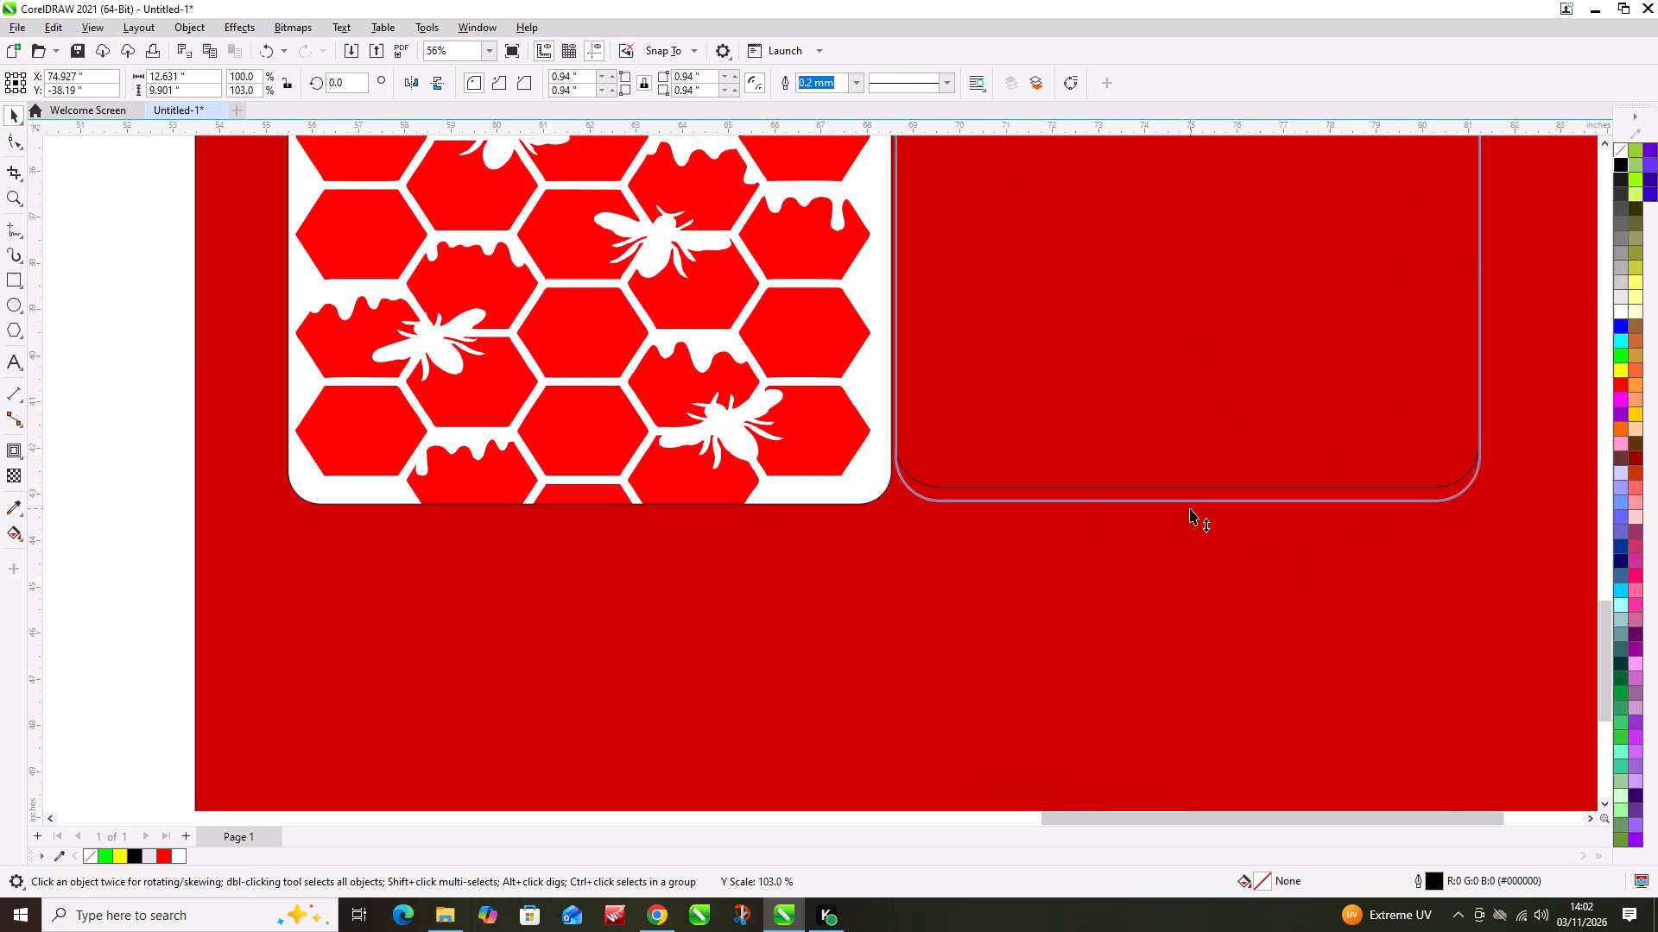
{"action": "left_click_drag", "start_coordinate": [1190, 508], "coordinate": [1187, 506]}
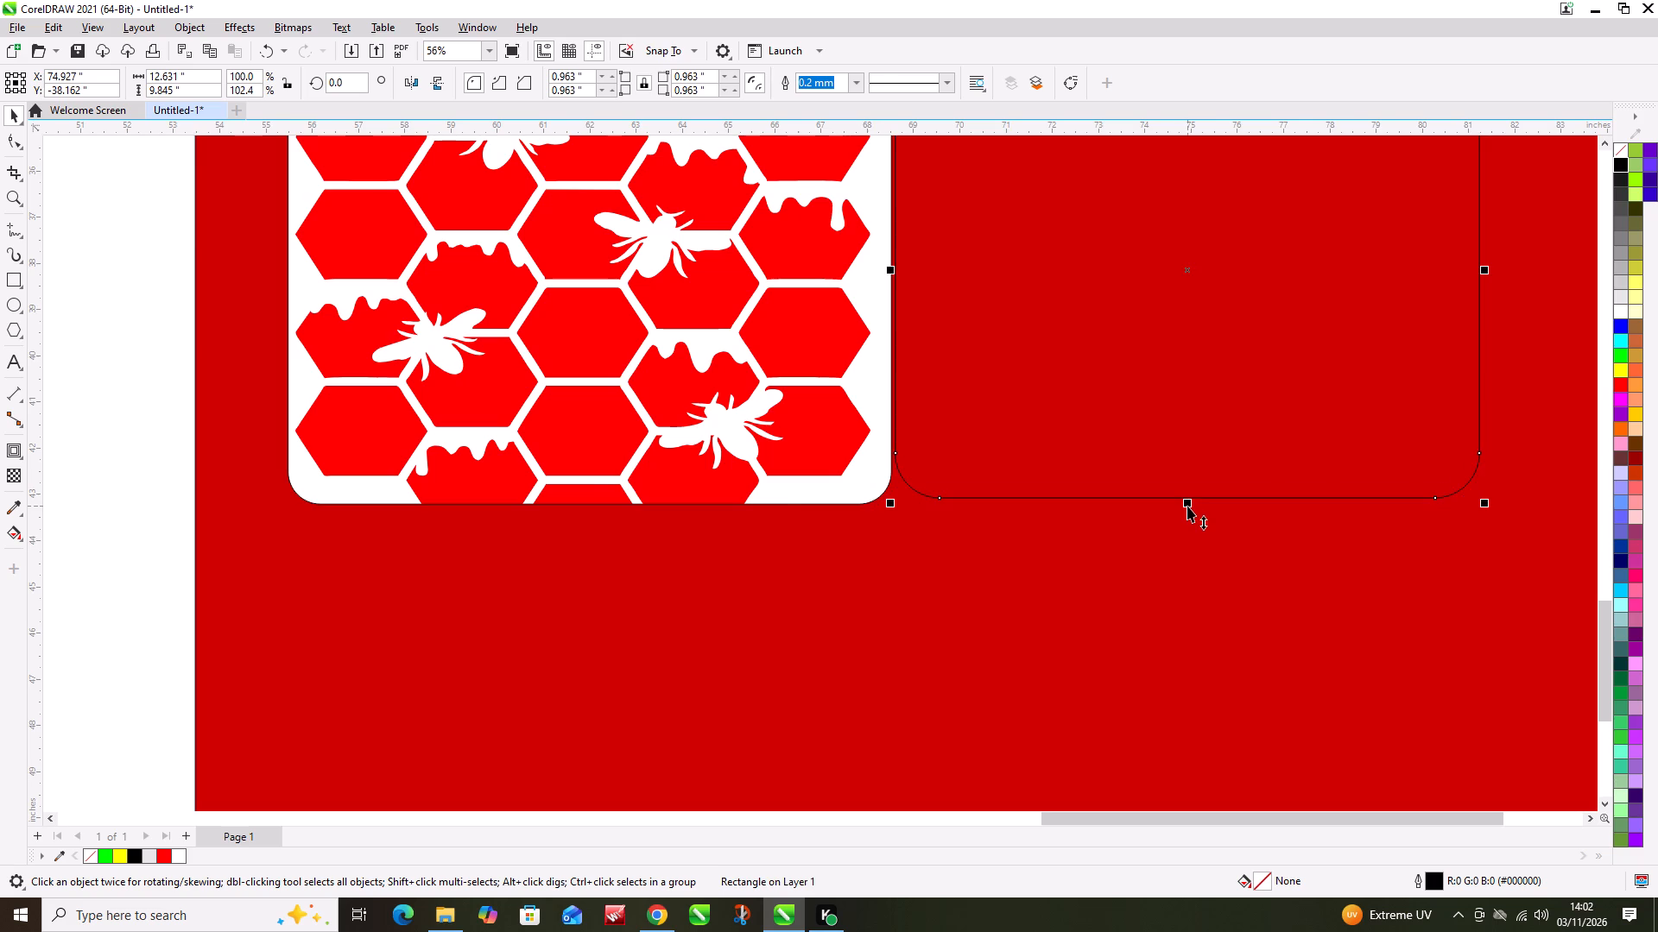
Fill the rounded rectangle beside the honeycomb panel with white.
{"action": "scroll", "coordinate": [1190, 513], "scroll_direction": "down", "scroll_amount": 2}
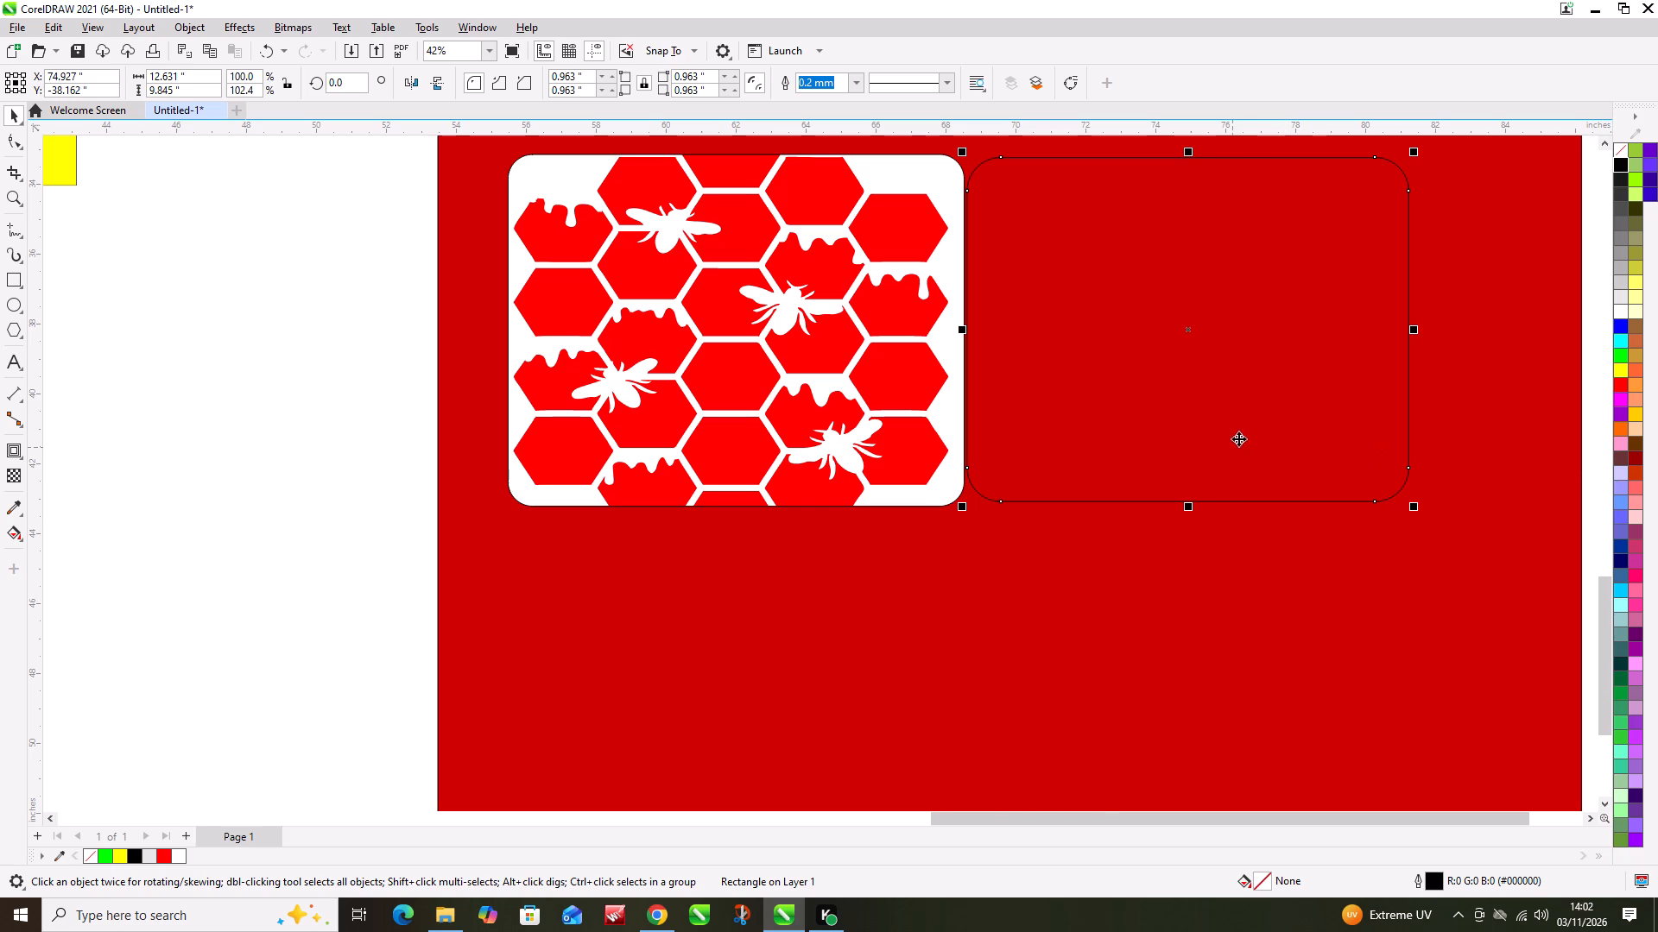
{"action": "left_click", "coordinate": [1617, 310]}
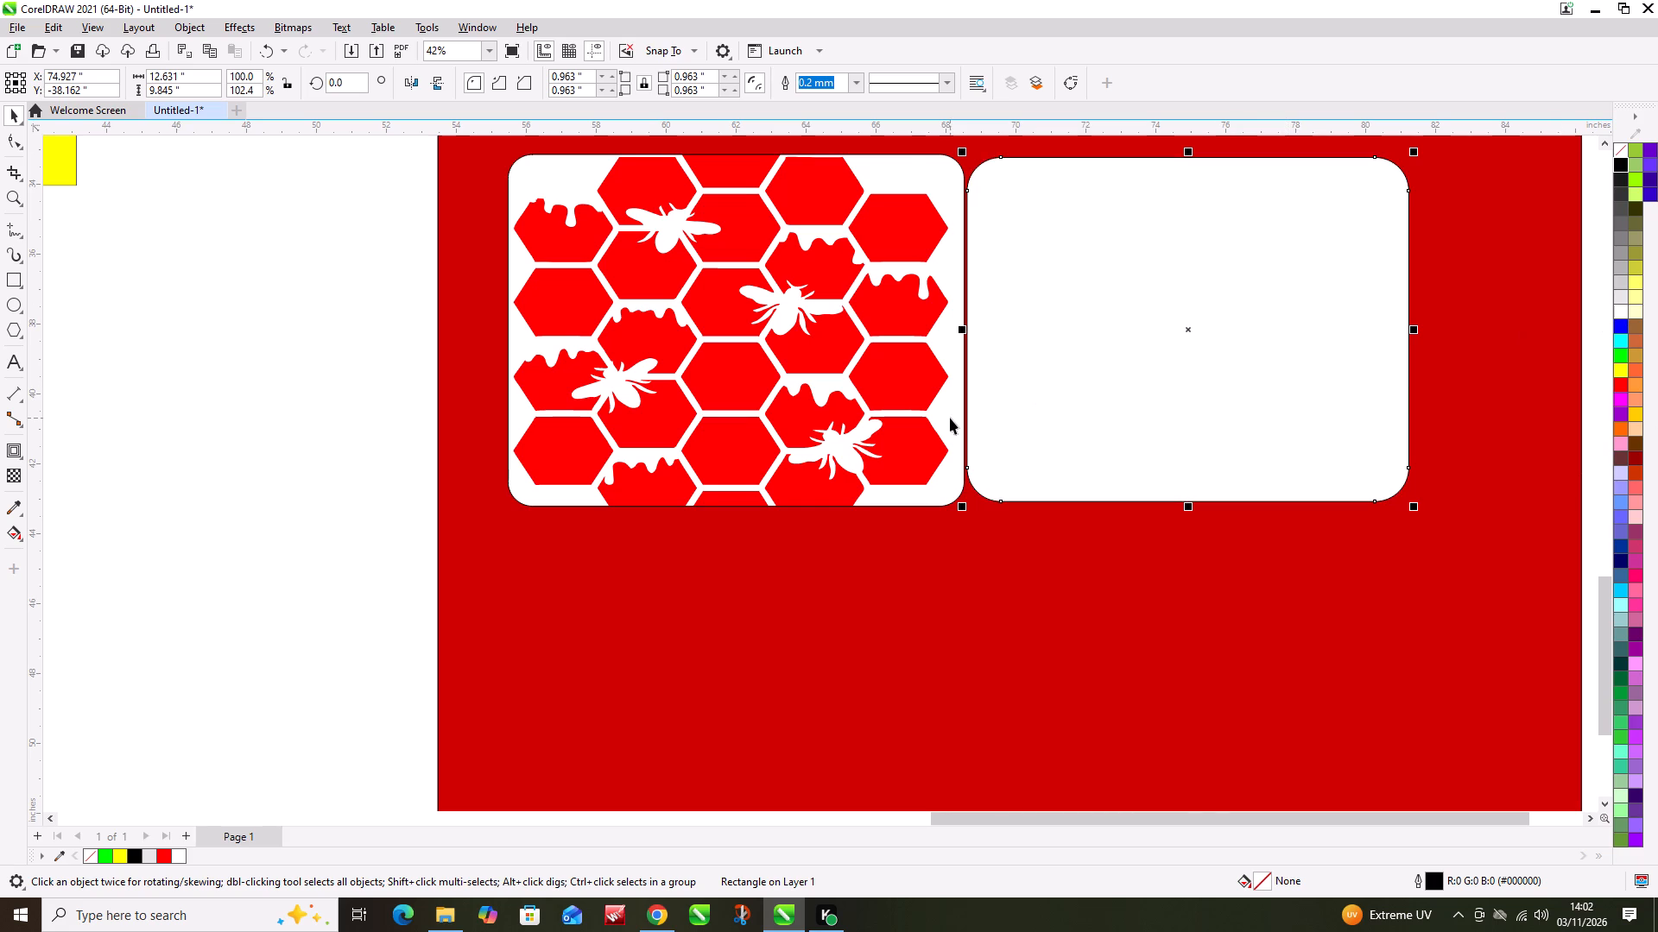
{"action": "left_click", "coordinate": [14, 114]}
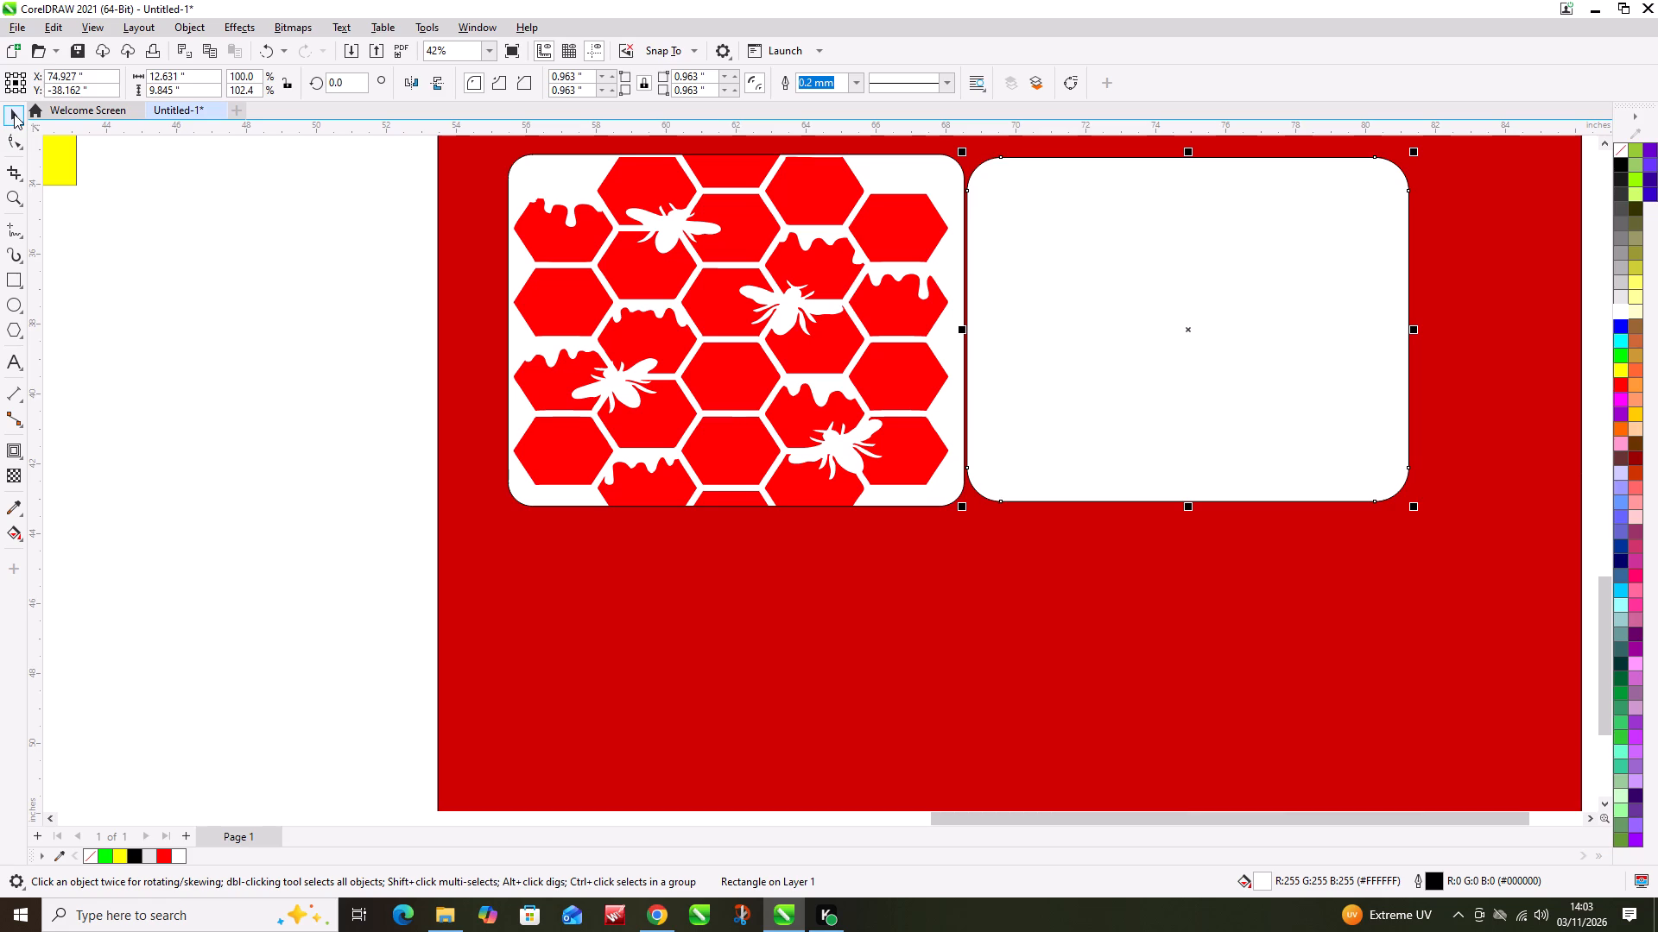
{"action": "left_click", "coordinate": [193, 406]}
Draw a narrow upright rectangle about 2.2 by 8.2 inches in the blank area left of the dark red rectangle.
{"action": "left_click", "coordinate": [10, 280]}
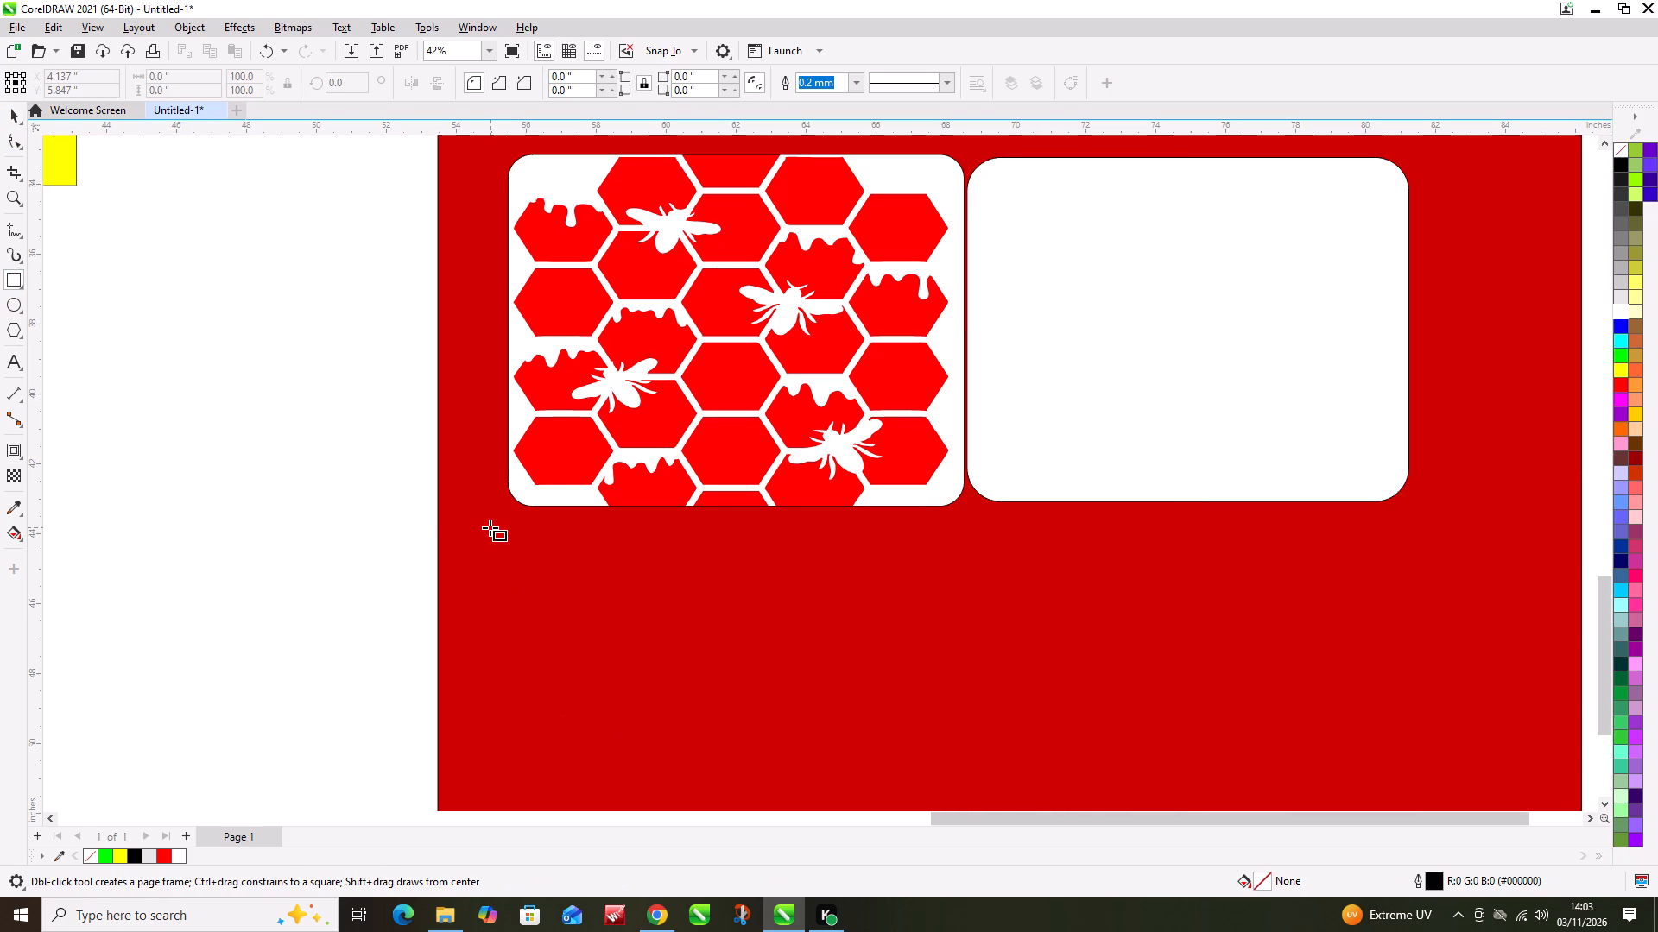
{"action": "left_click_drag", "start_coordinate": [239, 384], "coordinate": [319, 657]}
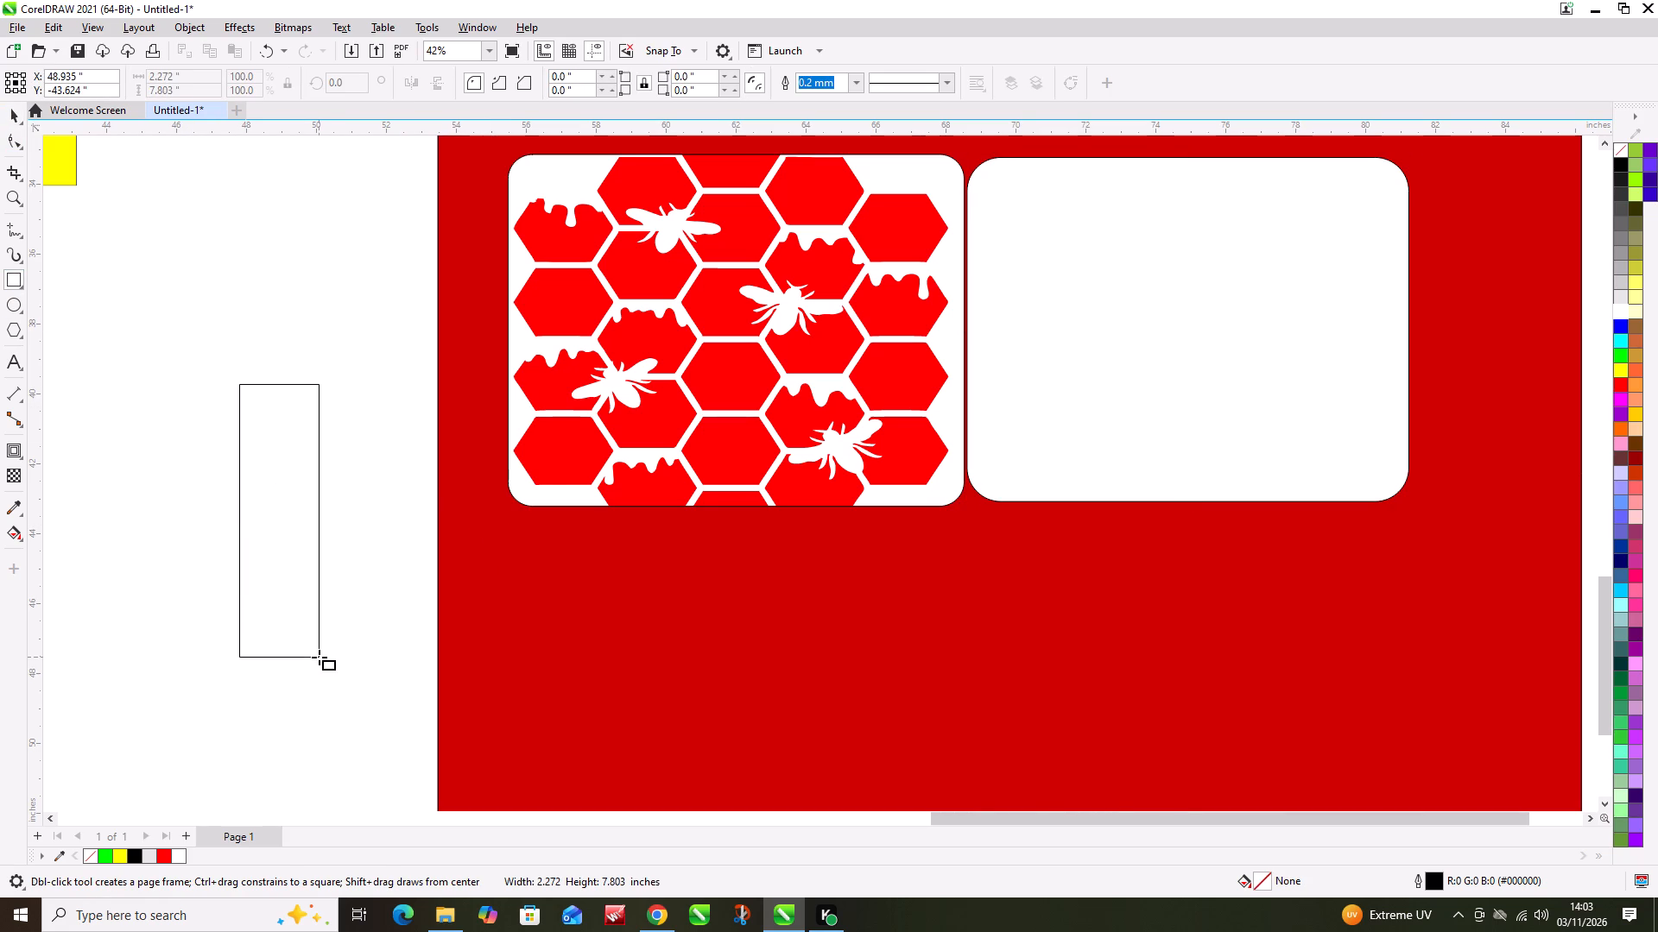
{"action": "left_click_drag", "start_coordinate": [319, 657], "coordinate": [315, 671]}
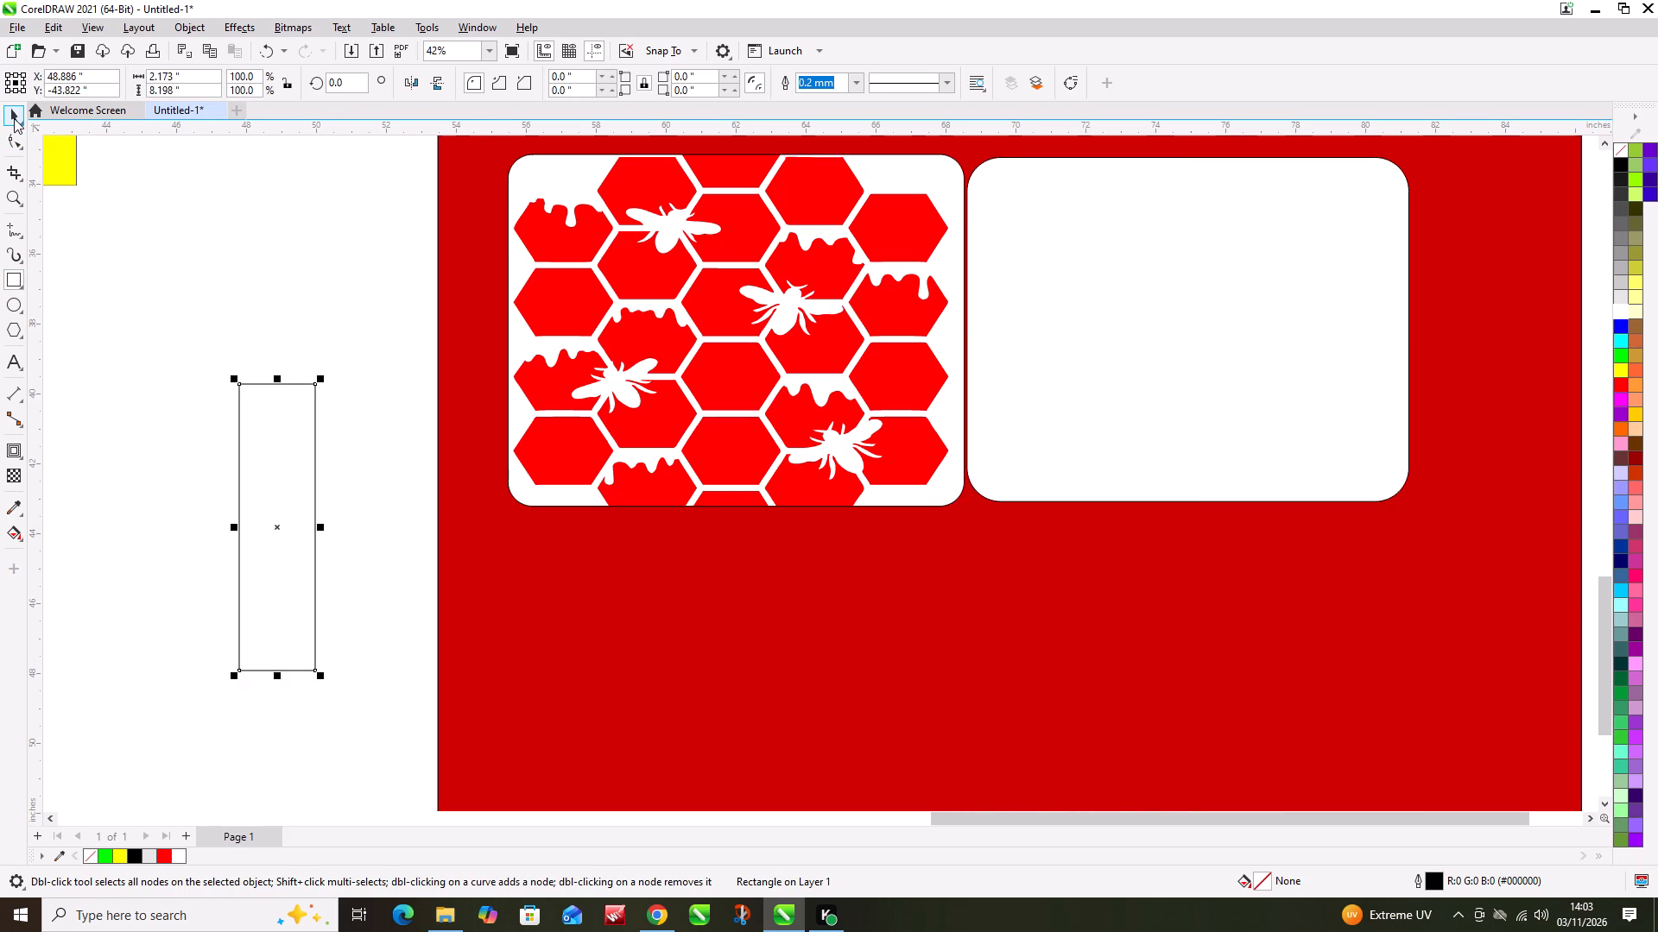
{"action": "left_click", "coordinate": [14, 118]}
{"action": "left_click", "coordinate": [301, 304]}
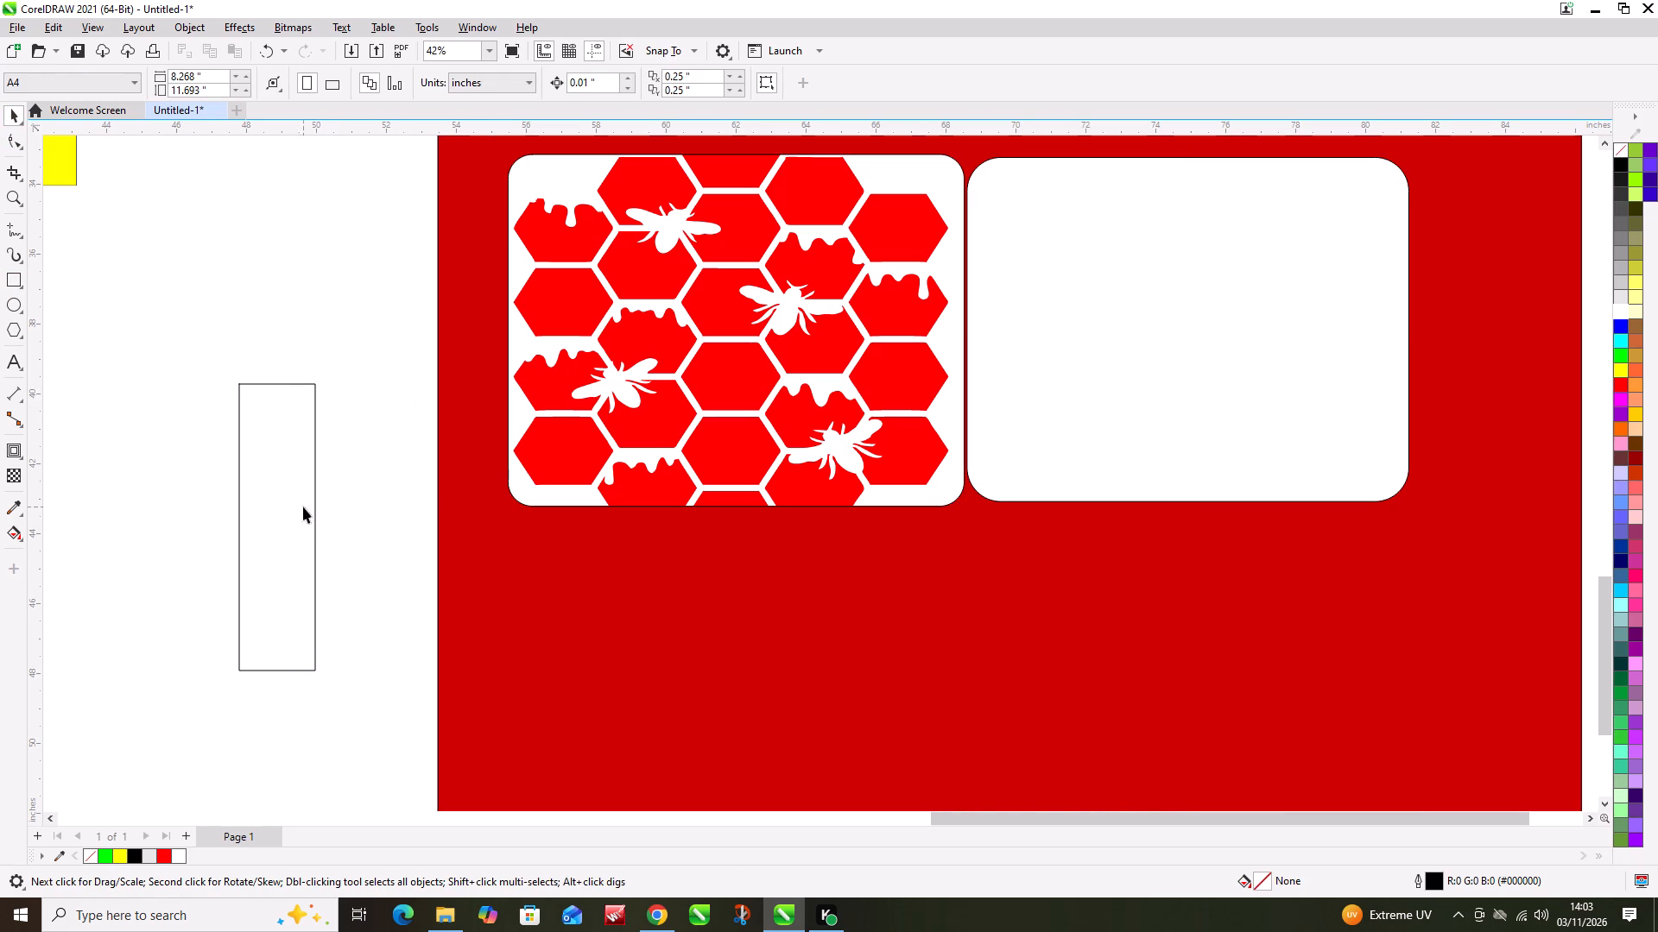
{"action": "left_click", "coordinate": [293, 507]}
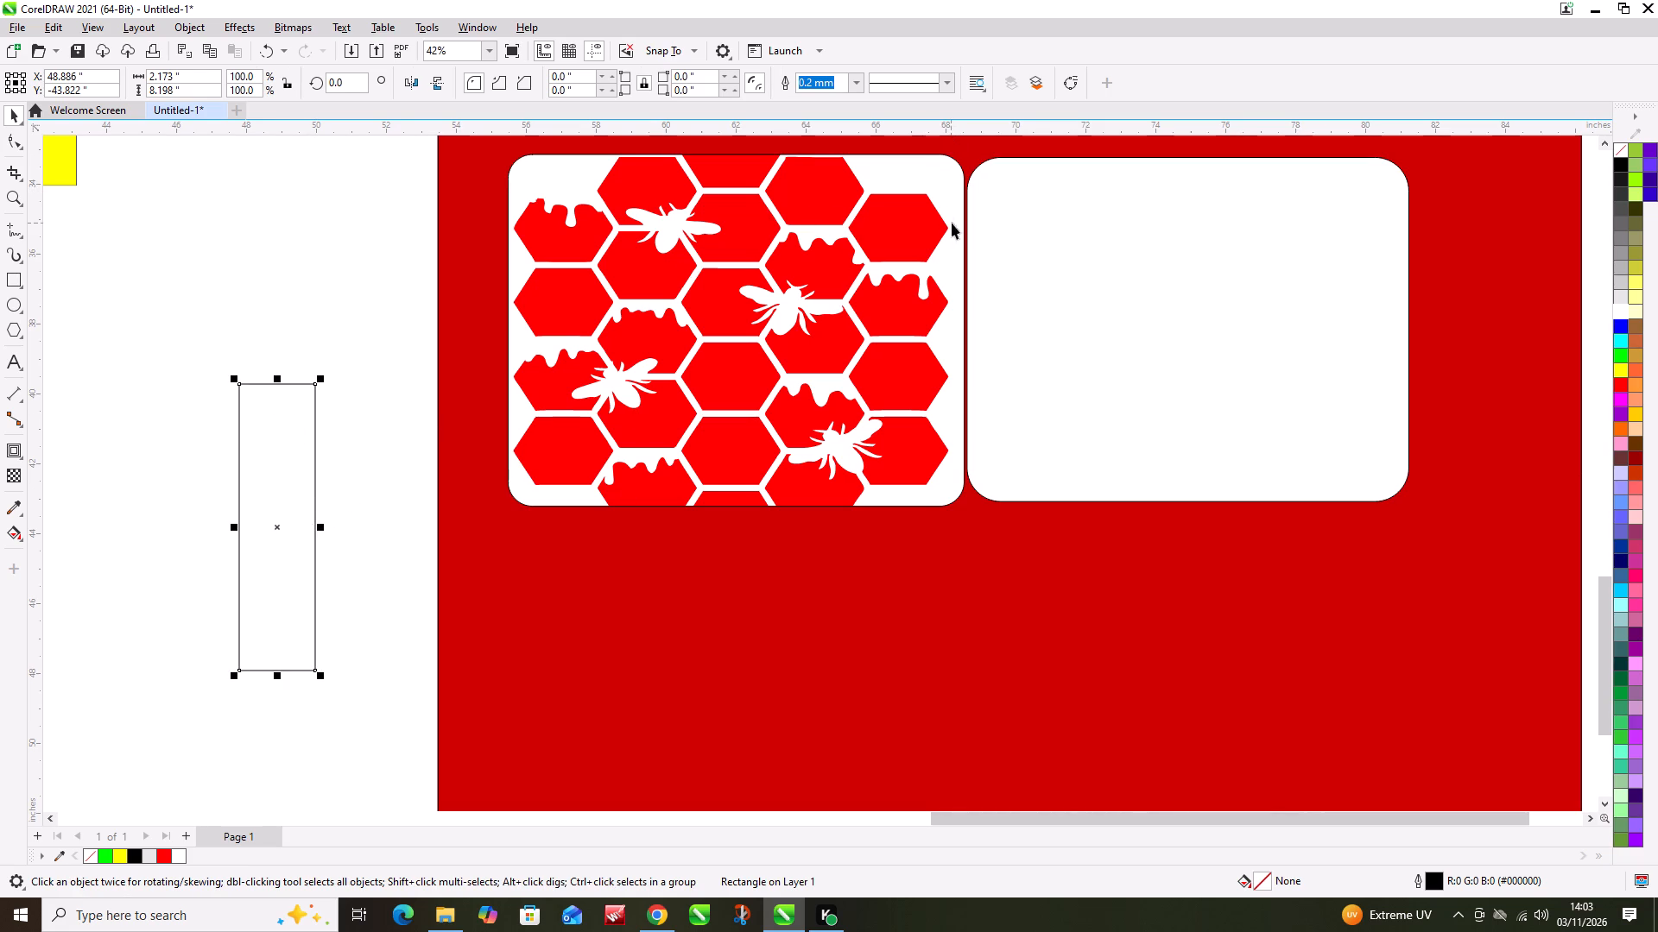
Change the honeycomb panel's background fill to black.
{"action": "left_click", "coordinate": [945, 338]}
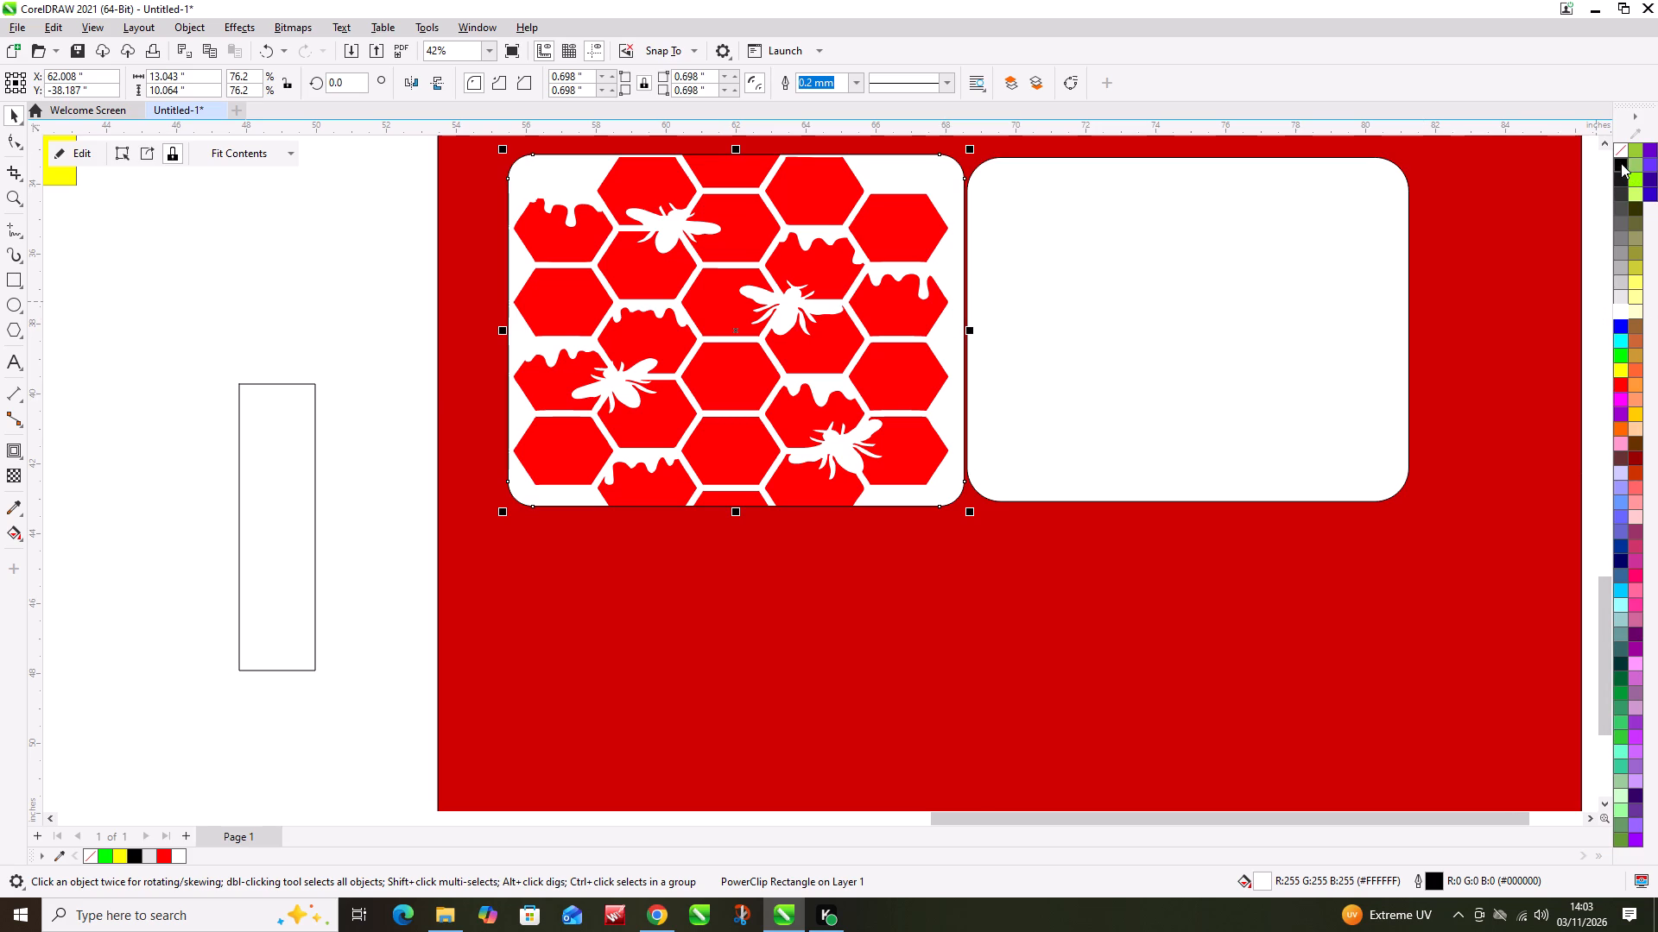
{"action": "left_click", "coordinate": [1621, 163]}
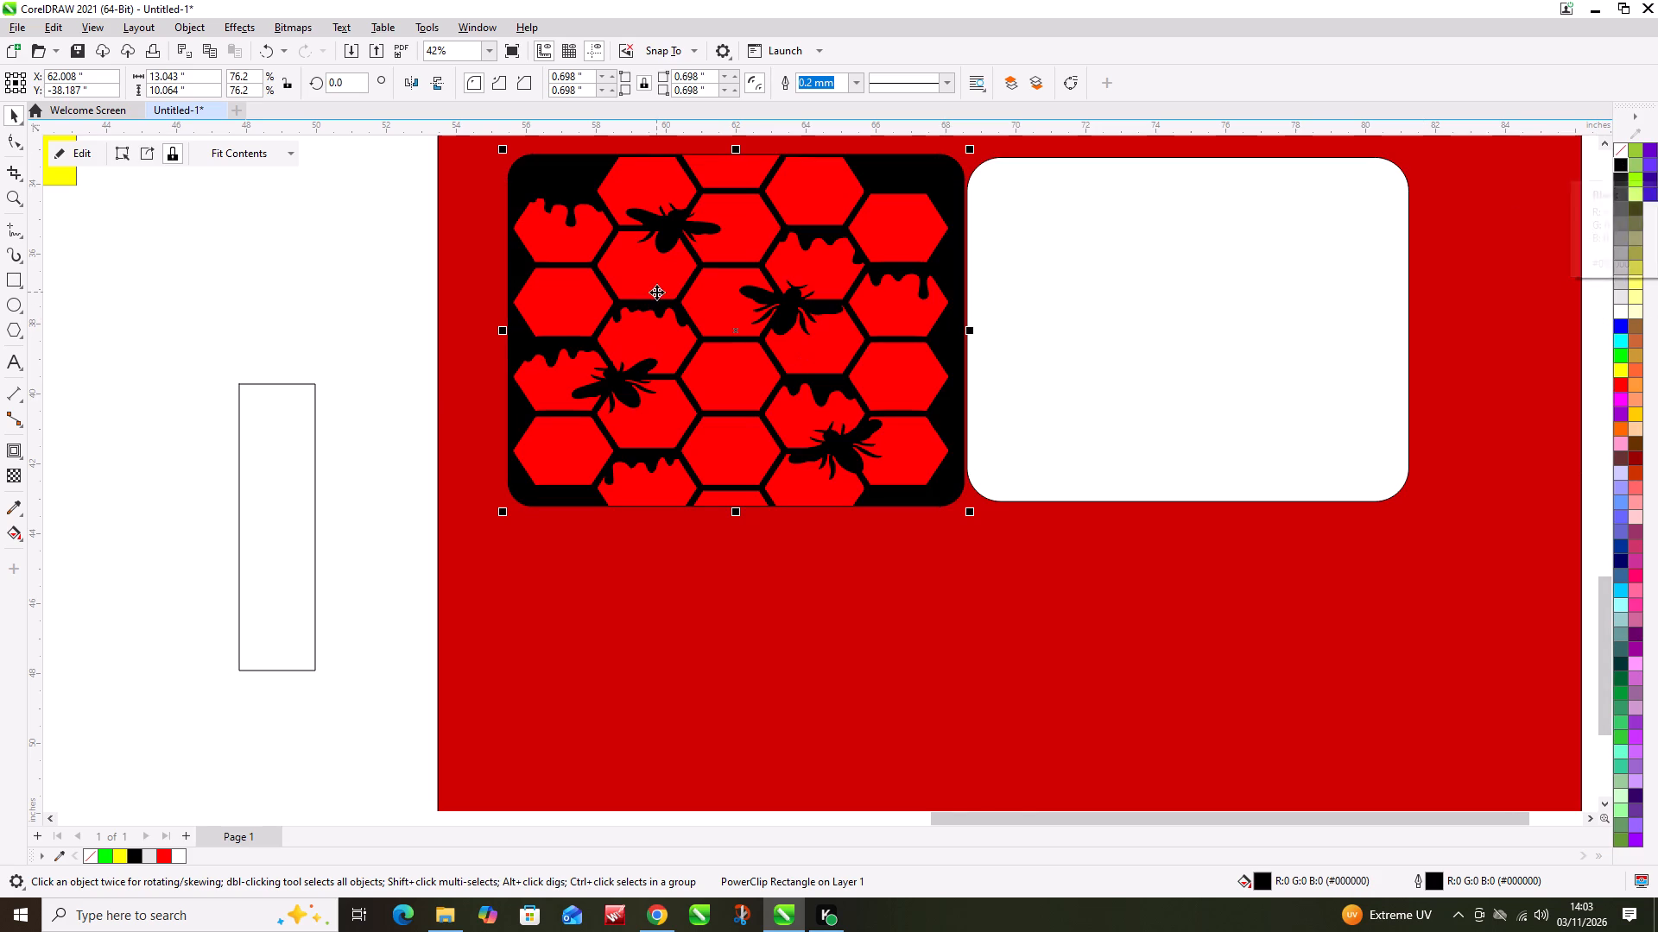
{"action": "left_click", "coordinate": [192, 300]}
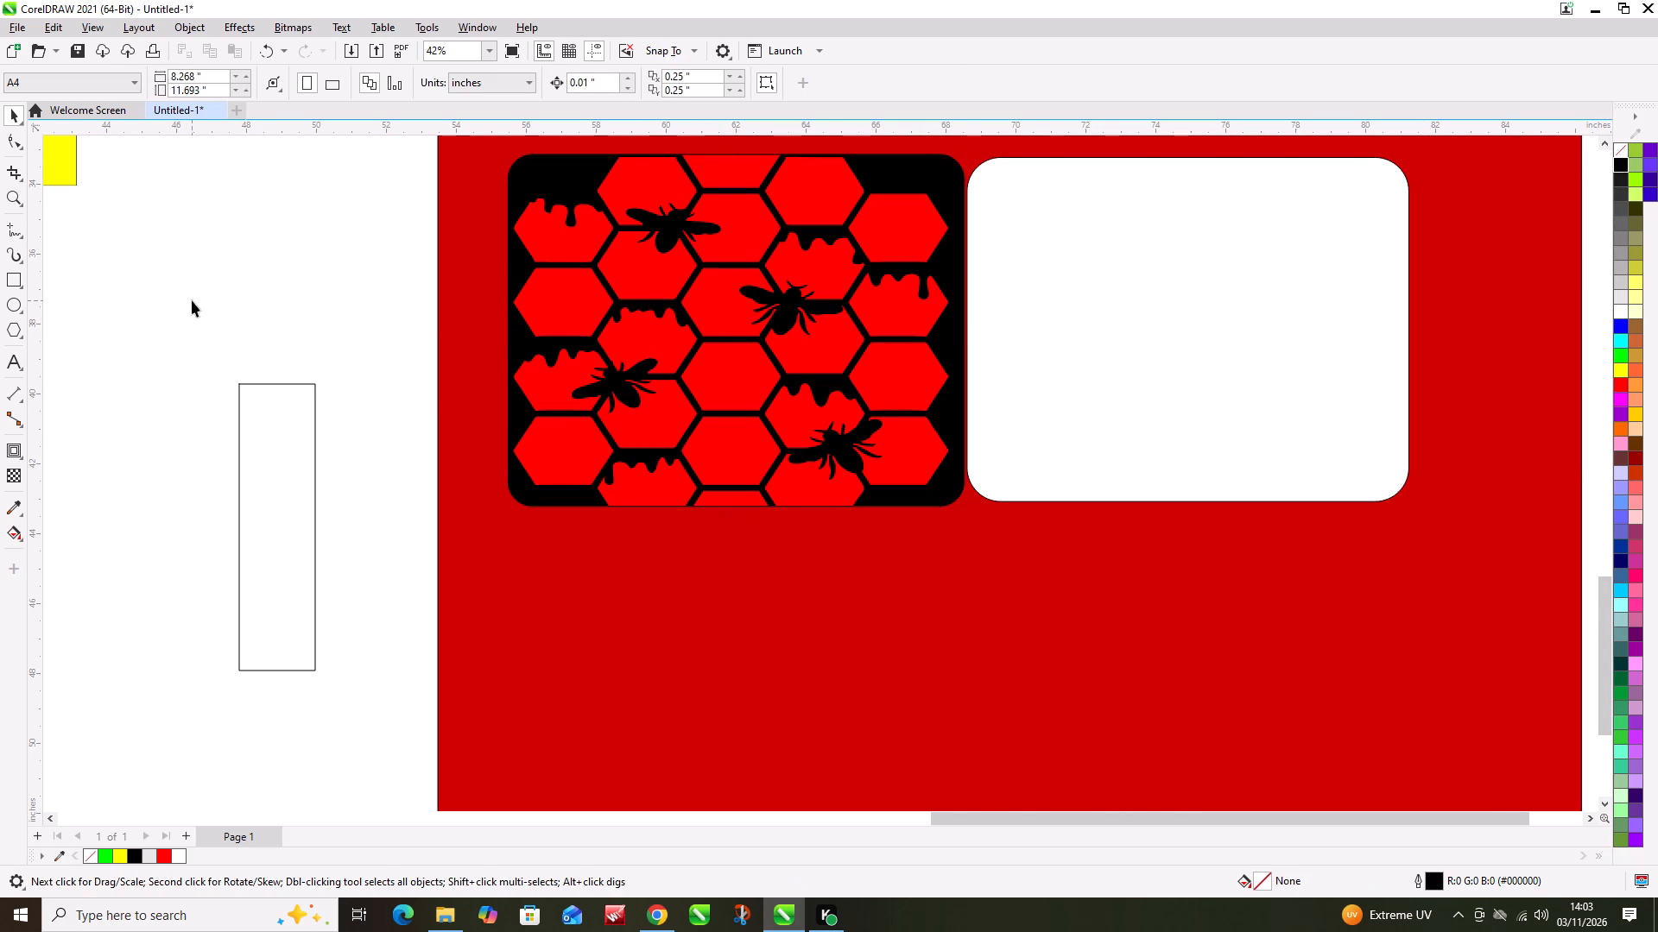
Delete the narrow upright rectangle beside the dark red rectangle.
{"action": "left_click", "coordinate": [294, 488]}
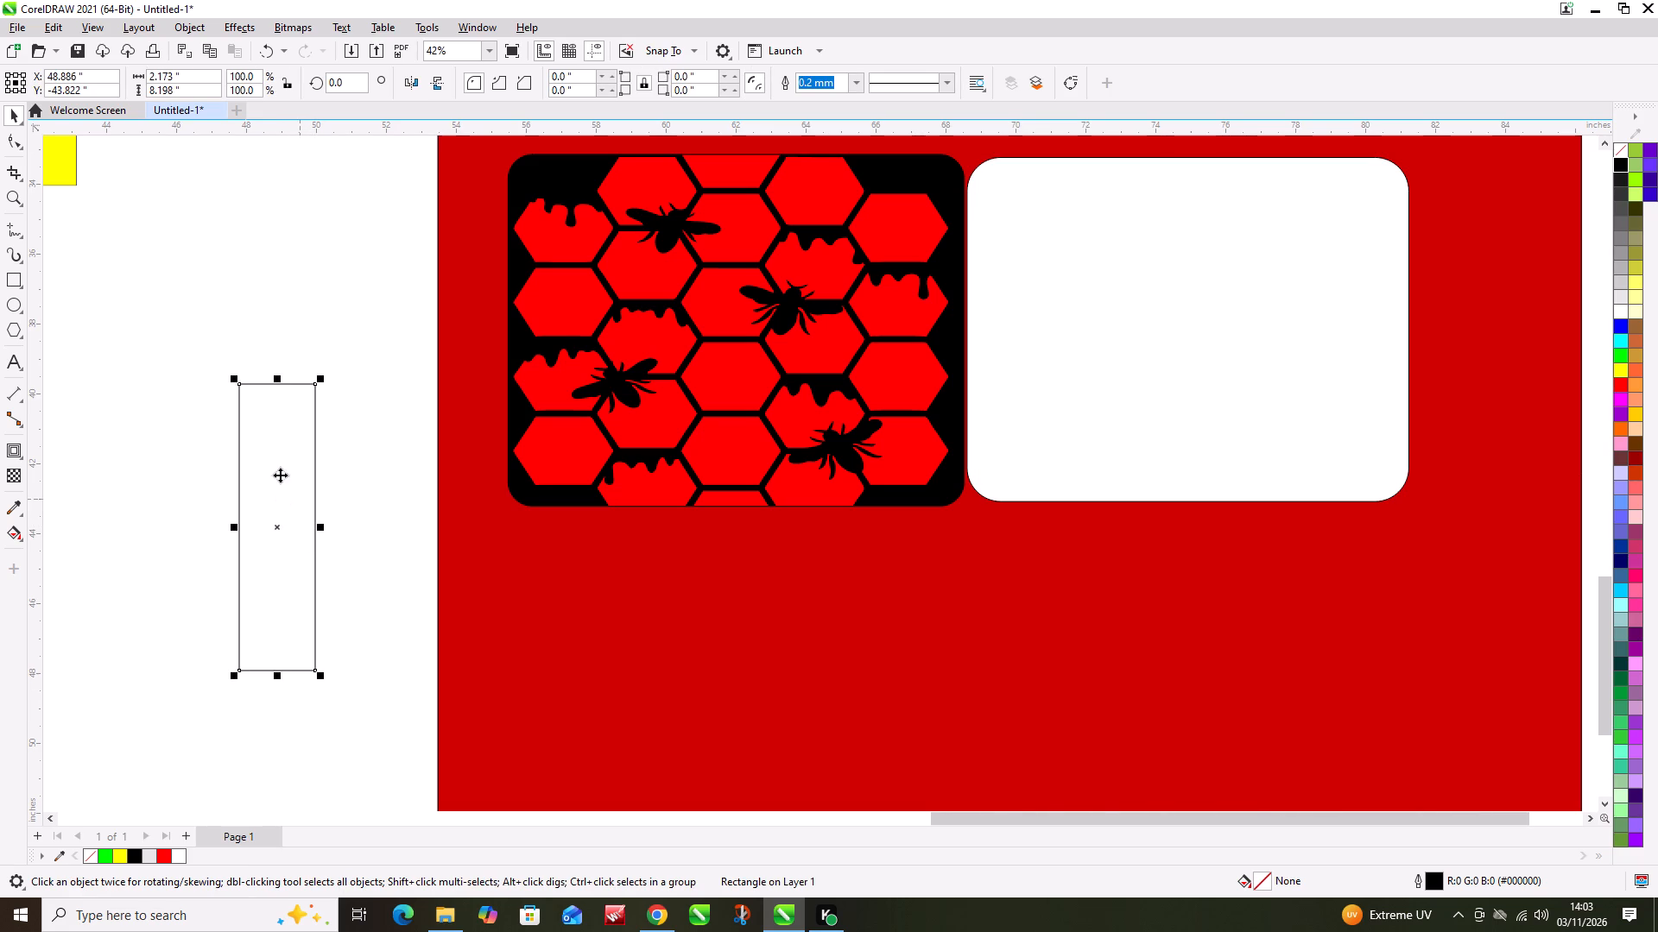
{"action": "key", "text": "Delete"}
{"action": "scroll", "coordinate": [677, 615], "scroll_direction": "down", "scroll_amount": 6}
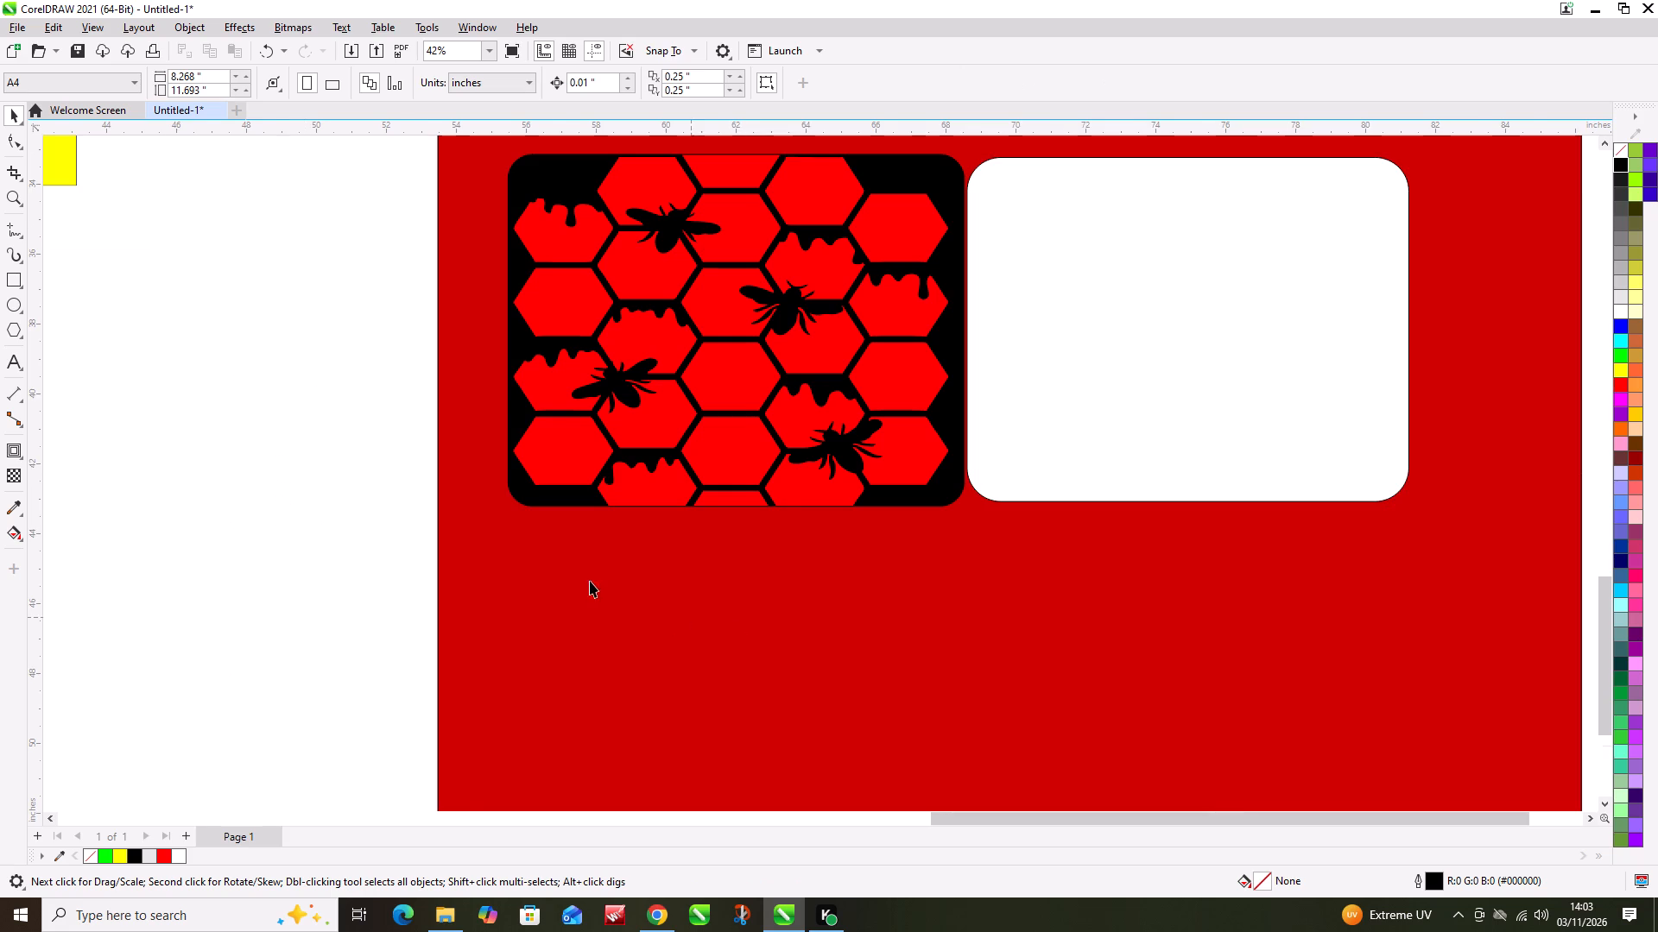
Delete the white rounded rectangle beside the honeycomb panel.
{"action": "left_click", "coordinate": [791, 423]}
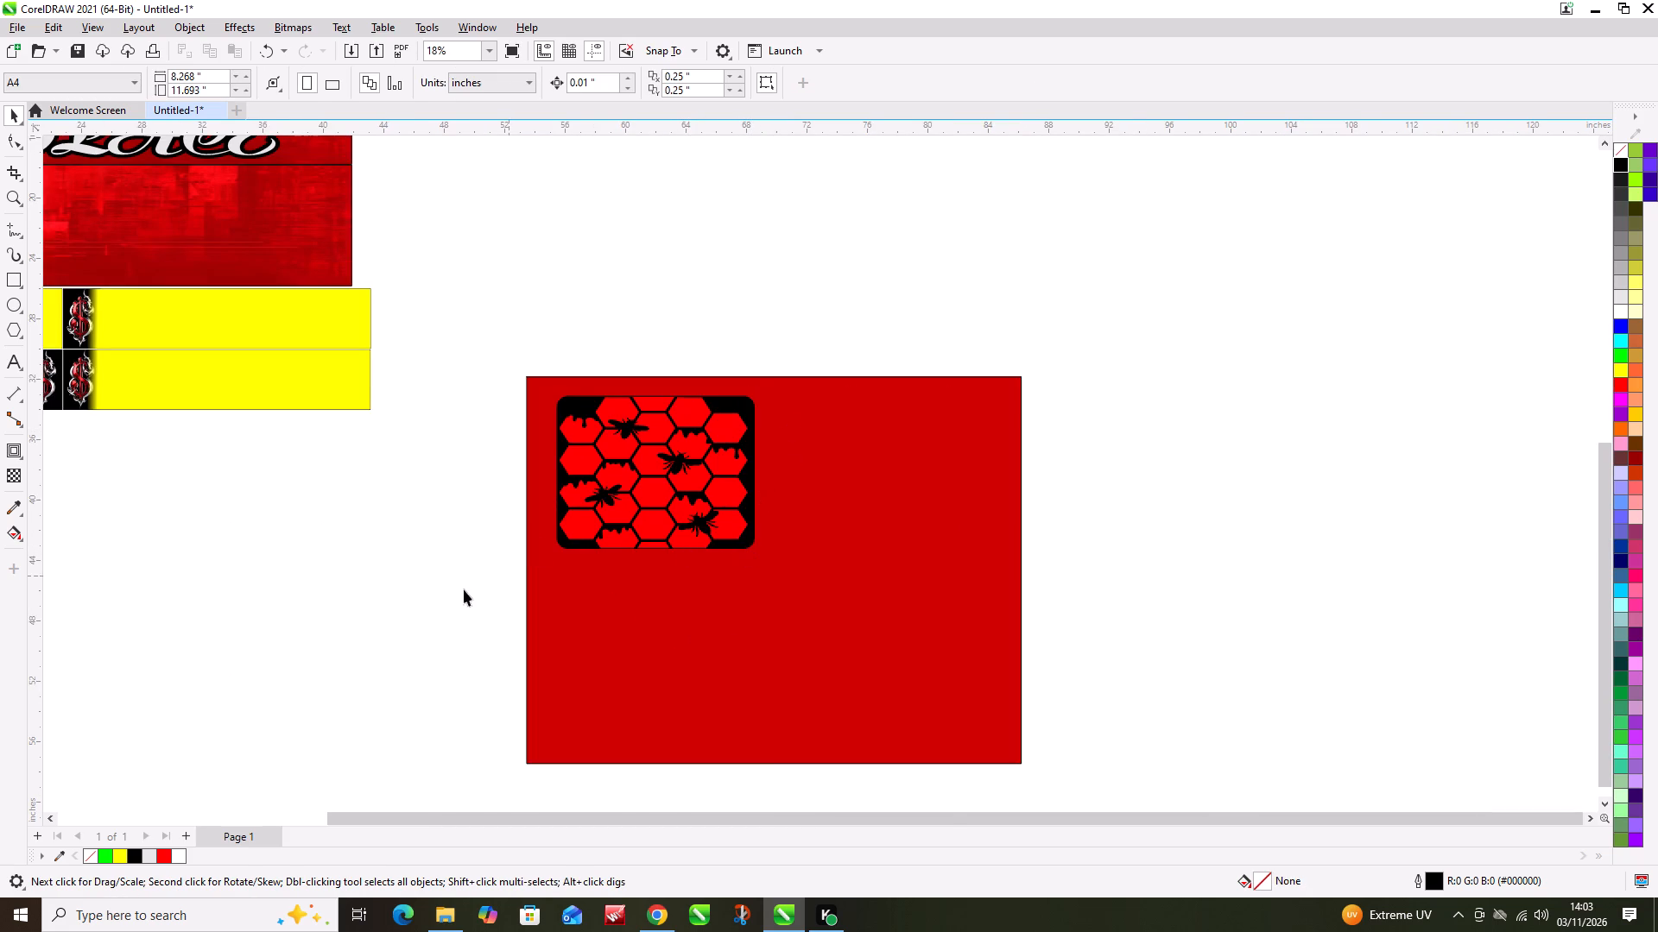
Shrink the dark red rectangle around the honeycomb panel to about 16.4 by 13.6 inches.
{"action": "scroll", "coordinate": [851, 288], "scroll_direction": "down", "scroll_amount": 3}
{"action": "scroll", "coordinate": [1022, 333], "scroll_direction": "down", "scroll_amount": 2}
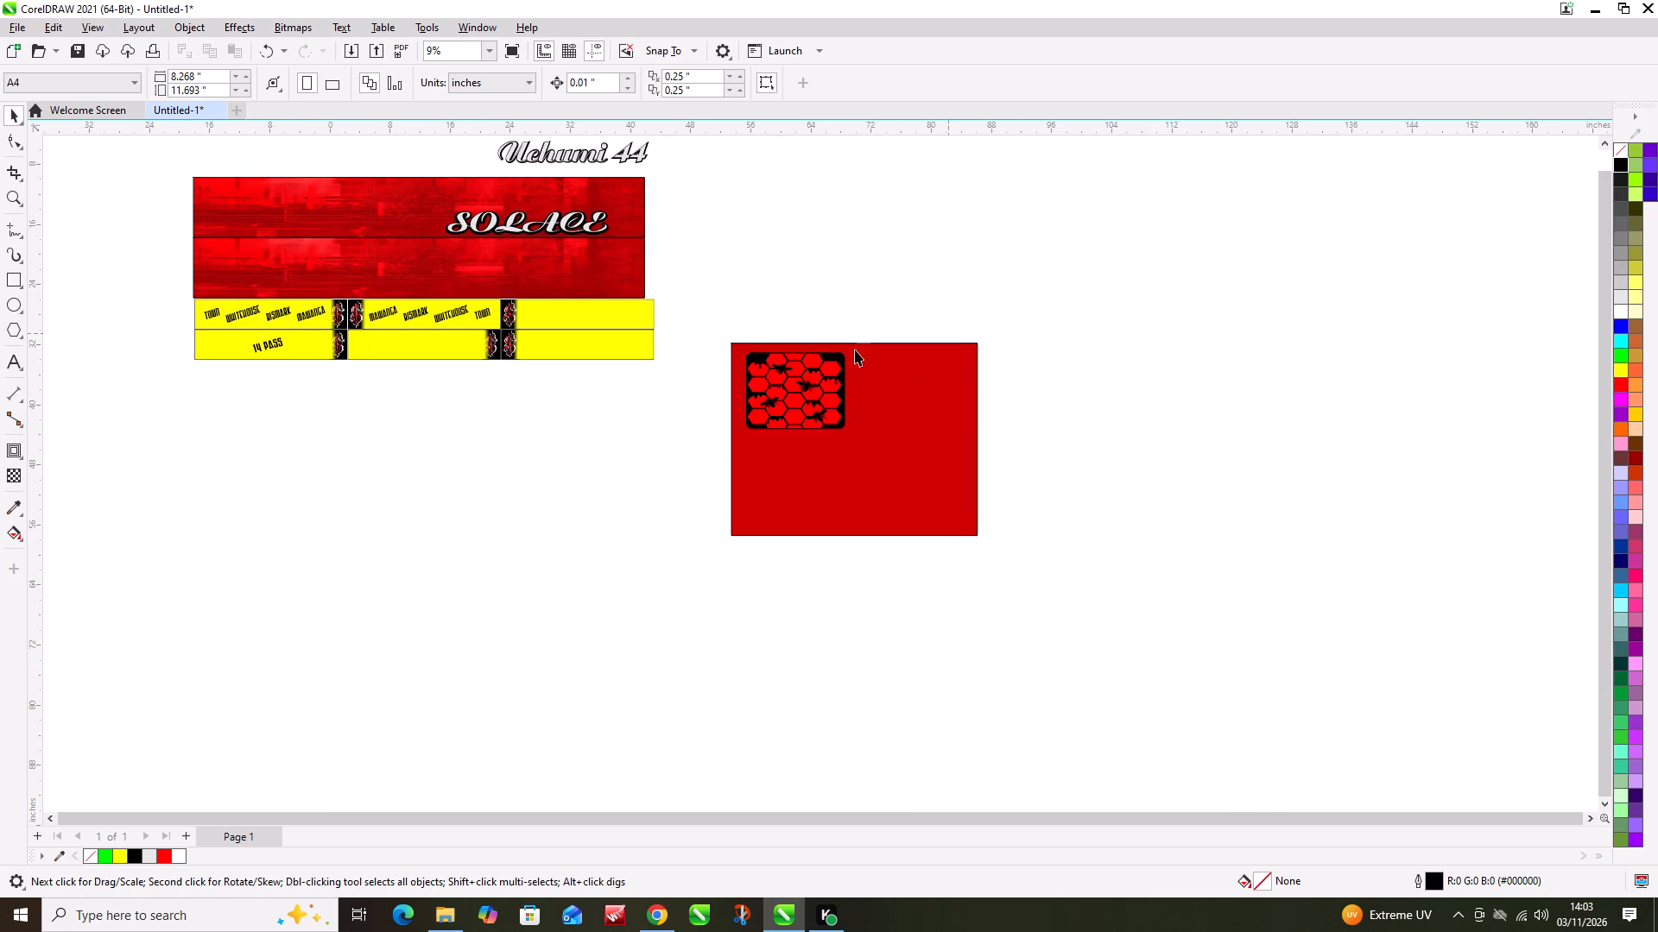
{"action": "scroll", "coordinate": [820, 365], "scroll_direction": "up", "scroll_amount": 5}
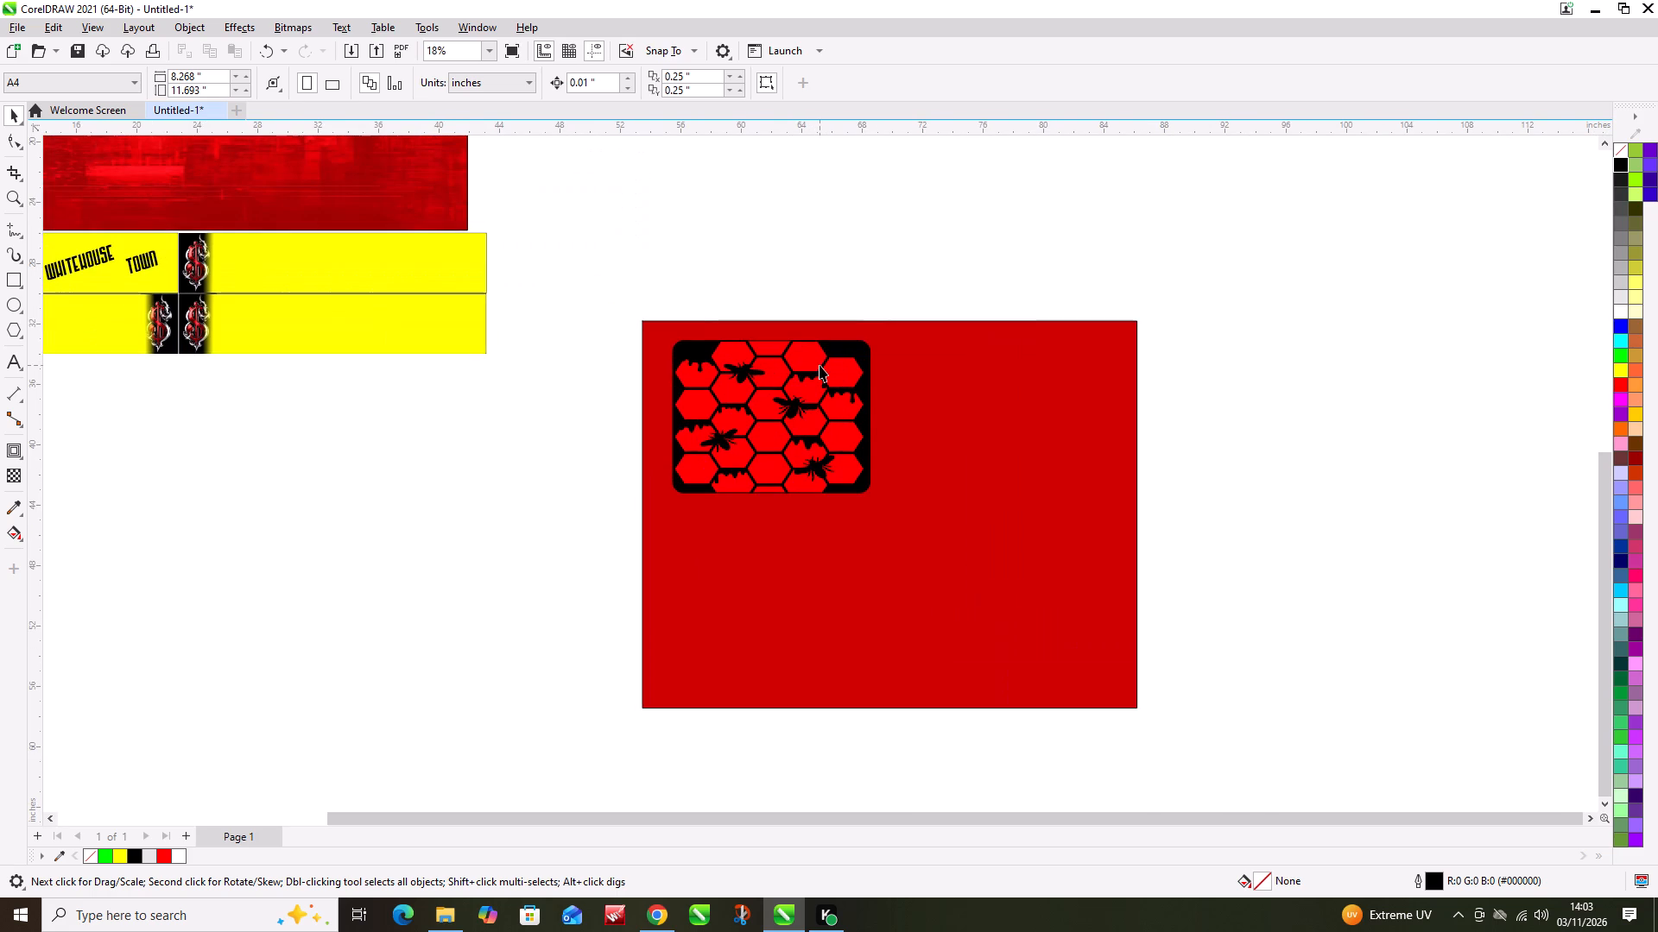
{"action": "scroll", "coordinate": [978, 375], "scroll_direction": "down", "scroll_amount": 5}
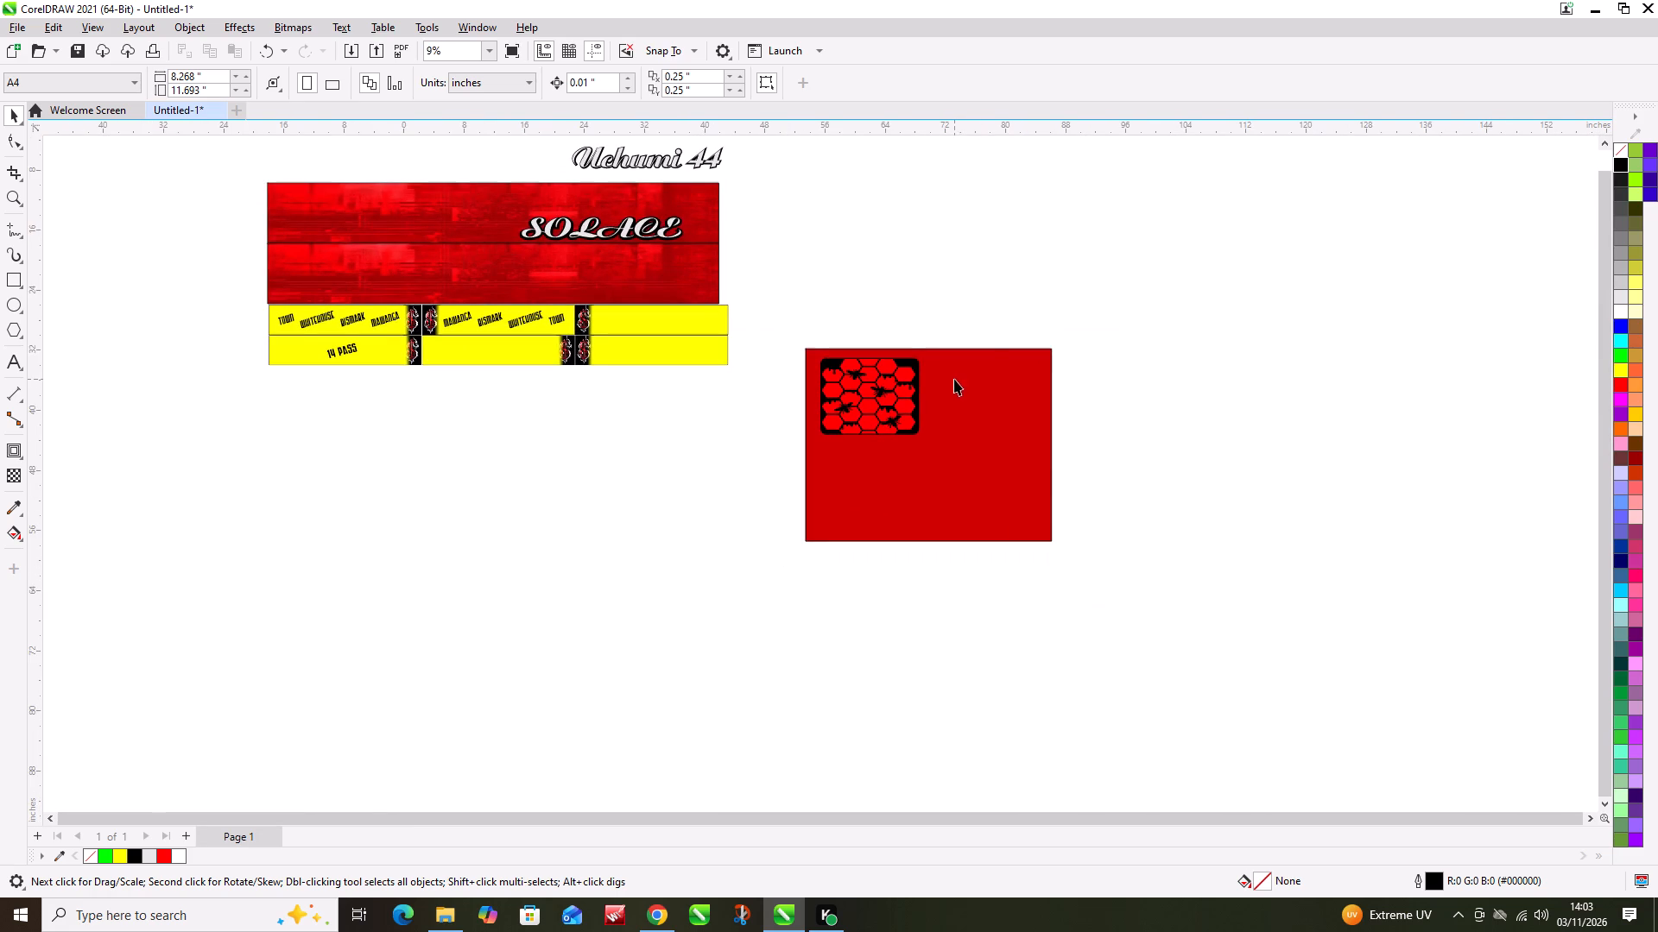
{"action": "left_click", "coordinate": [985, 408]}
{"action": "left_click_drag", "start_coordinate": [1058, 446], "coordinate": [1025, 446]}
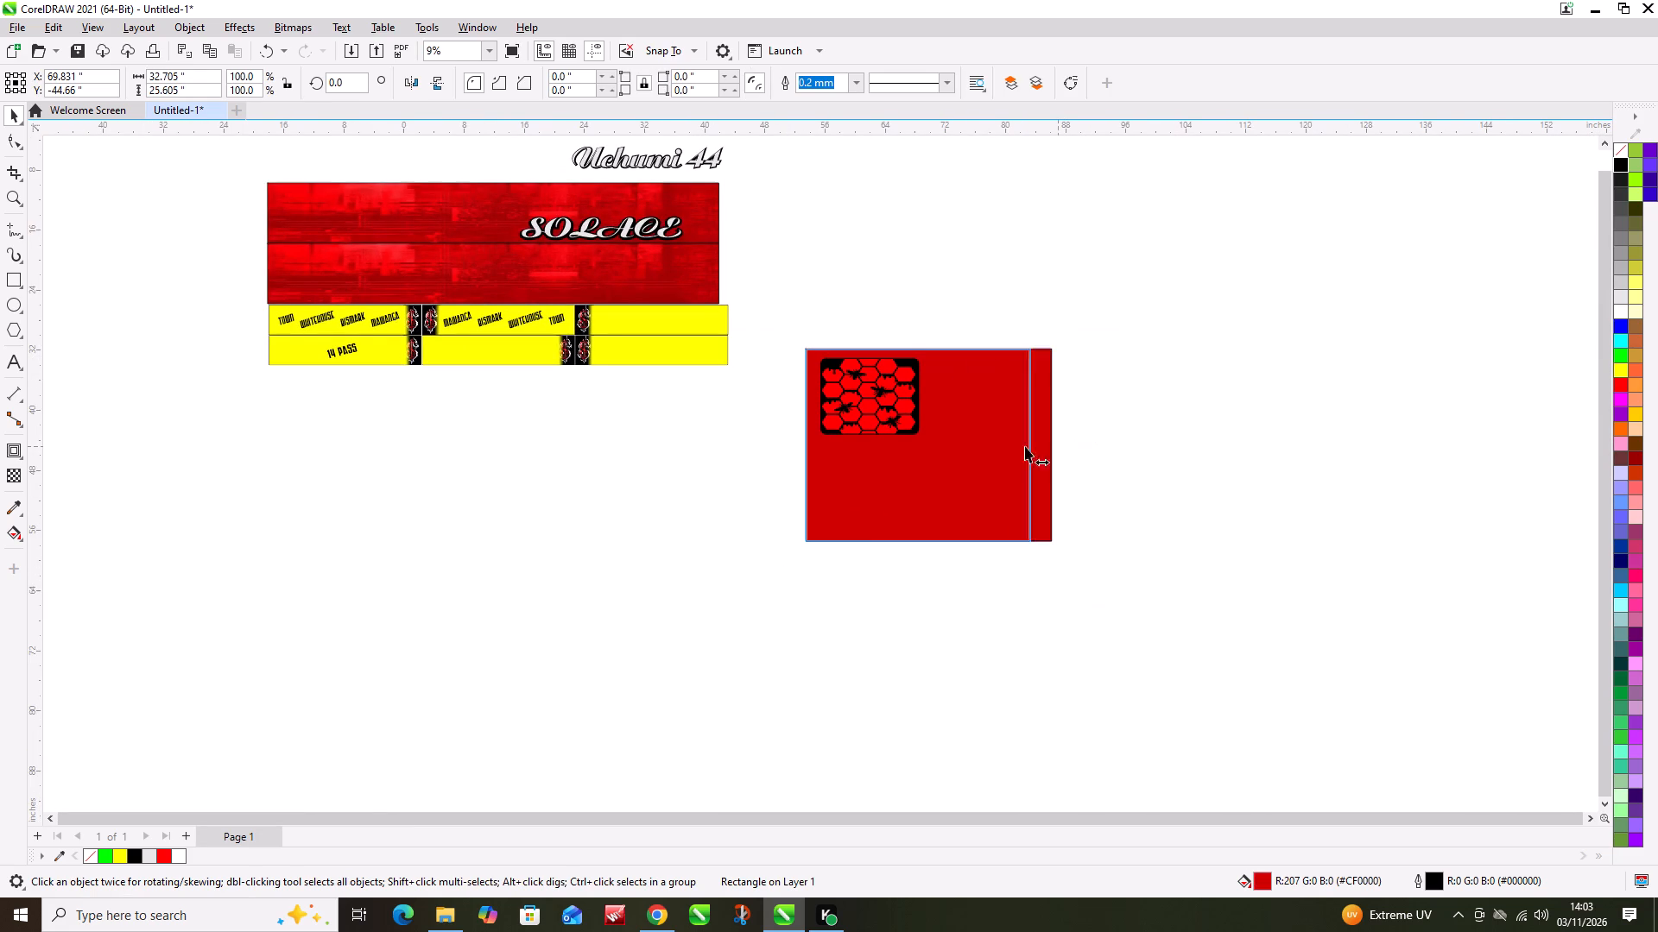
{"action": "left_click_drag", "start_coordinate": [1025, 446], "coordinate": [937, 446]}
{"action": "left_click_drag", "start_coordinate": [864, 544], "coordinate": [865, 523]}
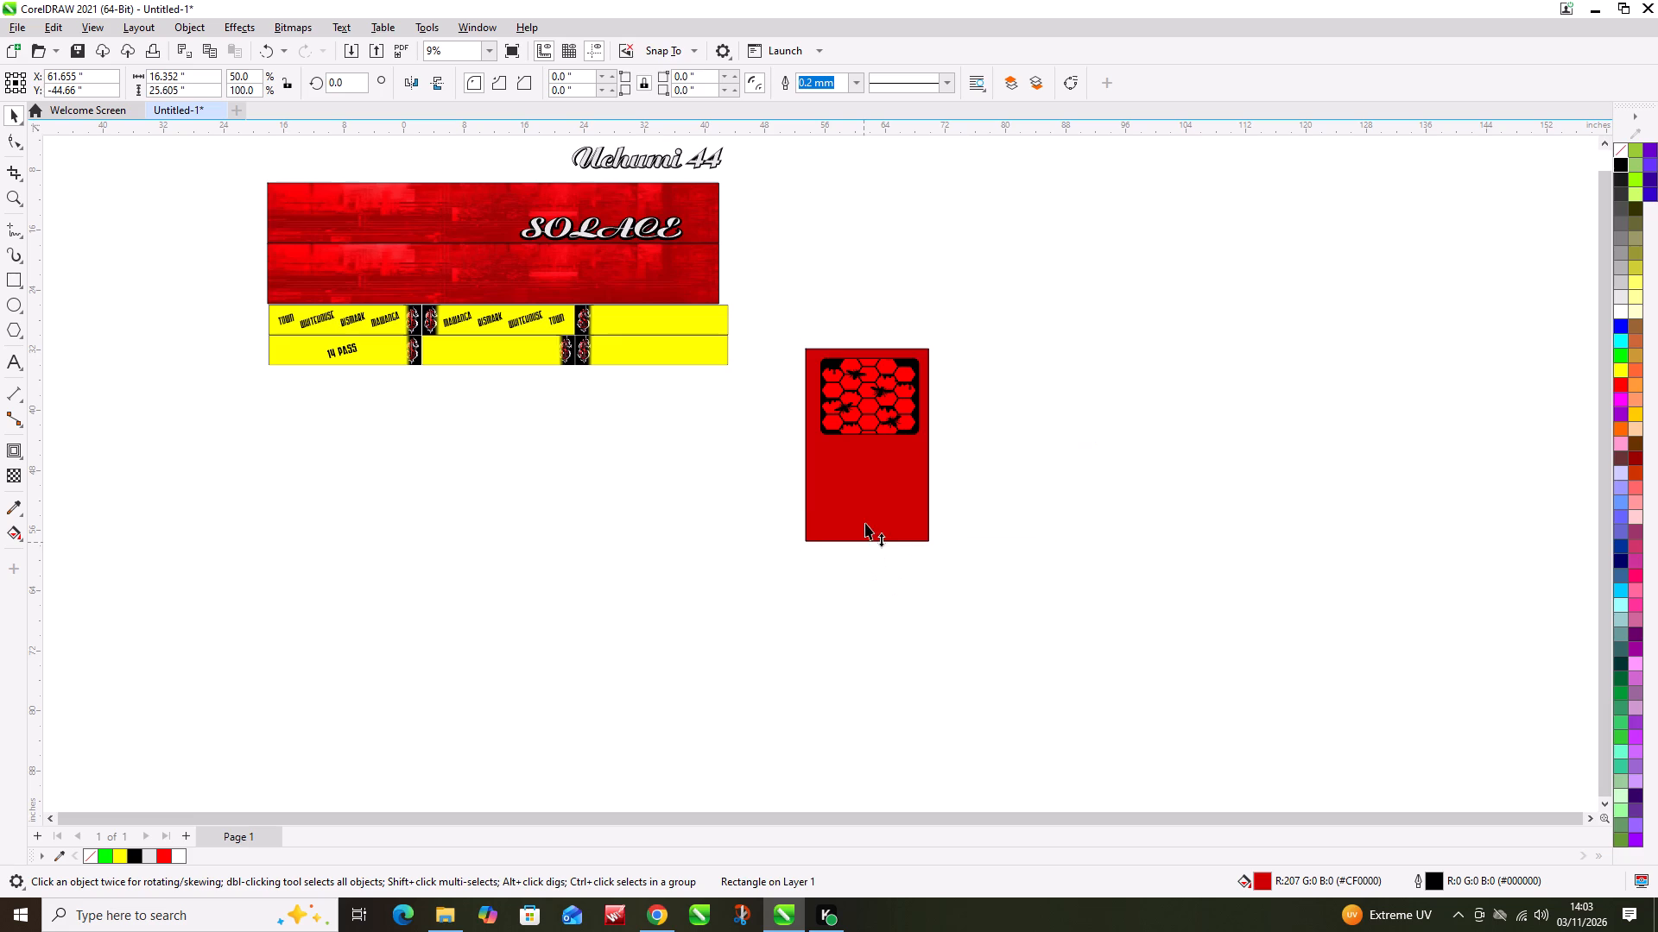
{"action": "left_click_drag", "start_coordinate": [865, 523], "coordinate": [872, 451]}
Inspect how the resized dark red rectangle frames the honeycomb panel.
{"action": "left_click_drag", "start_coordinate": [1027, 304], "coordinate": [792, 513]}
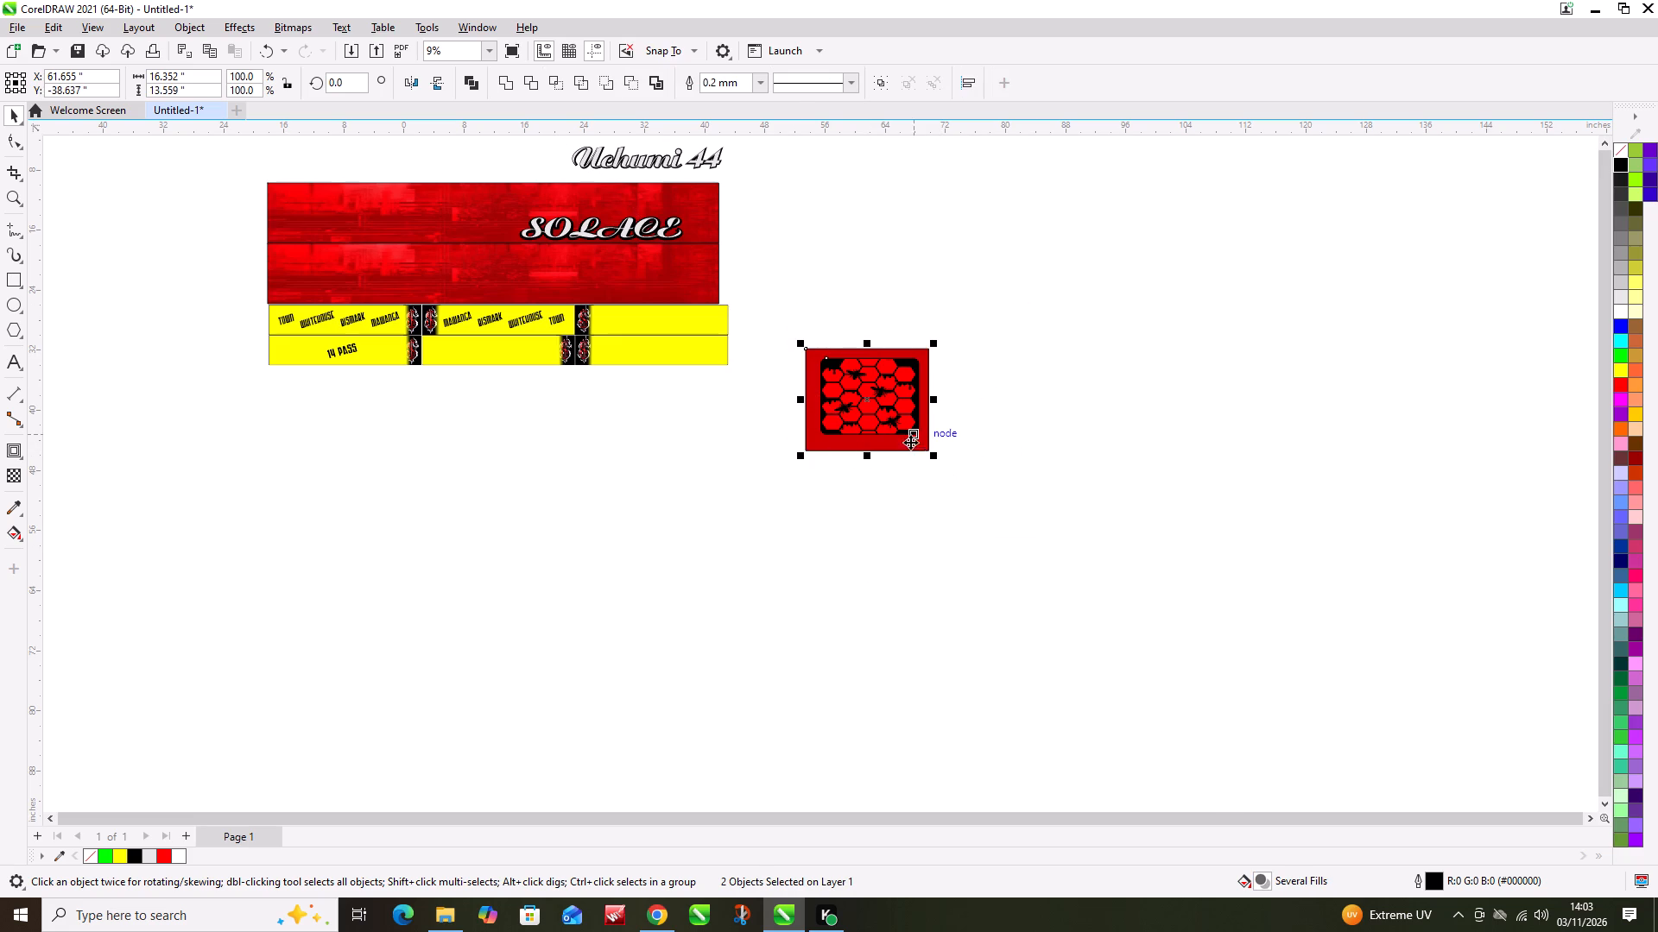
{"action": "left_click", "coordinate": [995, 396]}
{"action": "scroll", "coordinate": [883, 389], "scroll_direction": "up", "scroll_amount": 9}
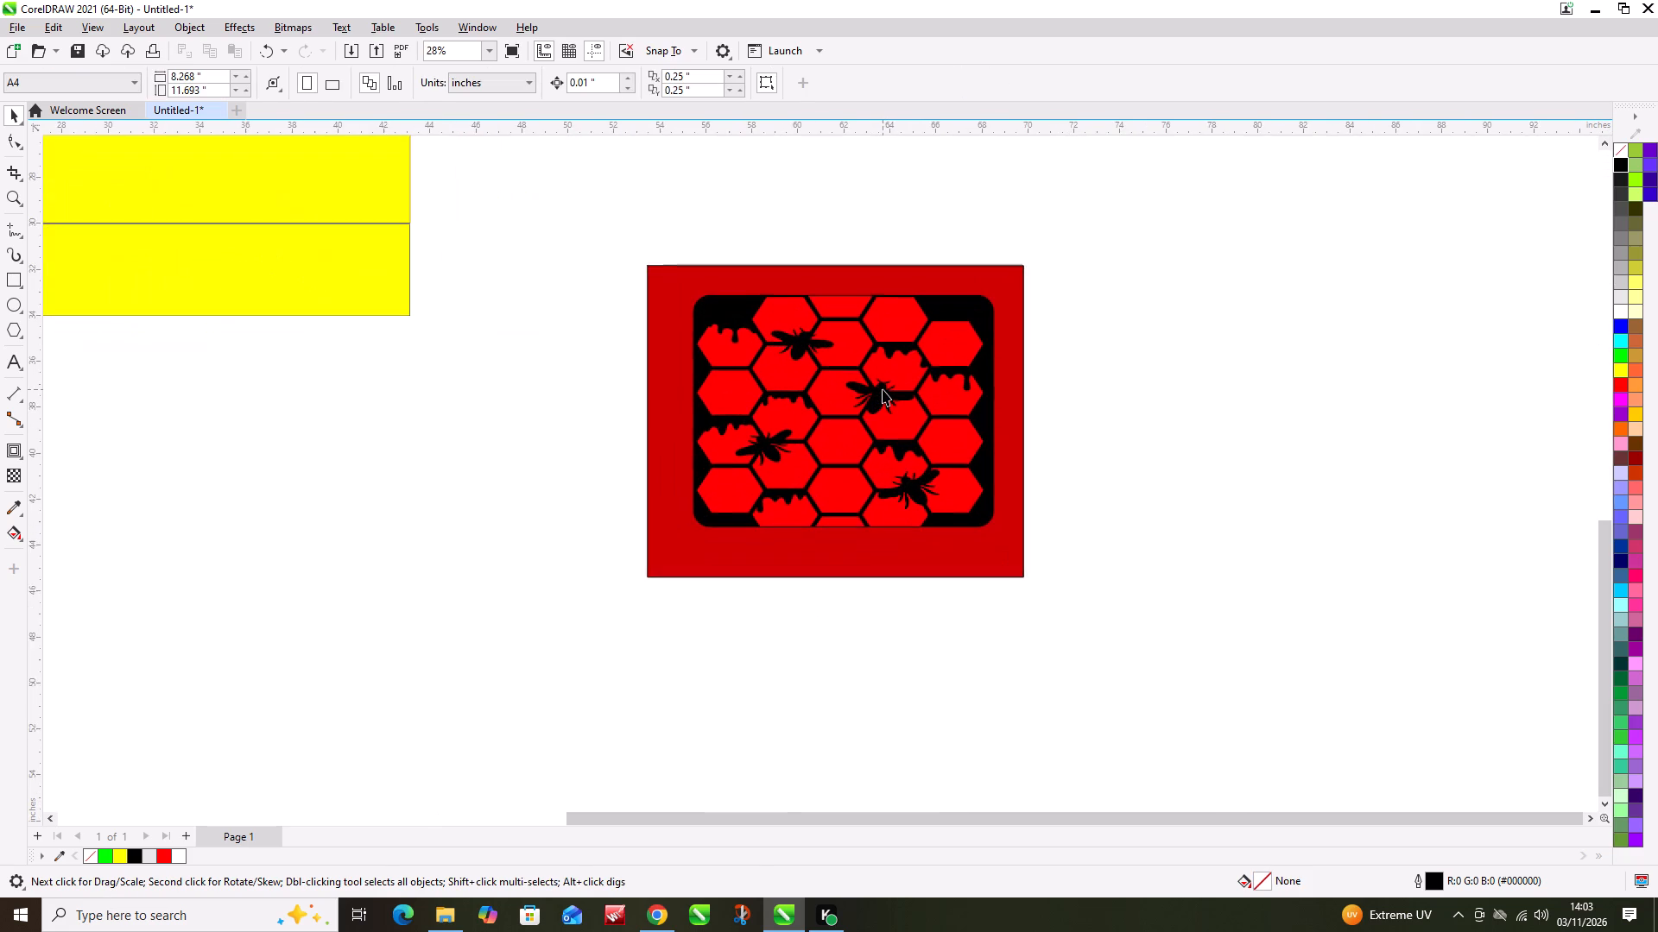
{"action": "scroll", "coordinate": [882, 389], "scroll_direction": "up", "scroll_amount": 5}
{"action": "scroll", "coordinate": [902, 389], "scroll_direction": "down", "scroll_amount": 10}
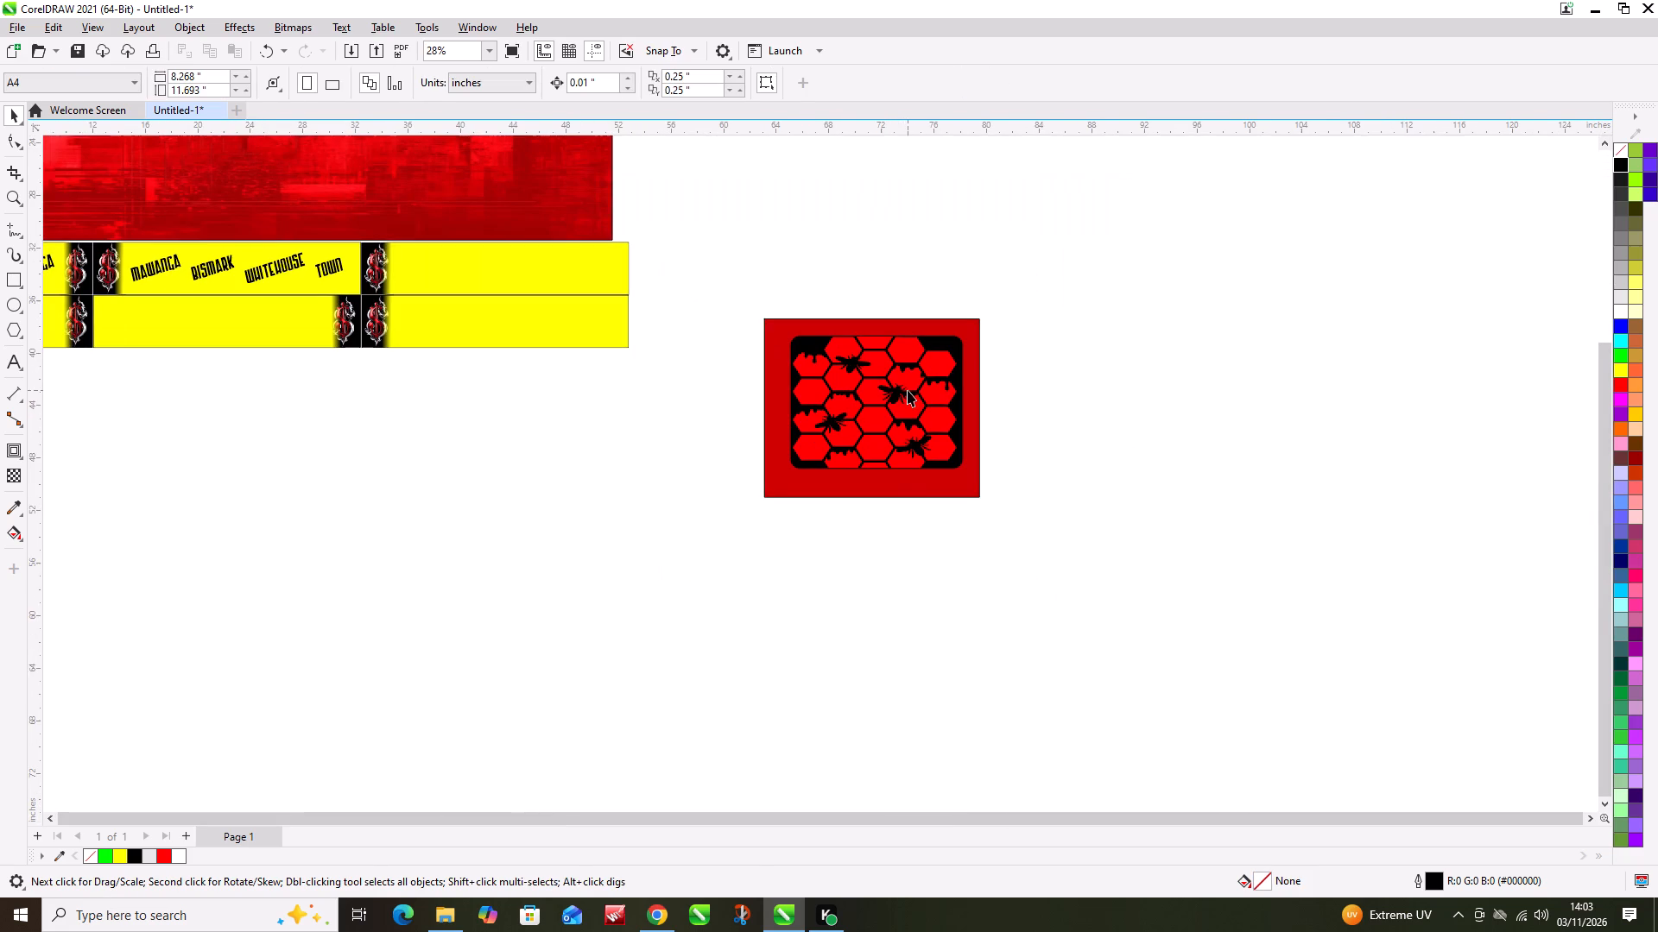
{"action": "scroll", "coordinate": [1118, 327], "scroll_direction": "down", "scroll_amount": 4}
{"action": "scroll", "coordinate": [1041, 583], "scroll_direction": "down", "scroll_amount": 3}
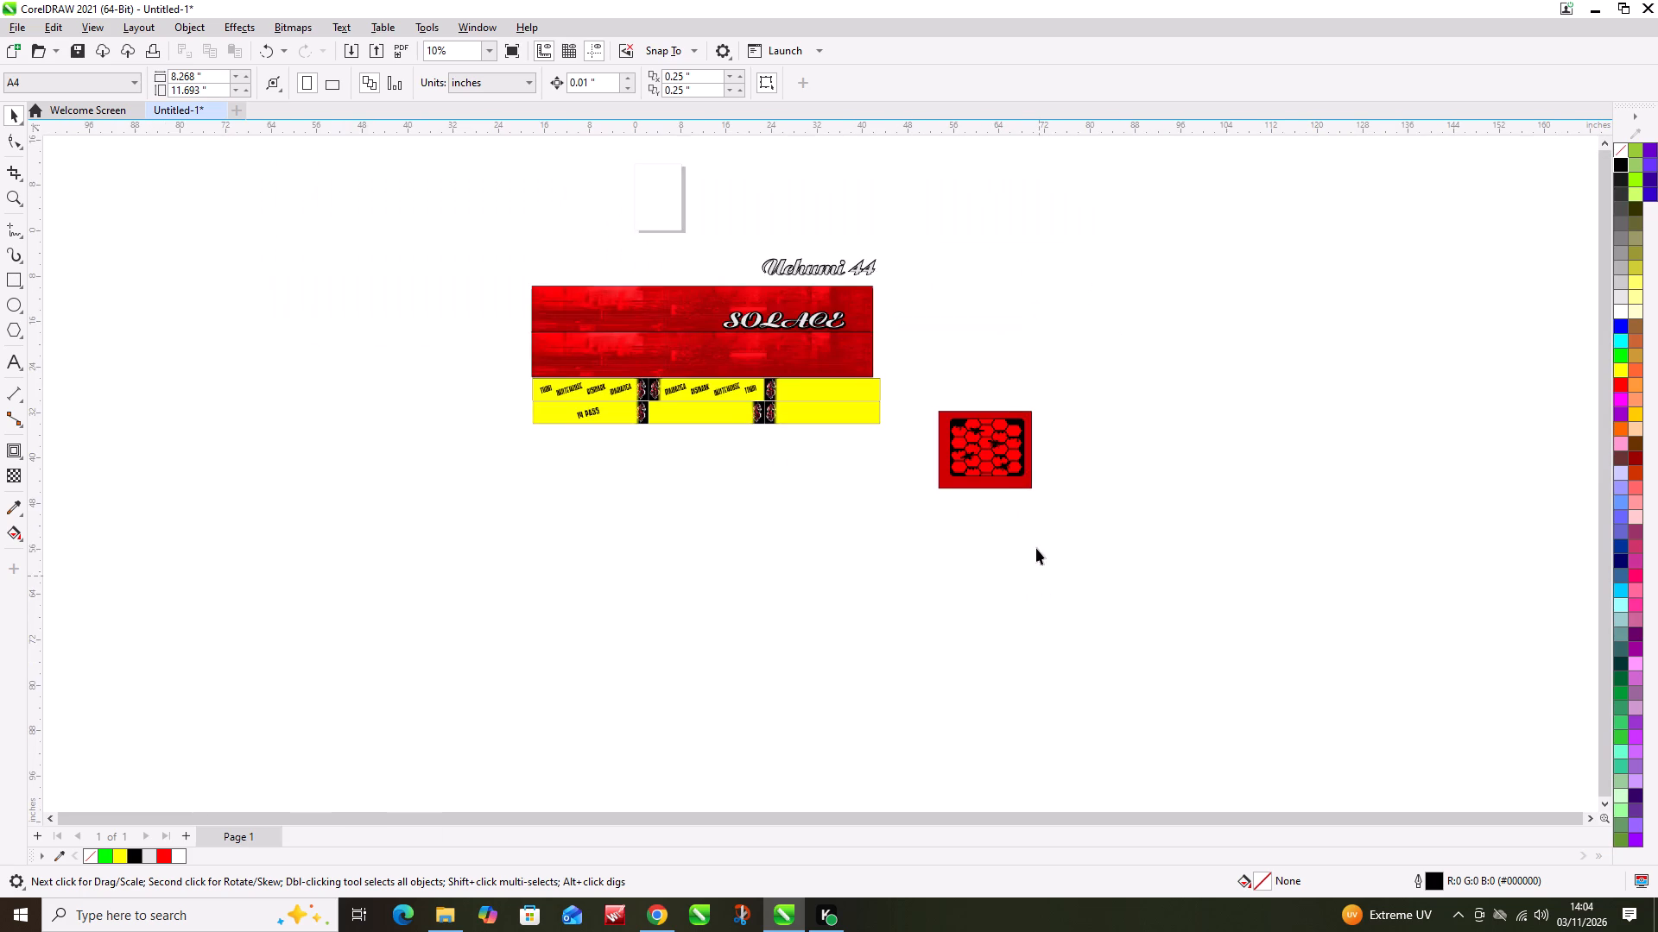
{"action": "left_click_drag", "start_coordinate": [1071, 375], "coordinate": [897, 545]}
{"action": "left_click", "coordinate": [1071, 482]}
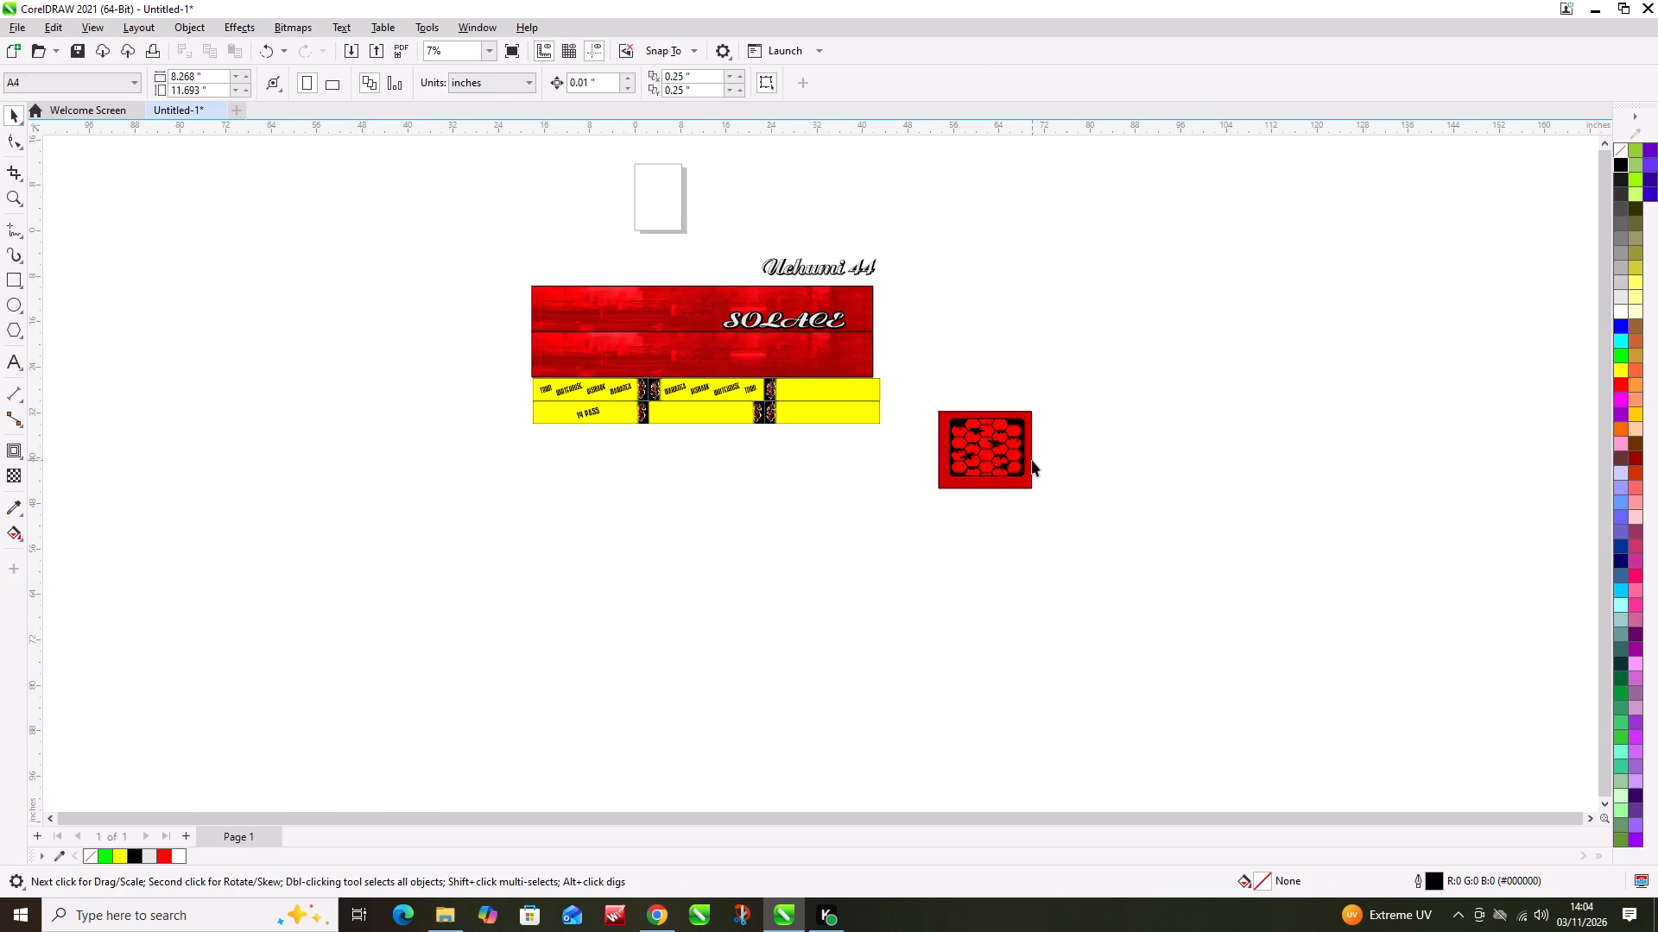
Widen the dark red rectangle to about 36.3 inches, extending it past the honeycomb panel's right side.
{"action": "left_click", "coordinate": [1032, 460]}
{"action": "left_click_drag", "start_coordinate": [1038, 448], "coordinate": [1151, 463]}
Duplicate the honeycomb panel and place the copy just right of the original on the dark red rectangle.
{"action": "left_click_drag", "start_coordinate": [1075, 350], "coordinate": [932, 492]}
{"action": "left_click_drag", "start_coordinate": [987, 444], "coordinate": [1073, 457]}
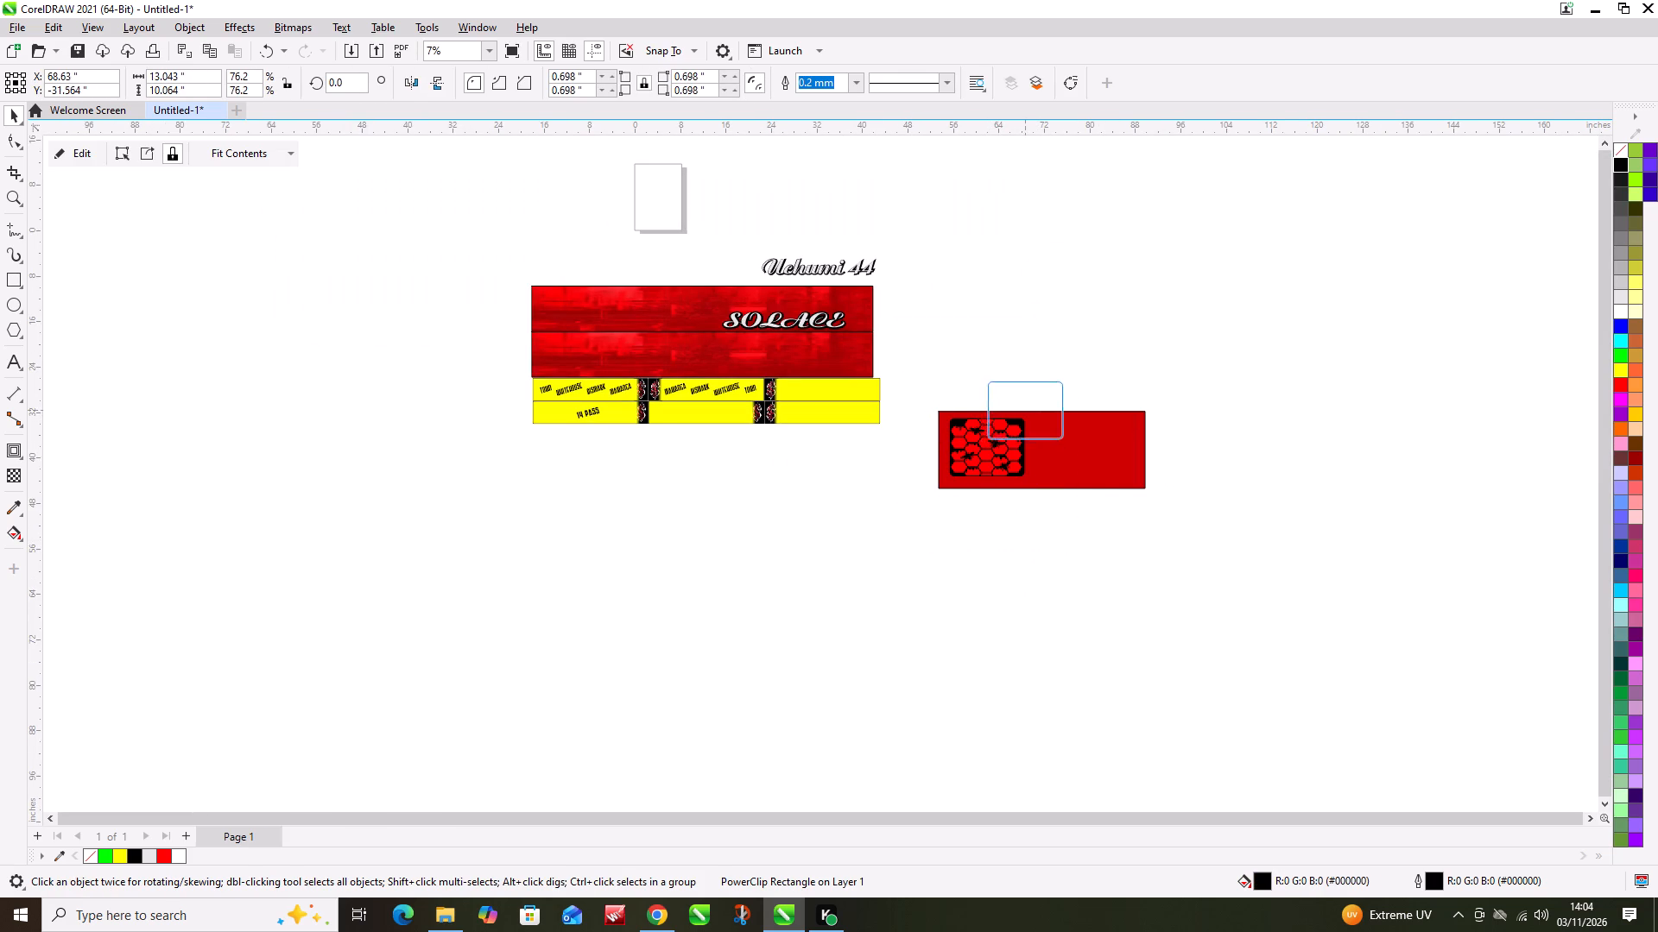
{"action": "left_click_drag", "start_coordinate": [1073, 457], "coordinate": [1068, 450]}
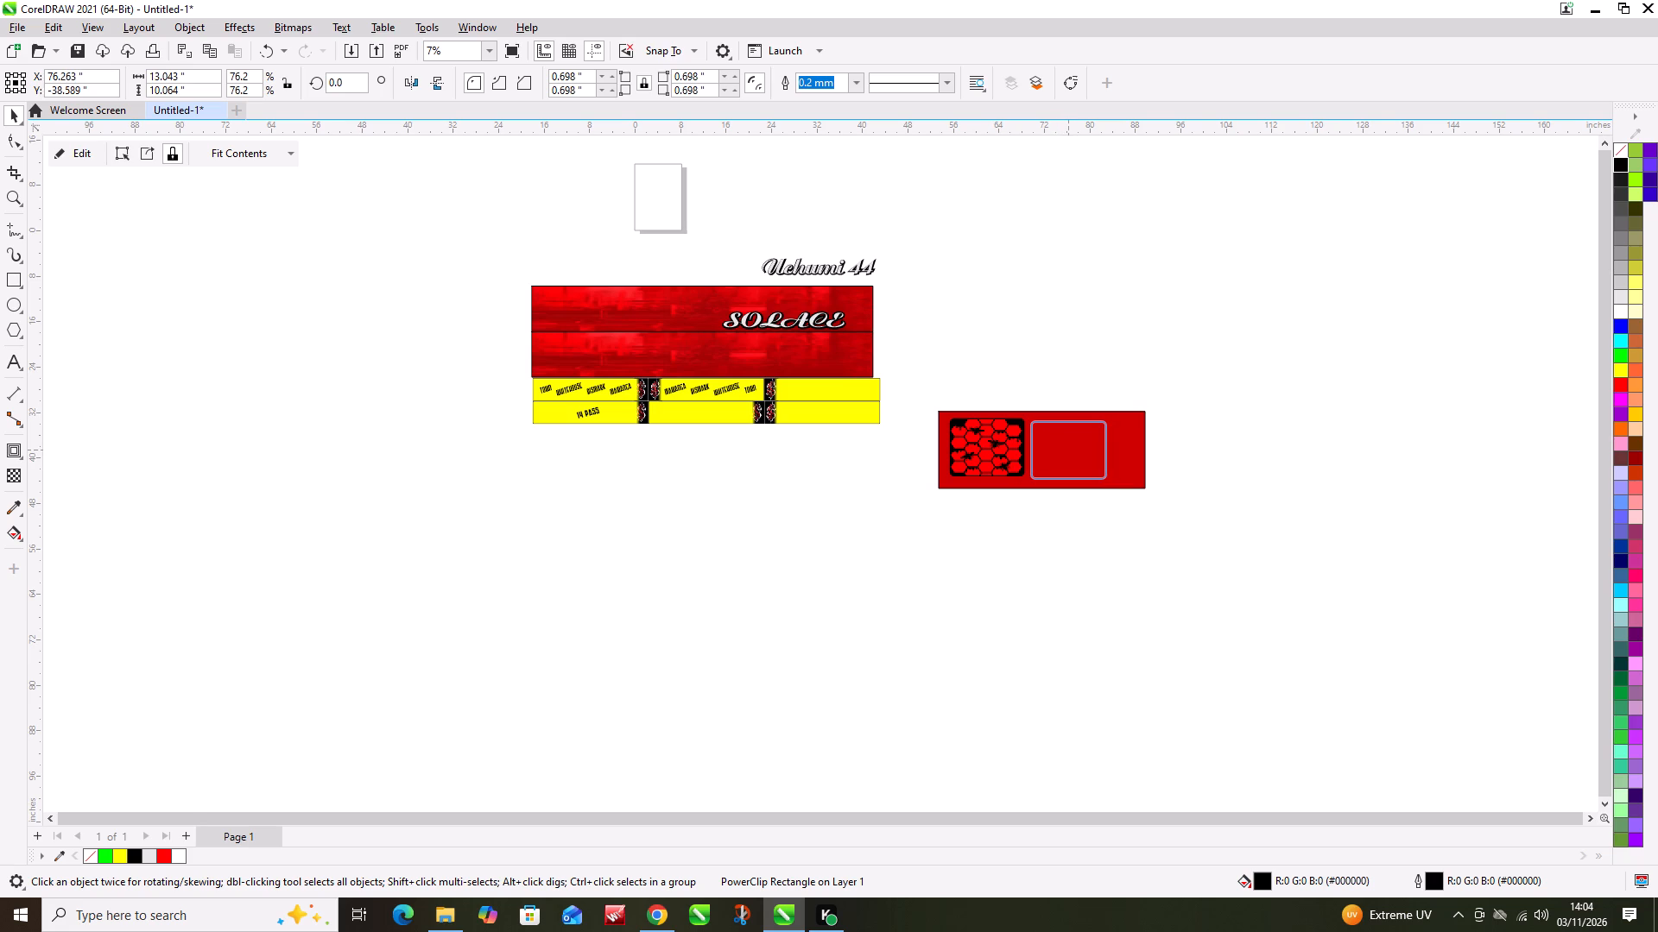
{"action": "left_click_drag", "start_coordinate": [1068, 450], "coordinate": [1066, 448]}
{"action": "right_click", "coordinate": [1066, 448]}
Narrow the dark red rectangle to about 30.7 inches so it ends just past the second honeycomb panel.
{"action": "left_click", "coordinate": [1136, 438]}
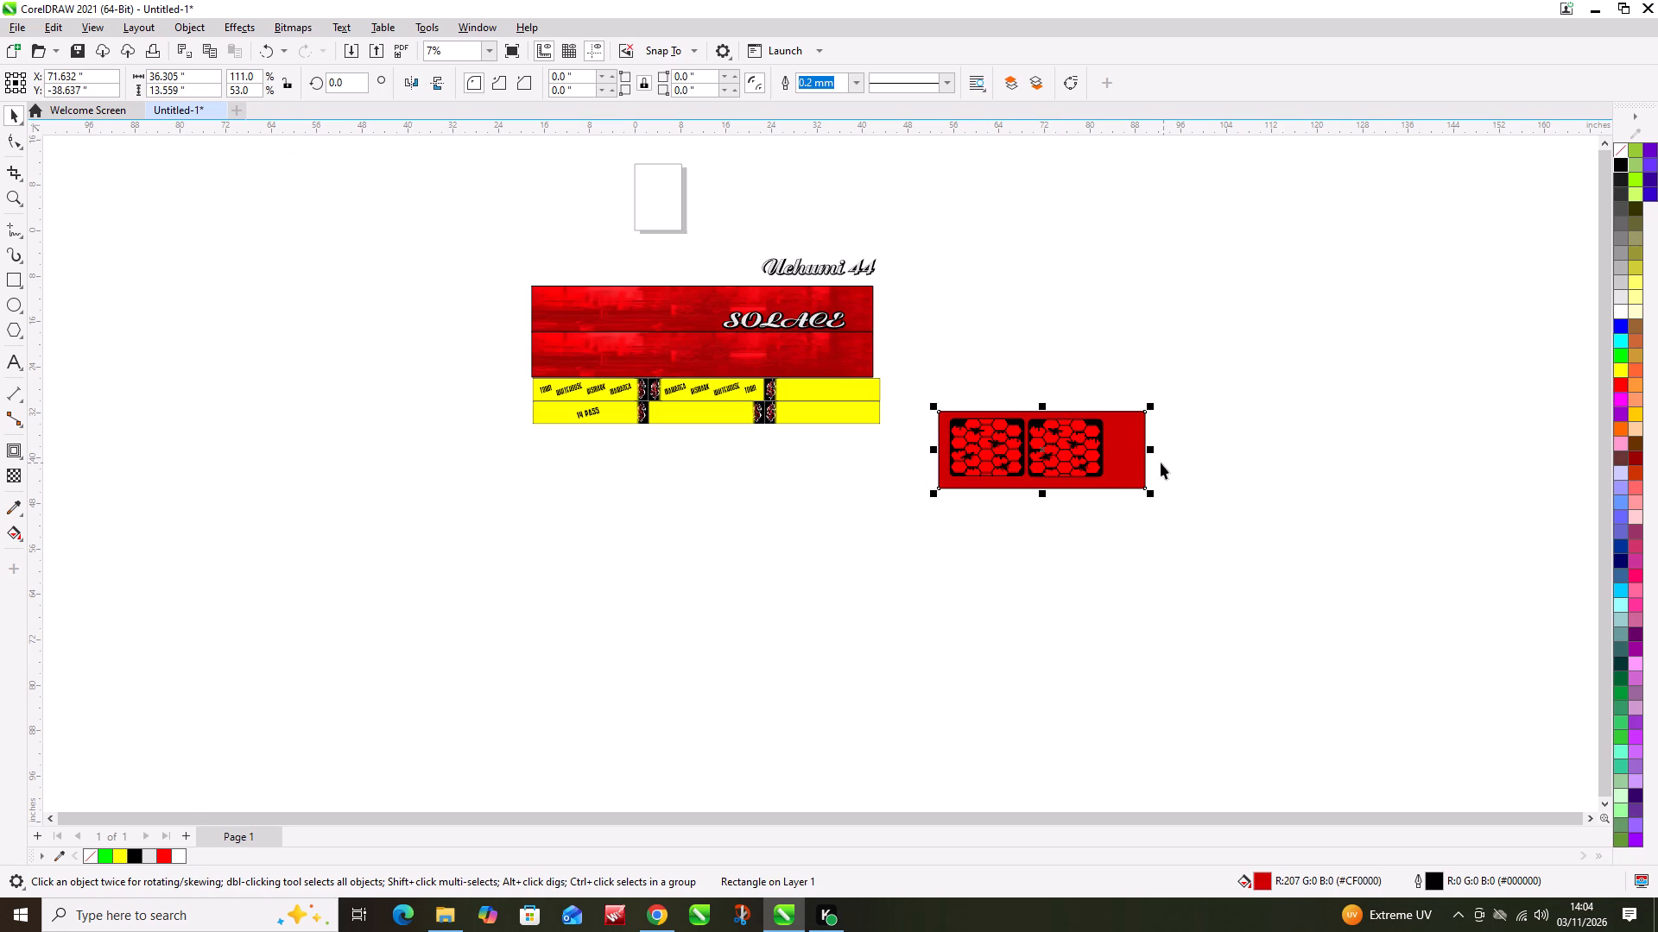
{"action": "left_click_drag", "start_coordinate": [1150, 450], "coordinate": [1114, 450]}
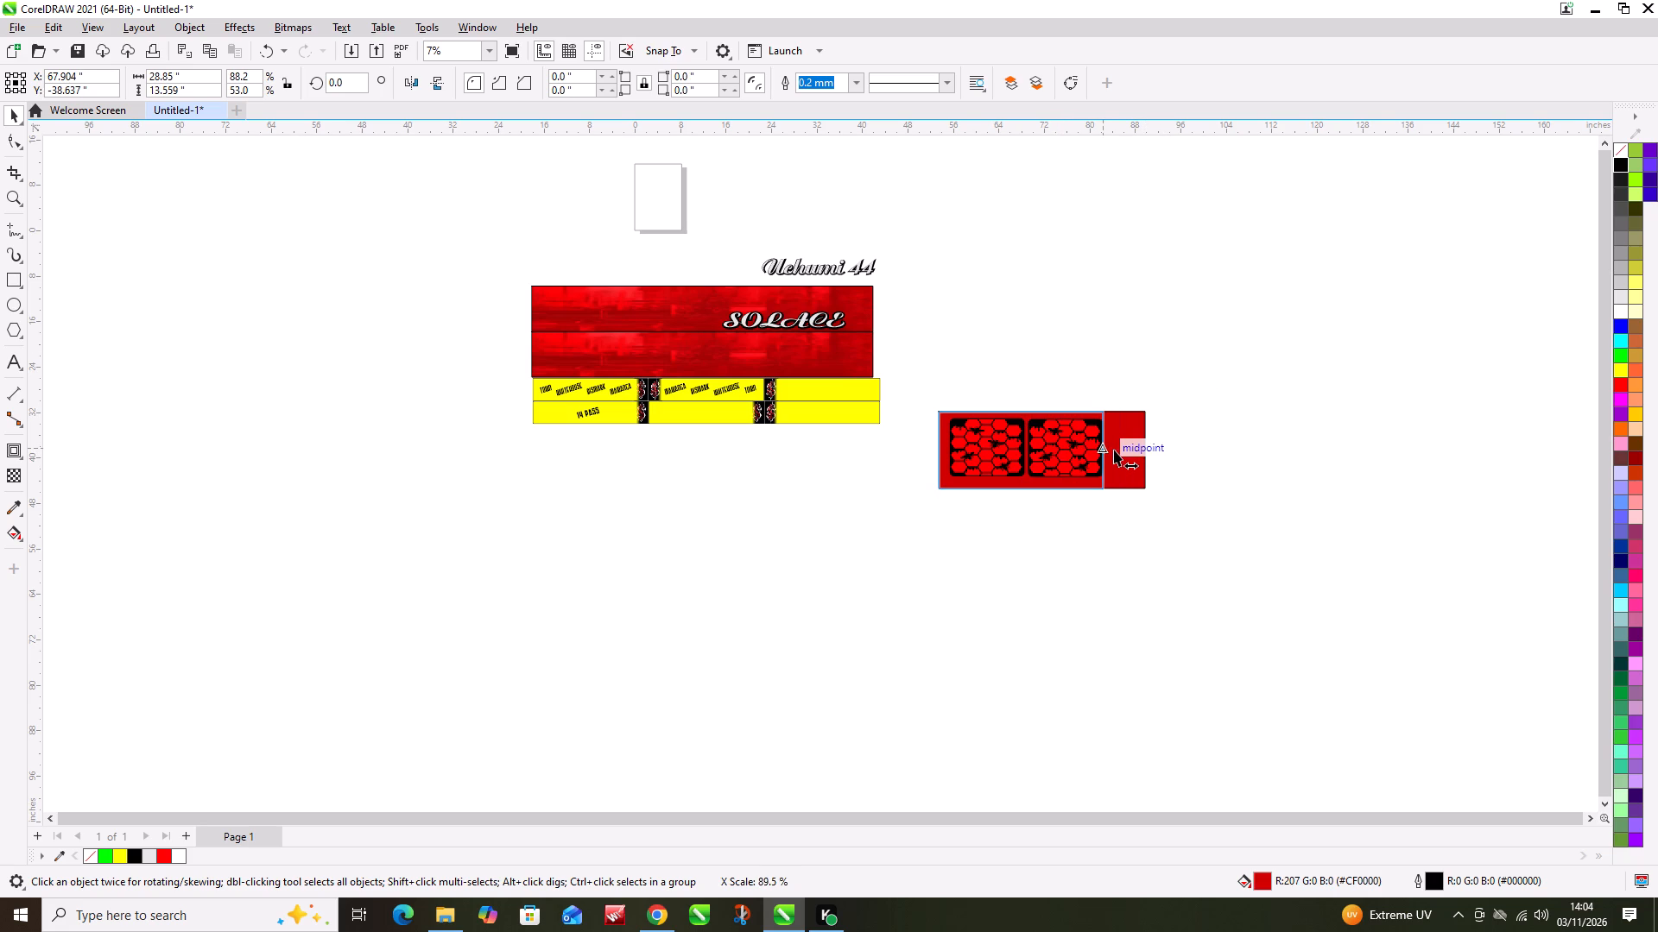
{"action": "left_click_drag", "start_coordinate": [1114, 450], "coordinate": [1118, 450]}
Move the dark red rectangle with both honeycomb panels up beside the right end of the SOLACE banners.
{"action": "left_click_drag", "start_coordinate": [1173, 363], "coordinate": [921, 529]}
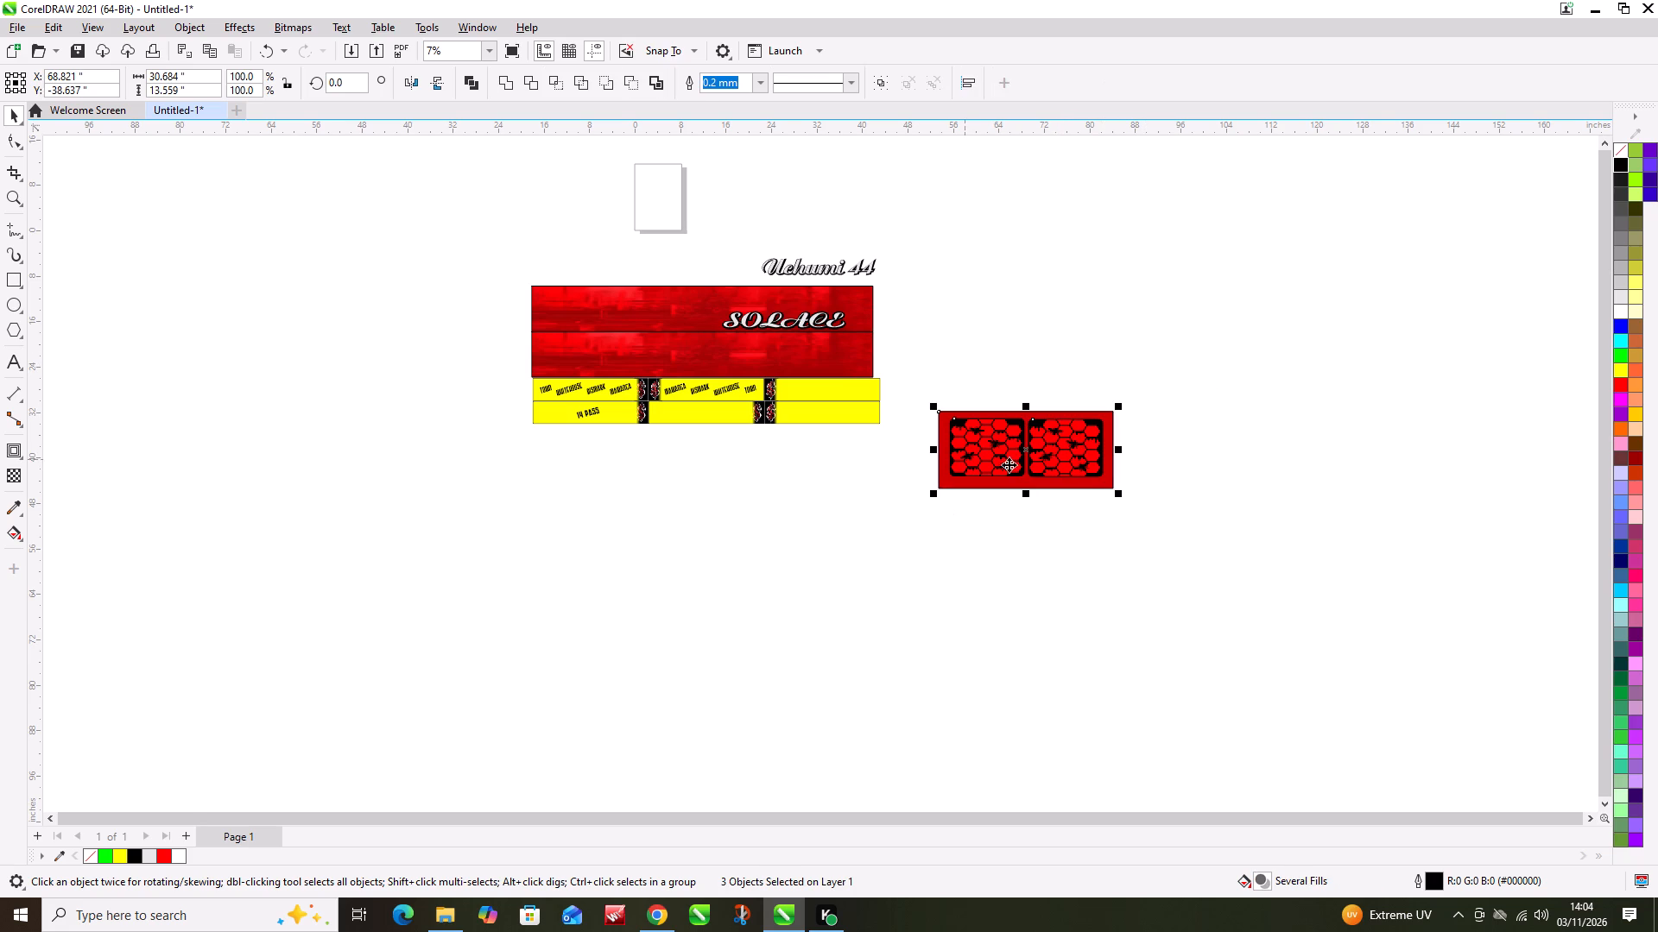
{"action": "left_click_drag", "start_coordinate": [1019, 457], "coordinate": [971, 339]}
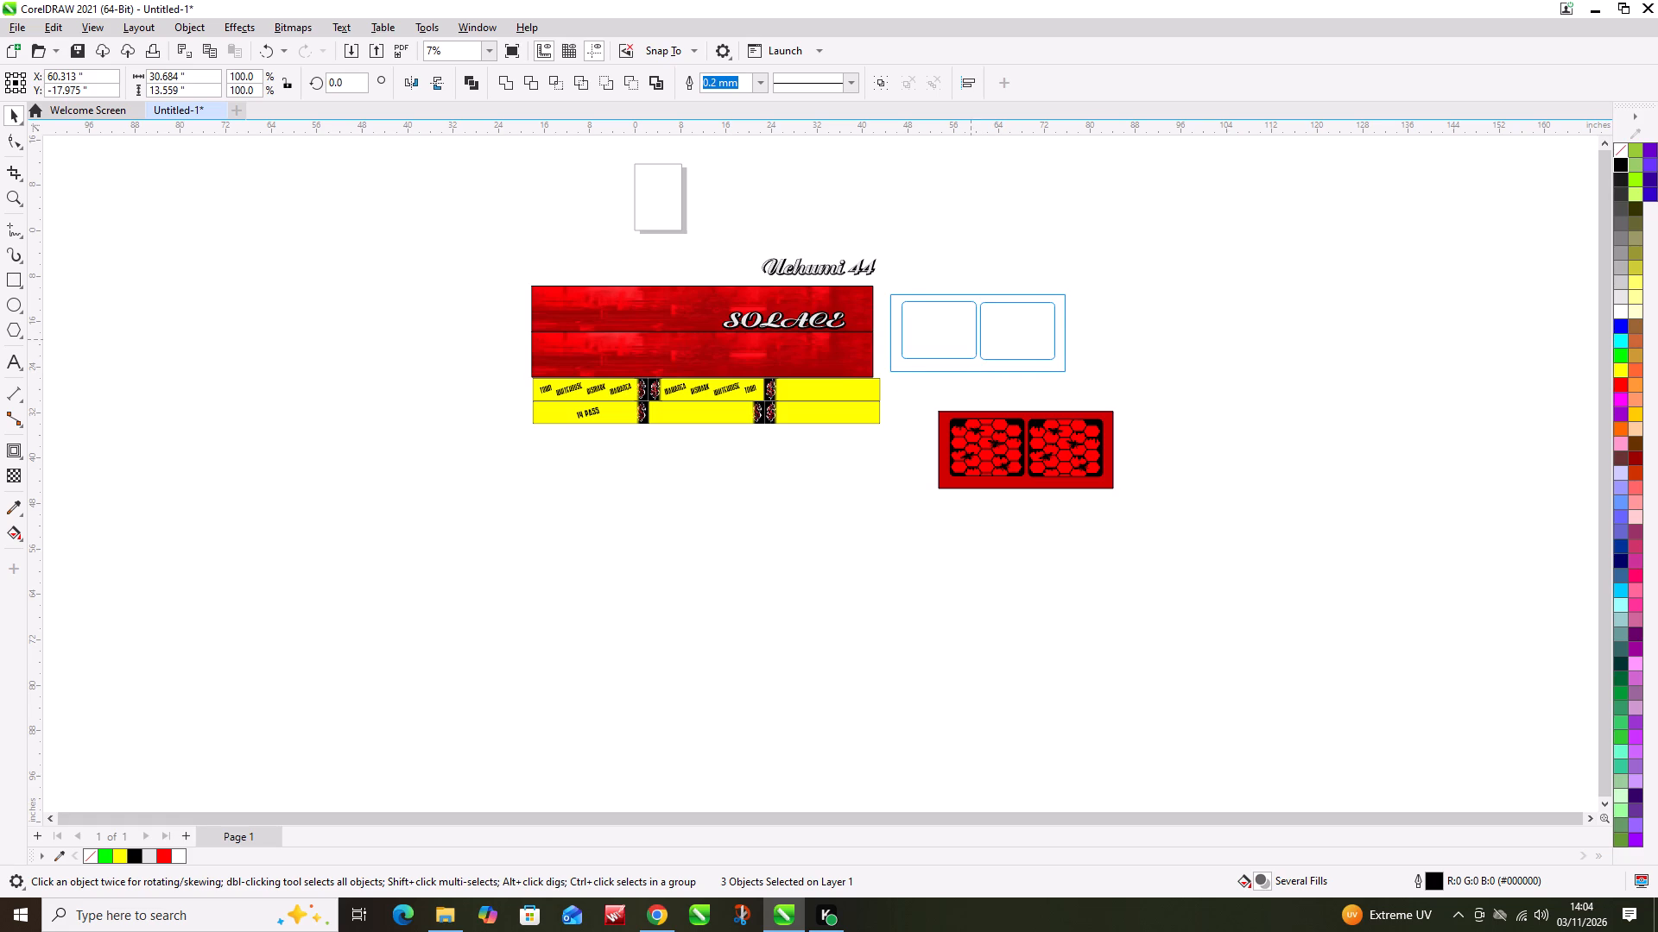
{"action": "left_click_drag", "start_coordinate": [971, 339], "coordinate": [965, 340]}
{"action": "left_click_drag", "start_coordinate": [934, 218], "coordinate": [722, 312]}
{"action": "left_click", "coordinate": [854, 240]}
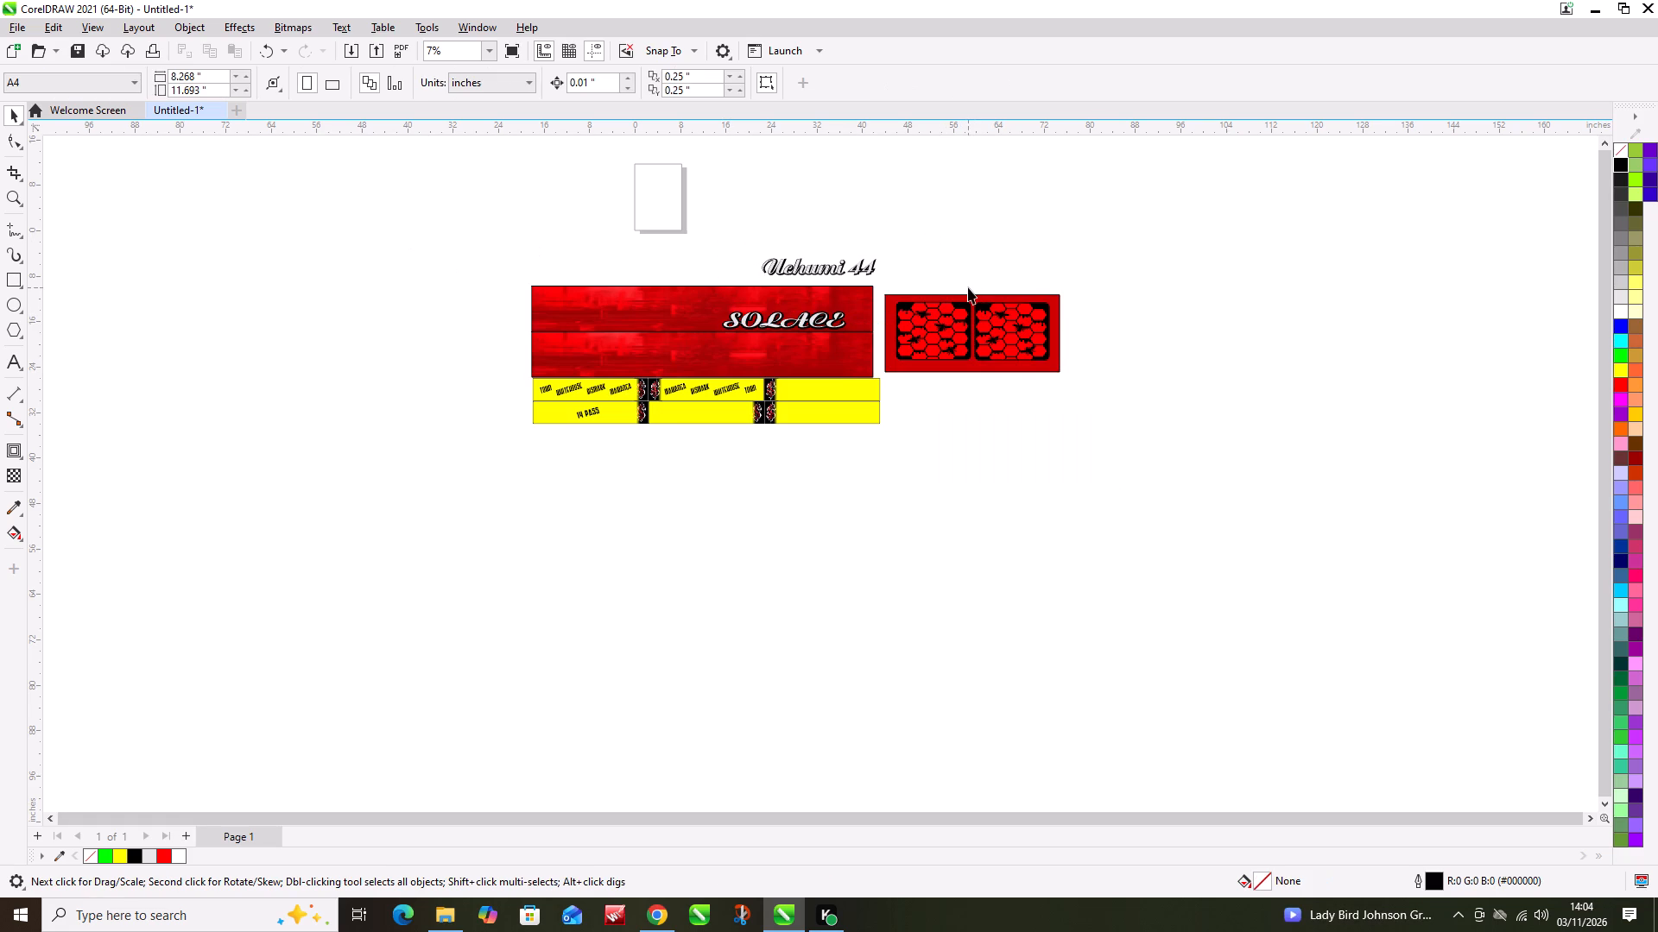
Stretch the dark red rectangle to about 28.2 inches high and position it against the right end of the banners.
{"action": "left_click", "coordinate": [967, 289]}
{"action": "left_click", "coordinate": [966, 295]}
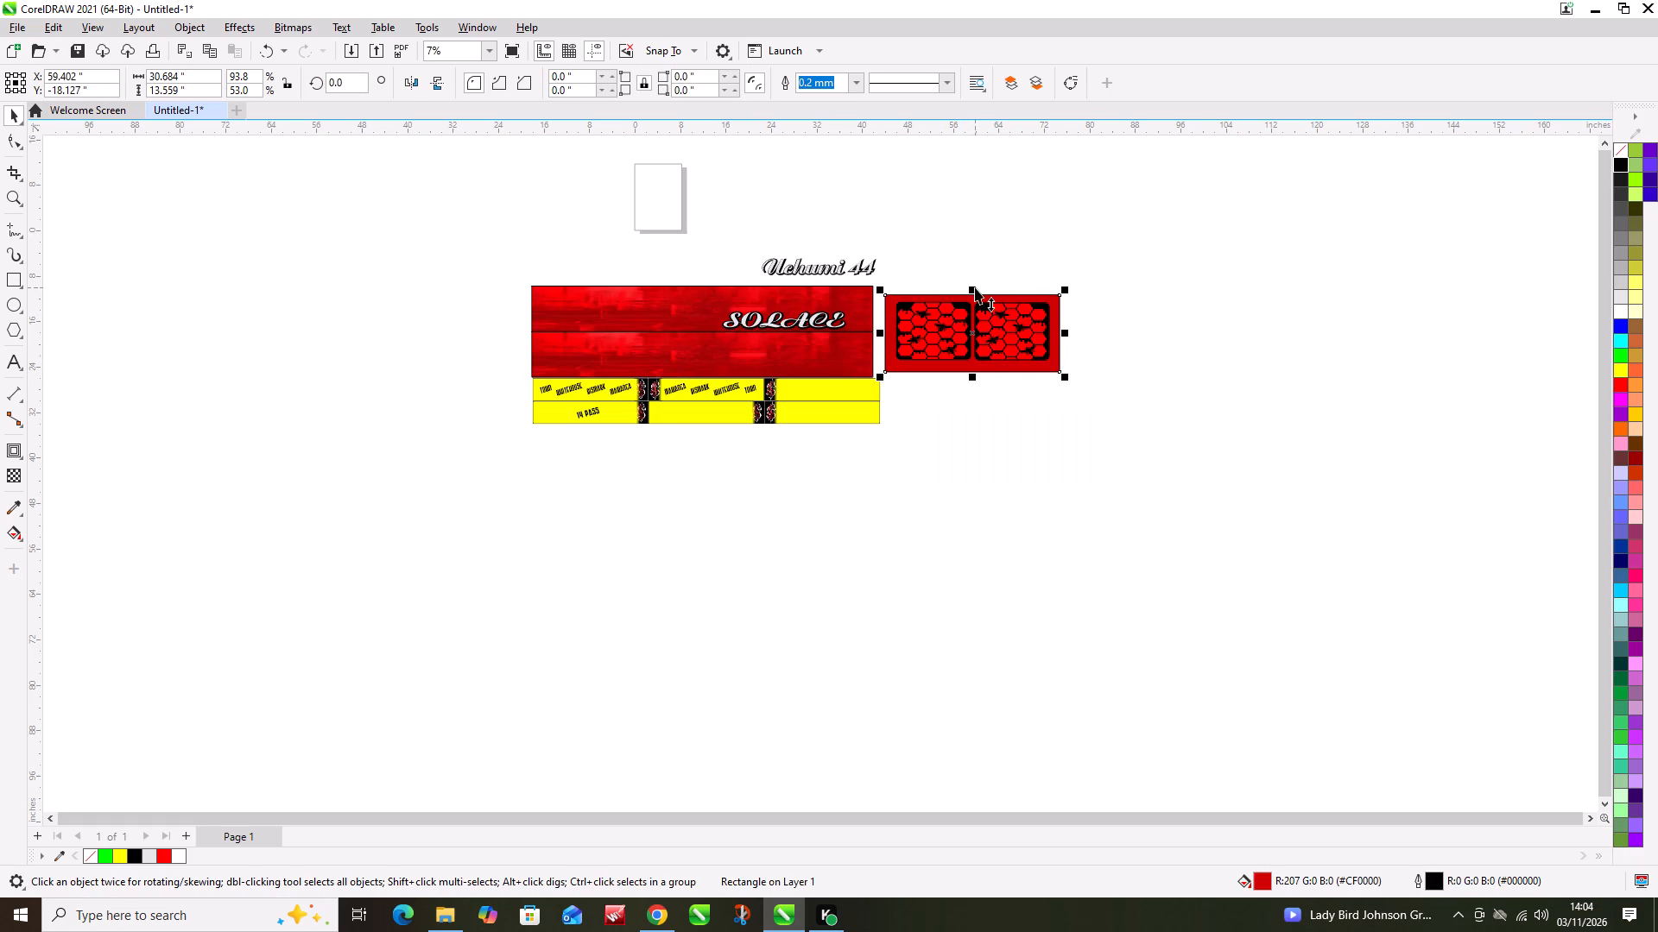
{"action": "left_click_drag", "start_coordinate": [975, 287], "coordinate": [965, 204]}
{"action": "left_click_drag", "start_coordinate": [966, 273], "coordinate": [983, 310]}
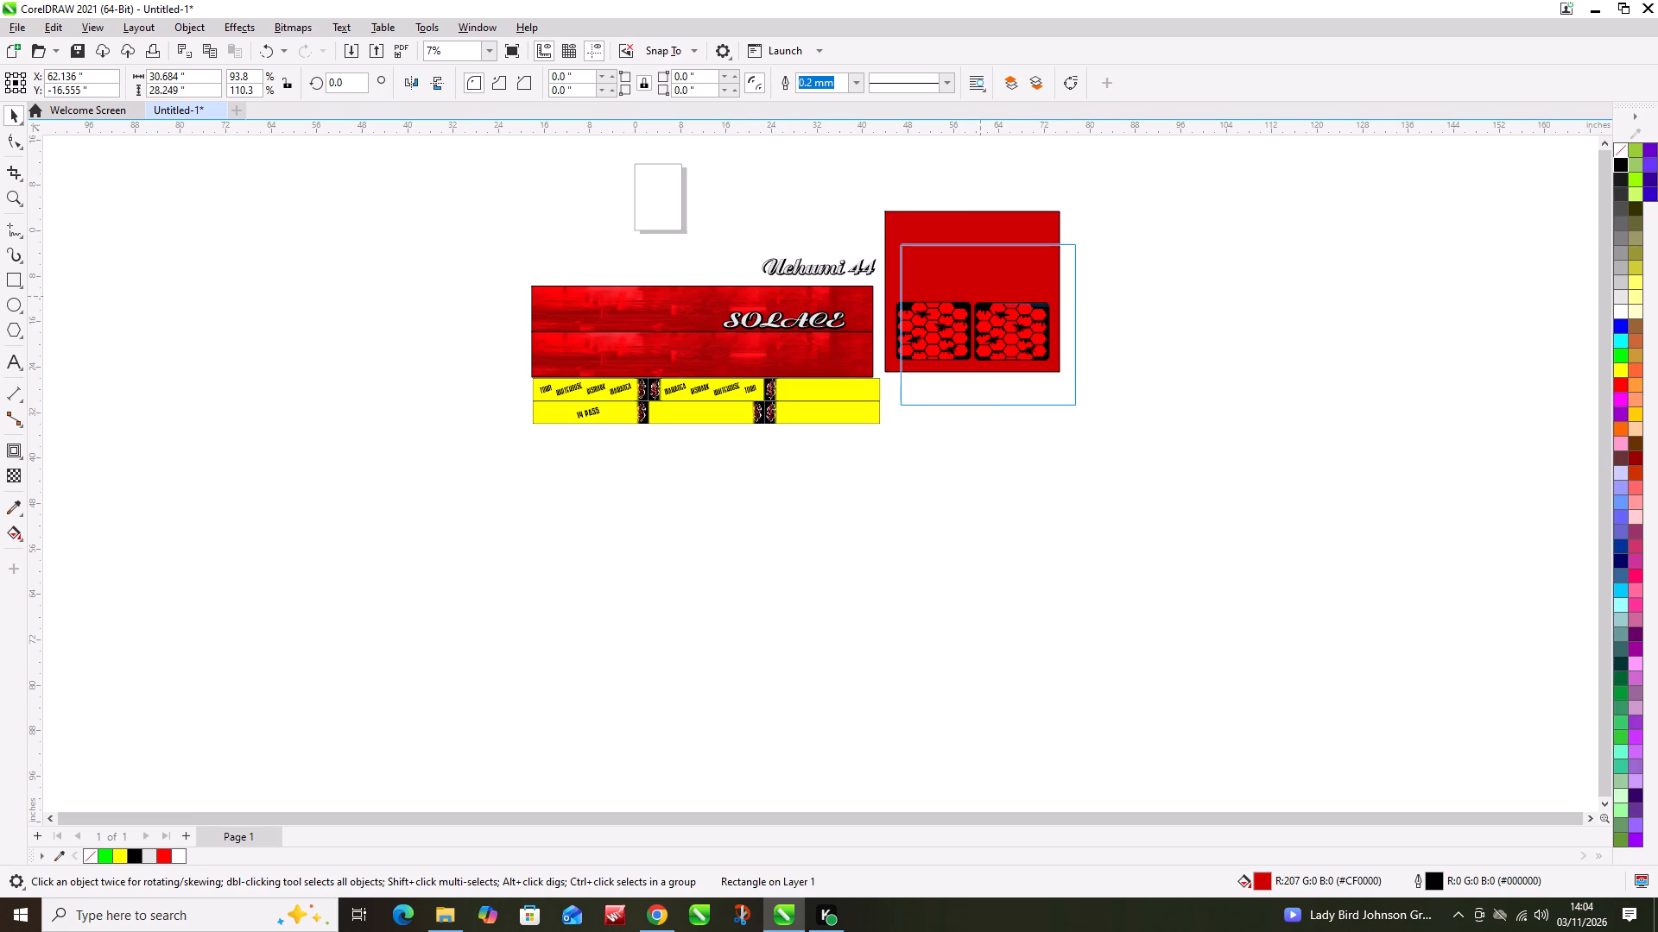
{"action": "left_click_drag", "start_coordinate": [983, 310], "coordinate": [963, 322]}
Move both honeycomb panels to the bottom left of the dark red rectangle.
{"action": "left_click_drag", "start_coordinate": [1125, 265], "coordinate": [879, 374]}
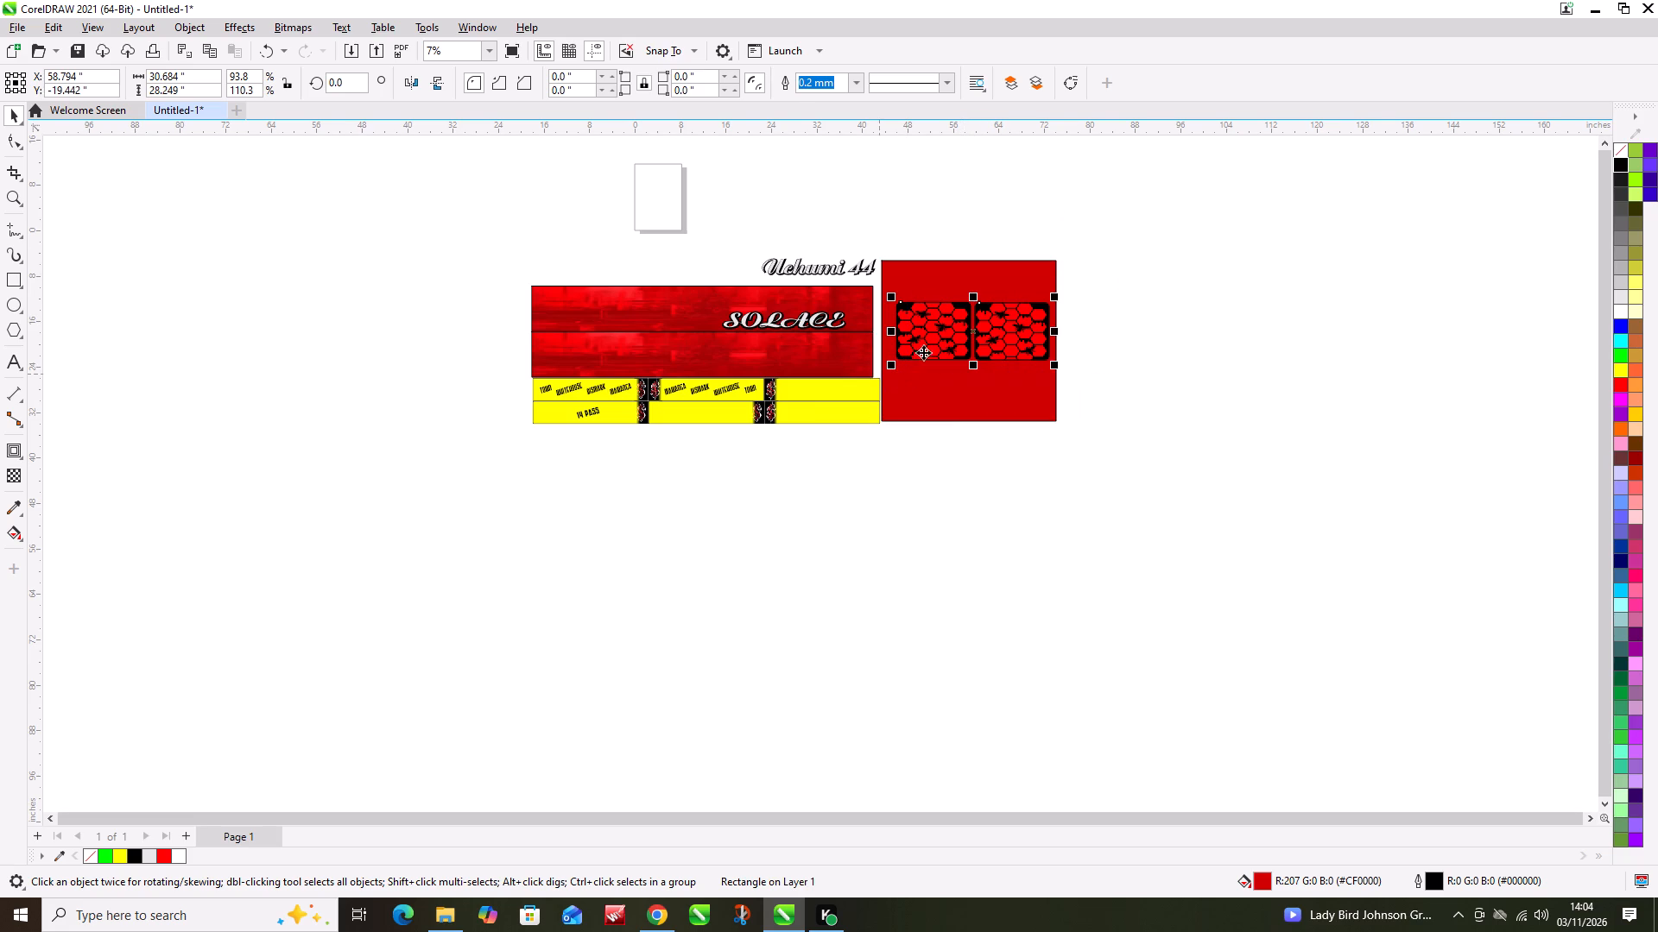
{"action": "left_click_drag", "start_coordinate": [971, 333], "coordinate": [959, 390]}
Move the Uchumi 44 lettering with its outline onto the dark red rectangle, just above the honeycomb panels.
{"action": "left_click_drag", "start_coordinate": [895, 155], "coordinate": [753, 287]}
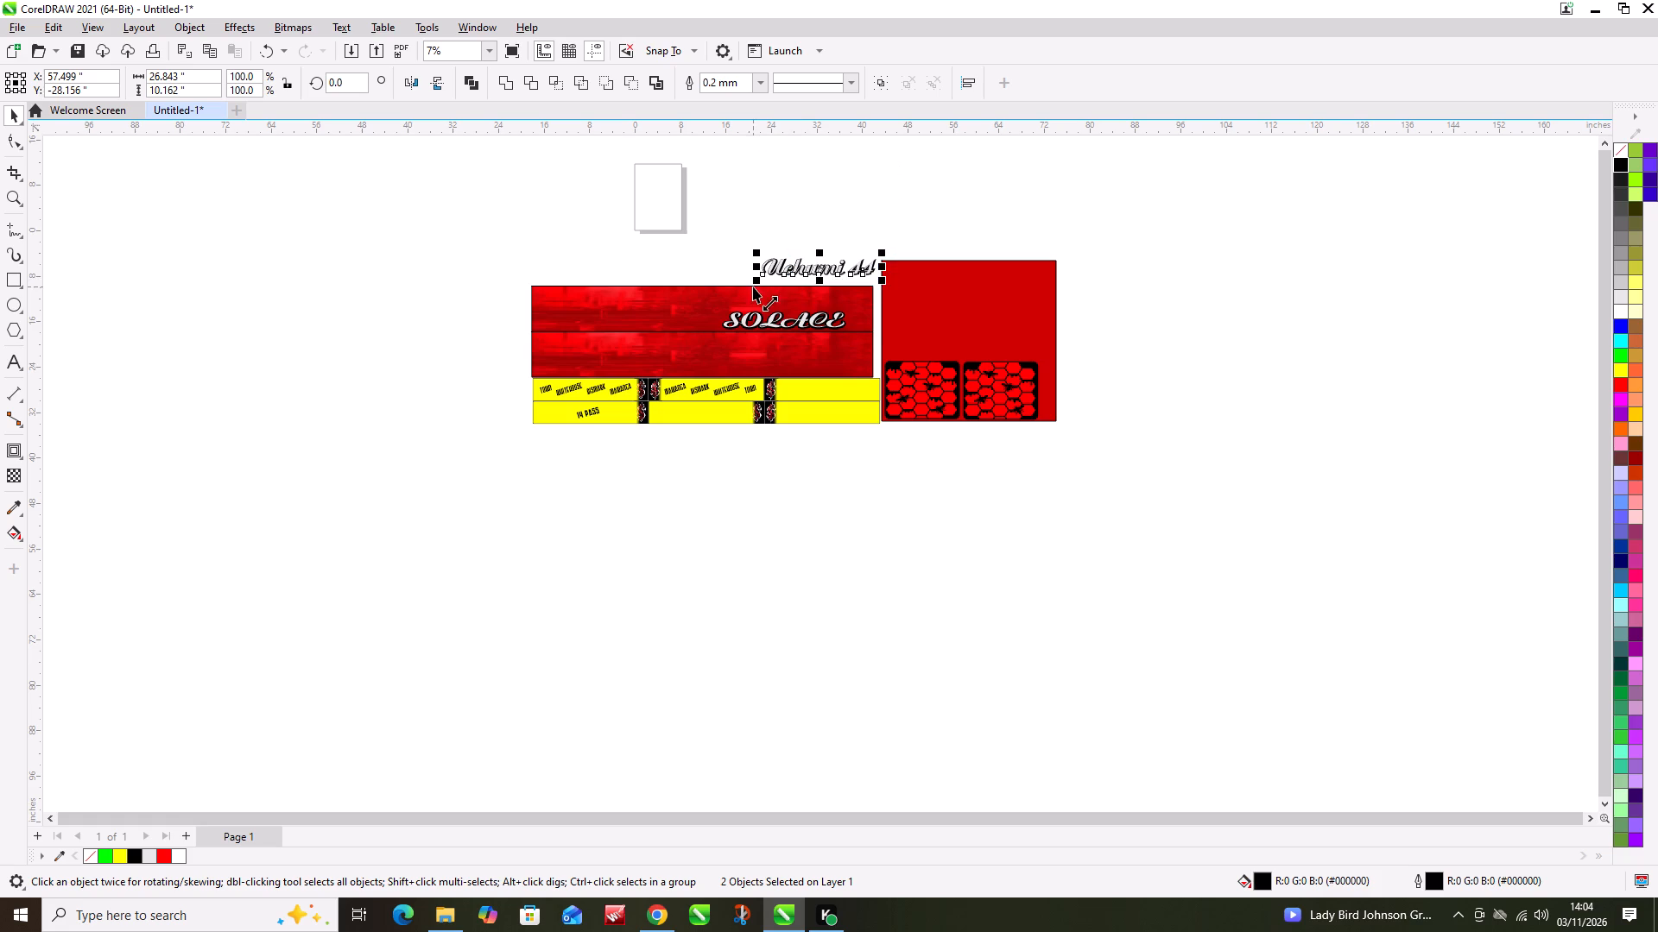
{"action": "left_click_drag", "start_coordinate": [819, 264], "coordinate": [939, 337]}
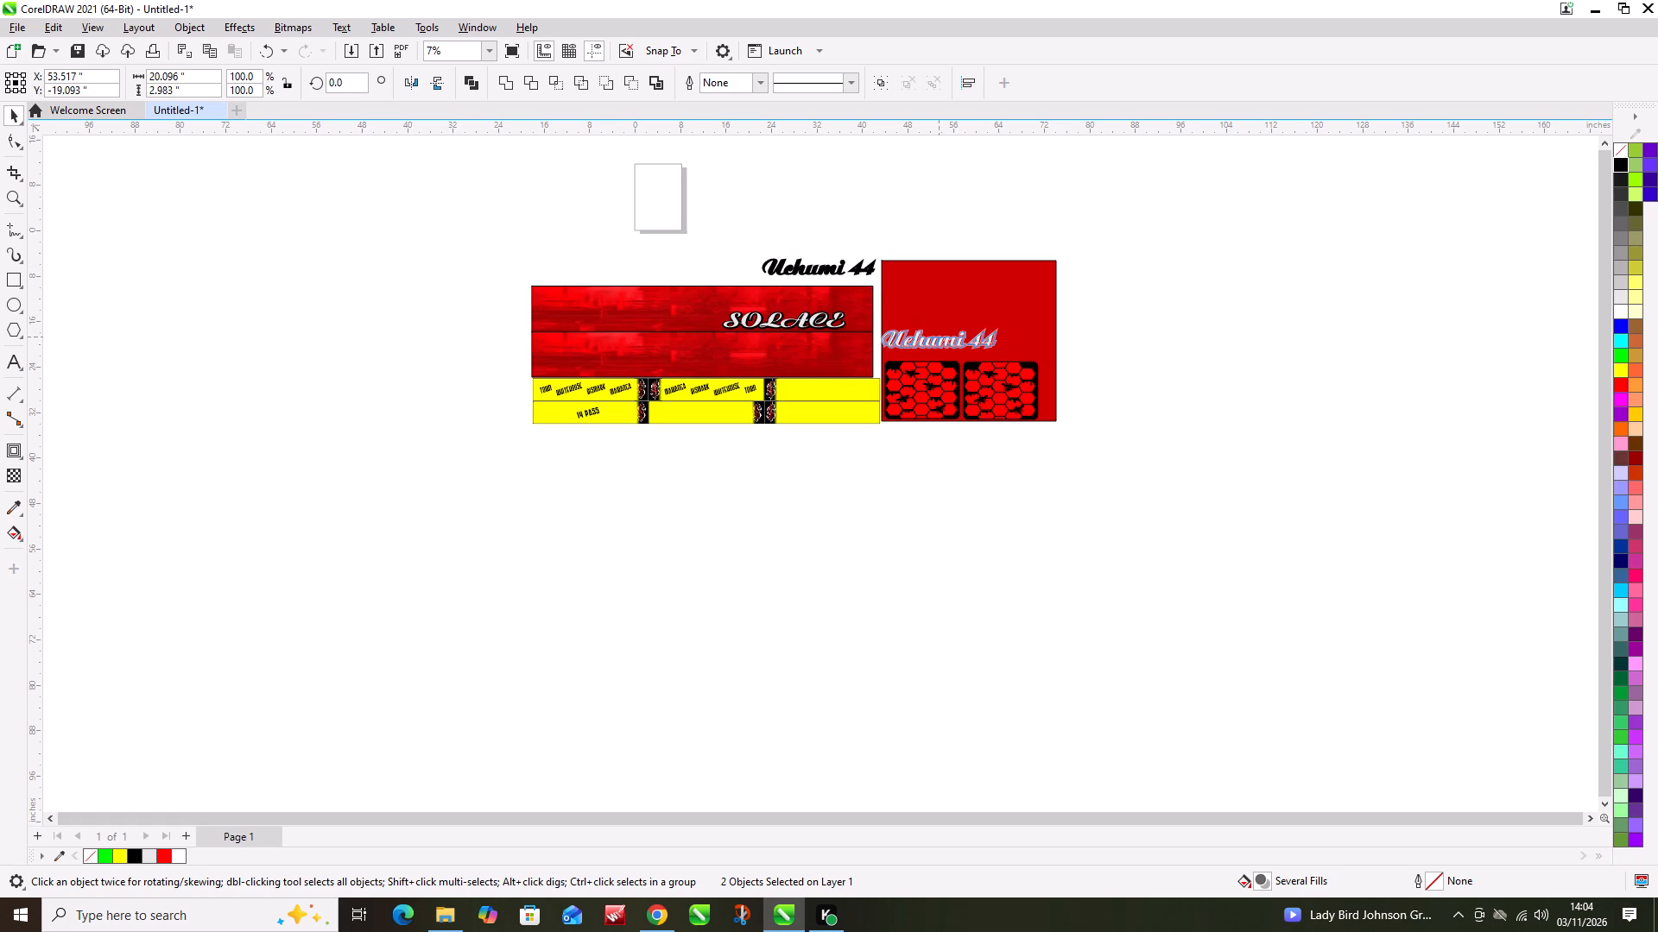
{"action": "left_click_drag", "start_coordinate": [939, 337], "coordinate": [943, 337]}
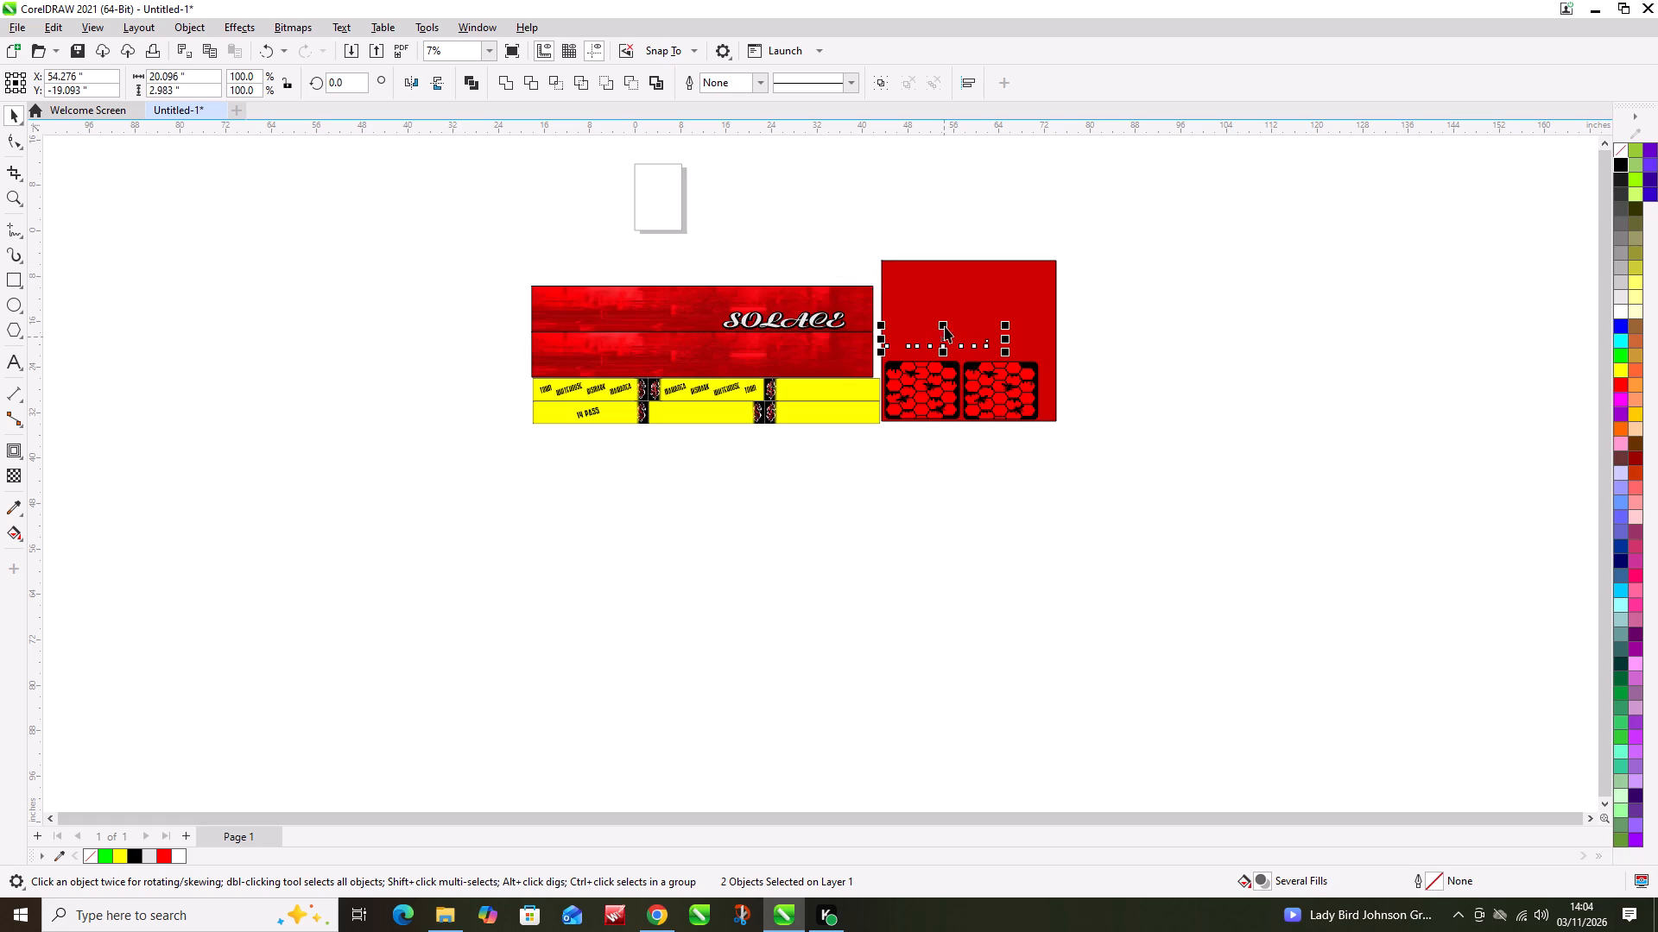
Bring the Uchumi 44 lettering forward in the stacking order, in front of the dark red rectangle.
{"action": "key", "text": "ctrl+Page_Up"}
{"action": "key", "text": "ctrl+Page_Up"}
{"action": "key", "text": "ctrl+Page_Up"}
{"action": "key", "text": "ctrl+Page_Up"}
{"action": "key", "text": "ctrl+Page_Up"}
{"action": "key", "text": "ctrl+Page_Up"}
{"action": "key", "text": "ctrl+Page_Up"}
{"action": "key", "text": "ctrl+Page_Up"}
{"action": "key", "text": "ctrl+Page_Up"}
{"action": "key", "text": "ctrl+Page_Up"}
{"action": "key", "text": "ctrl+Page_Up"}
{"action": "key", "text": "ctrl+Page_Up"}
{"action": "key", "text": "ctrl+Page_Up"}
{"action": "key", "text": "ctrl+Page_Up"}
{"action": "key", "text": "ctrl+Page_Up"}
{"action": "key", "text": "ctrl+Page_Up"}
{"action": "key", "text": "ctrl+Page_Up"}
{"action": "key", "text": "ctrl+Page_Up"}
{"action": "key", "text": "ctrl+Page_Up"}
{"action": "key", "text": "ctrl+Page_Up"}
Duplicate the Uchumi 44 lettering three times, stacking the copies upward to the top of the dark red rectangle.
{"action": "scroll", "coordinate": [948, 330], "scroll_direction": "up", "scroll_amount": 5}
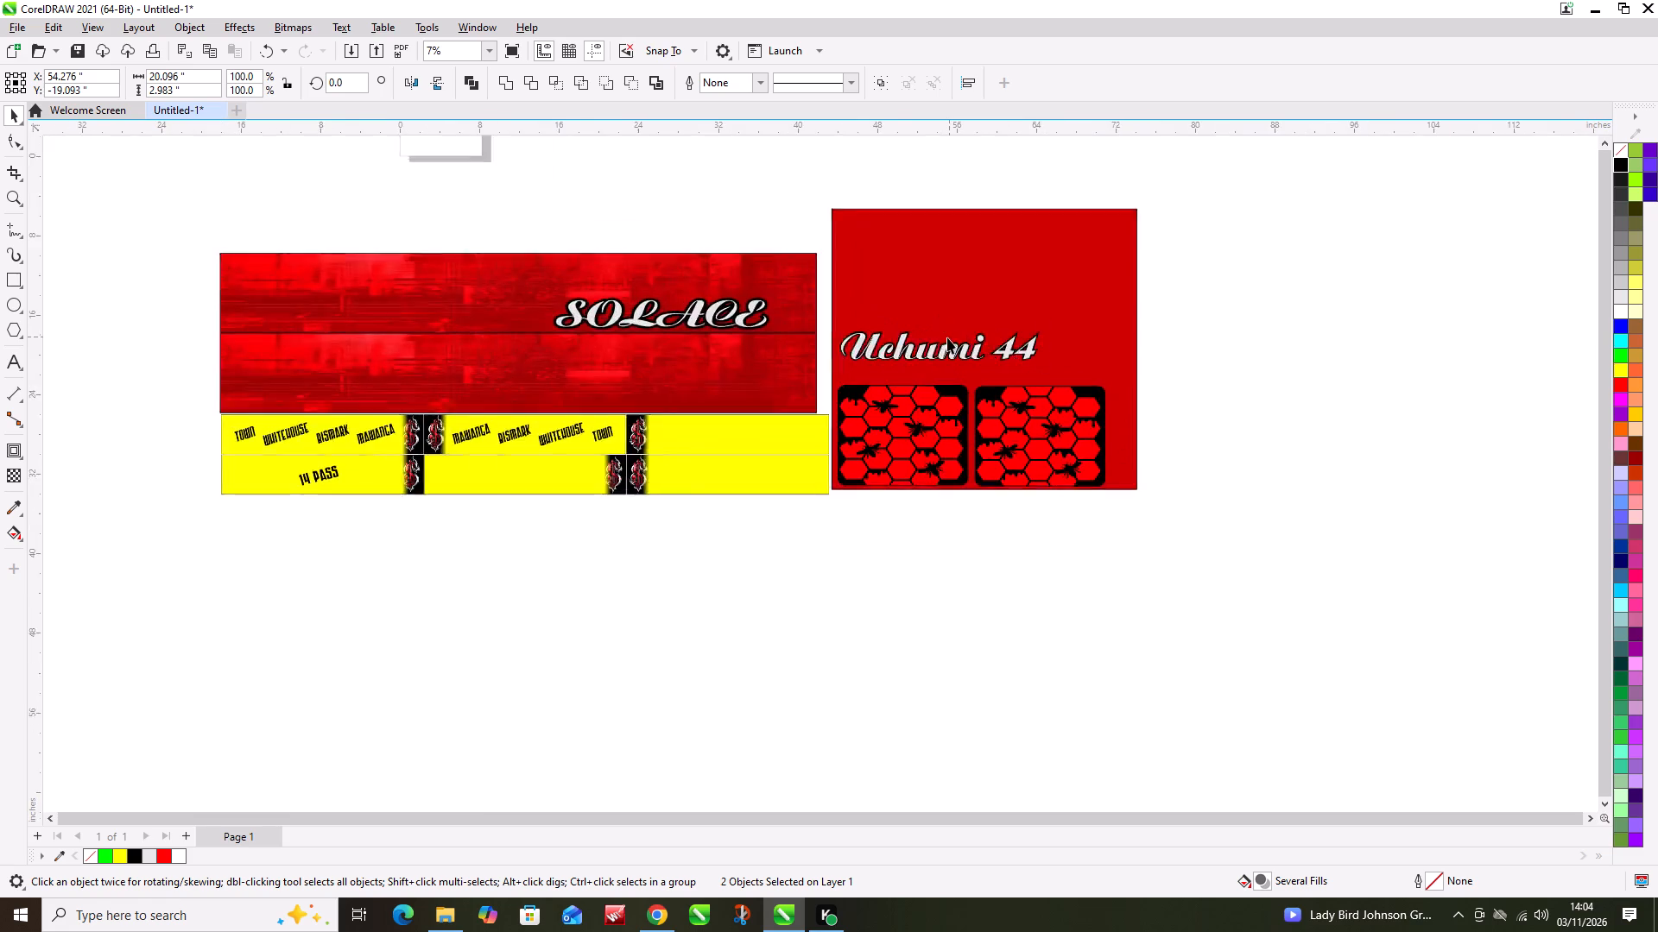
{"action": "scroll", "coordinate": [947, 337], "scroll_direction": "up", "scroll_amount": 10}
{"action": "scroll", "coordinate": [949, 453], "scroll_direction": "down", "scroll_amount": 7}
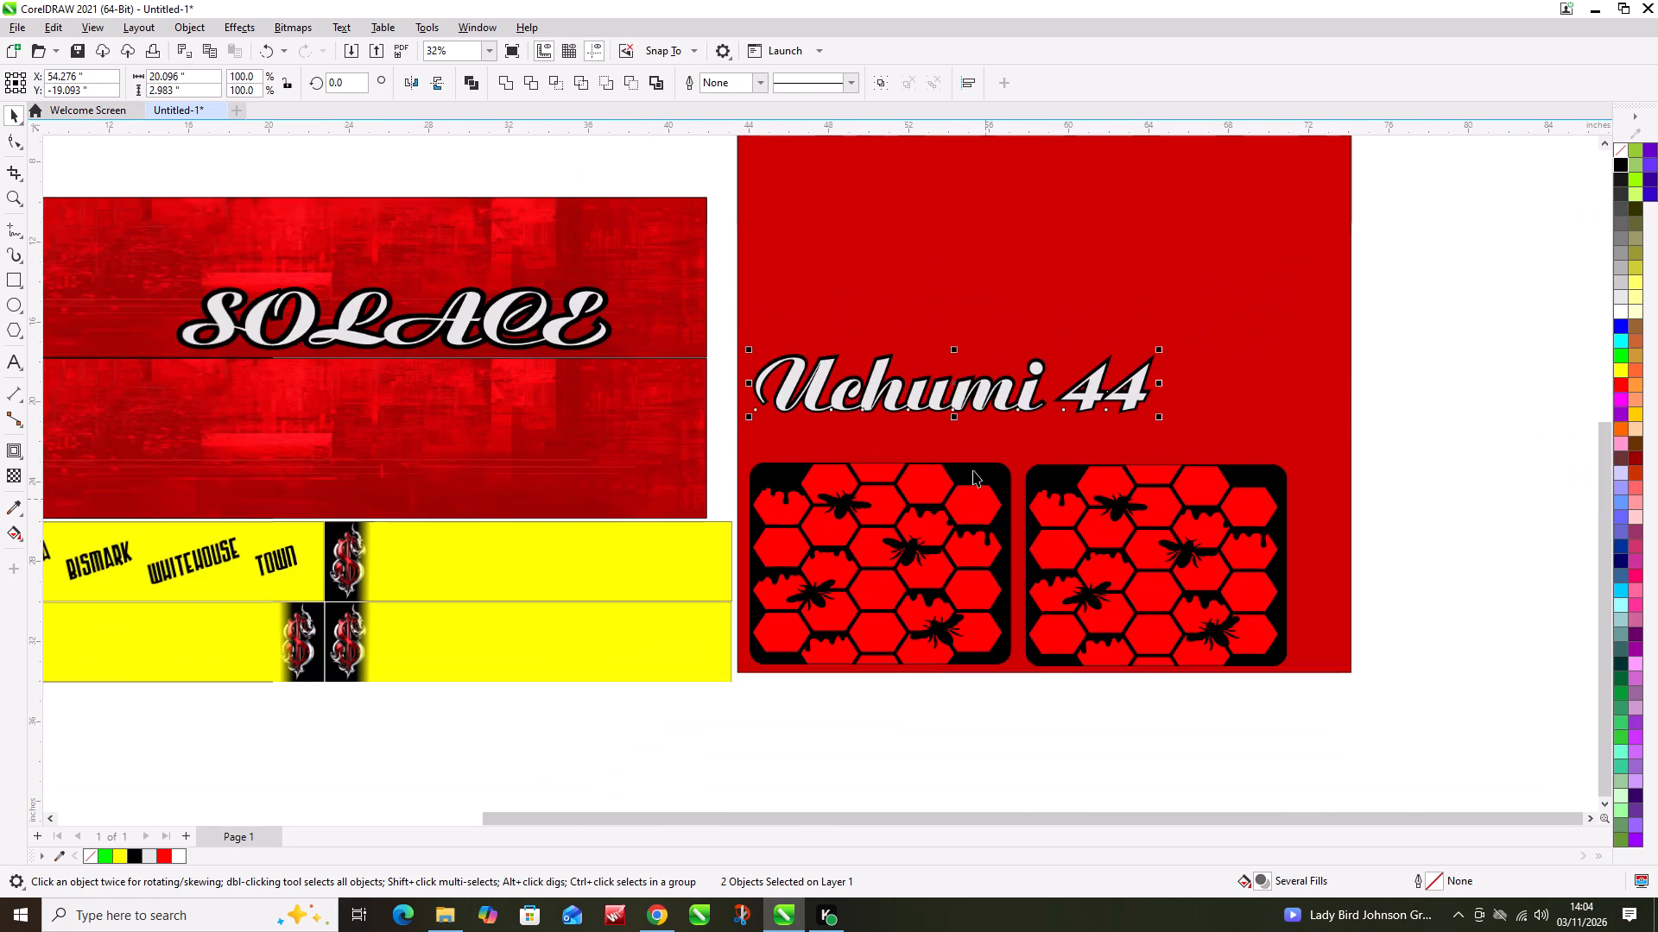
{"action": "left_click_drag", "start_coordinate": [949, 382], "coordinate": [945, 299]}
{"action": "right_click", "coordinate": [945, 299], "text": "ctrl"}
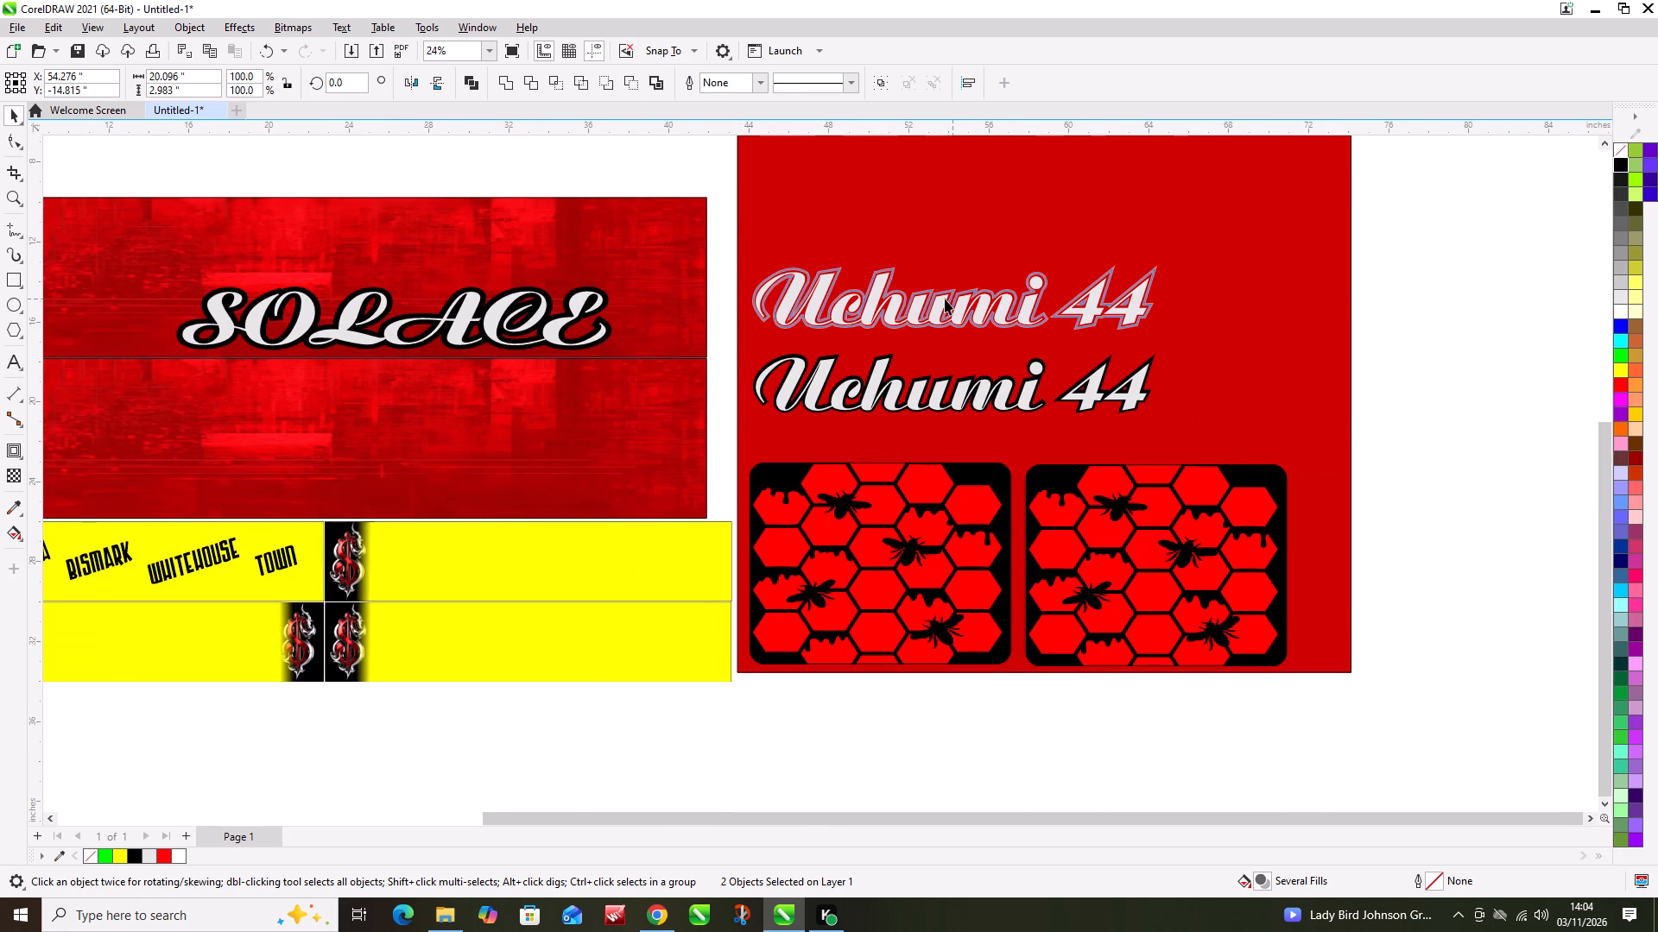
{"action": "left_click_drag", "start_coordinate": [949, 312], "coordinate": [936, 224]}
{"action": "right_click", "coordinate": [936, 224], "text": "ctrl"}
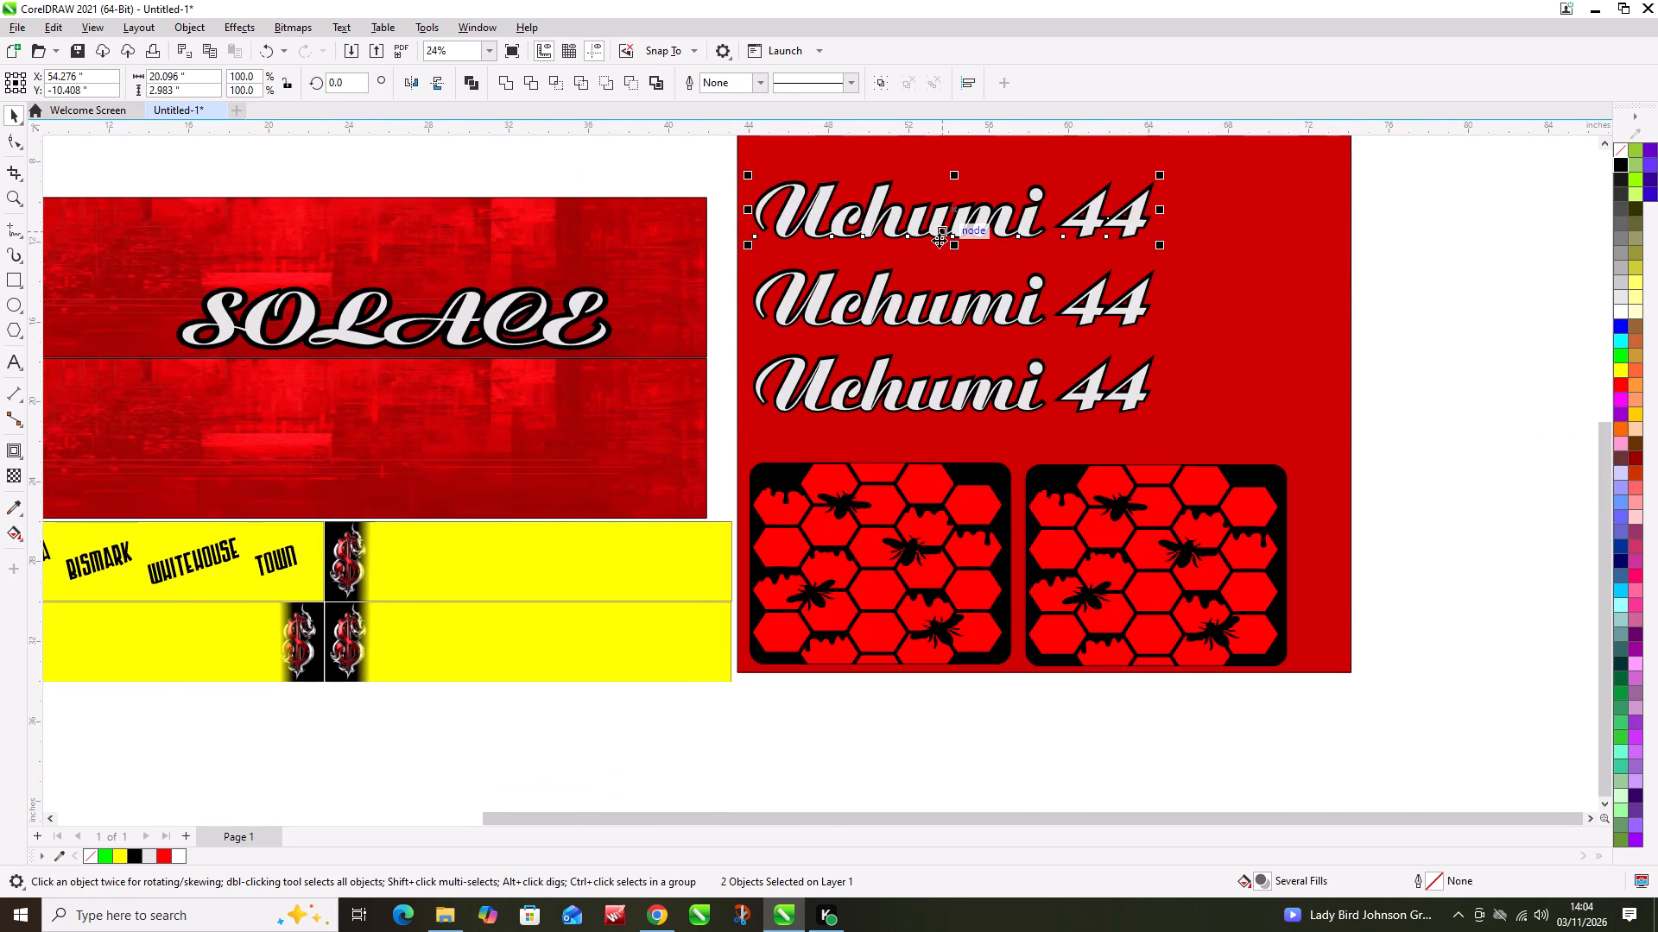
{"action": "scroll", "coordinate": [945, 262], "scroll_direction": "down", "scroll_amount": 3}
{"action": "left_click_drag", "start_coordinate": [951, 239], "coordinate": [948, 199]}
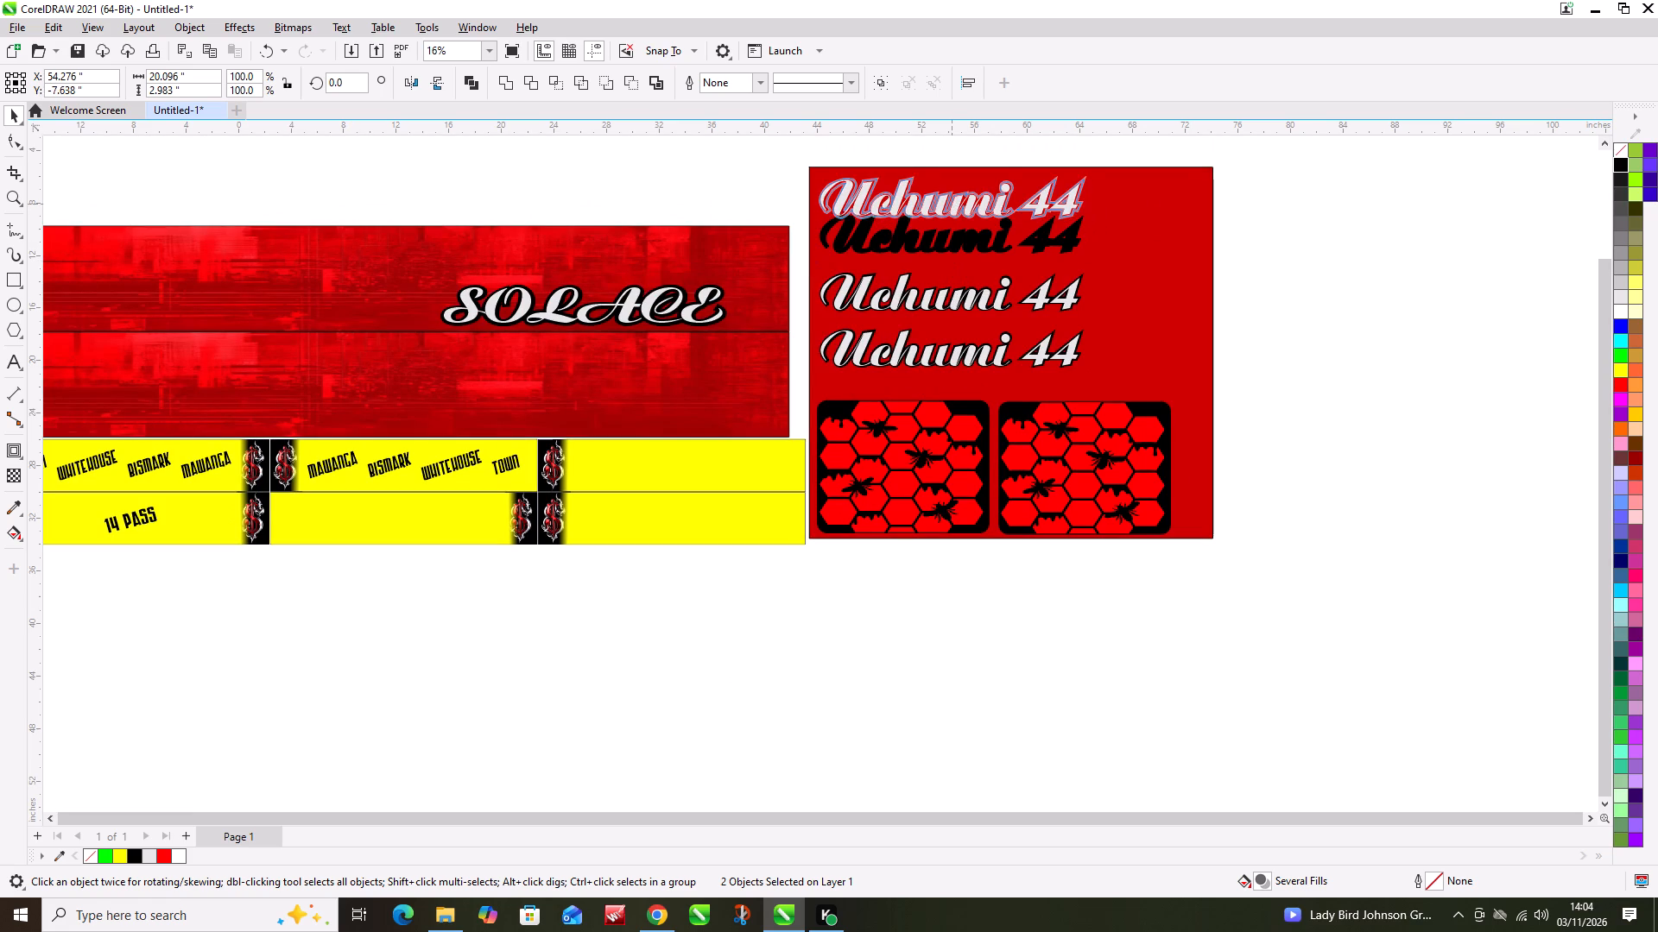
{"action": "left_click_drag", "start_coordinate": [948, 199], "coordinate": [950, 192]}
{"action": "right_click", "coordinate": [950, 192], "text": "ctrl"}
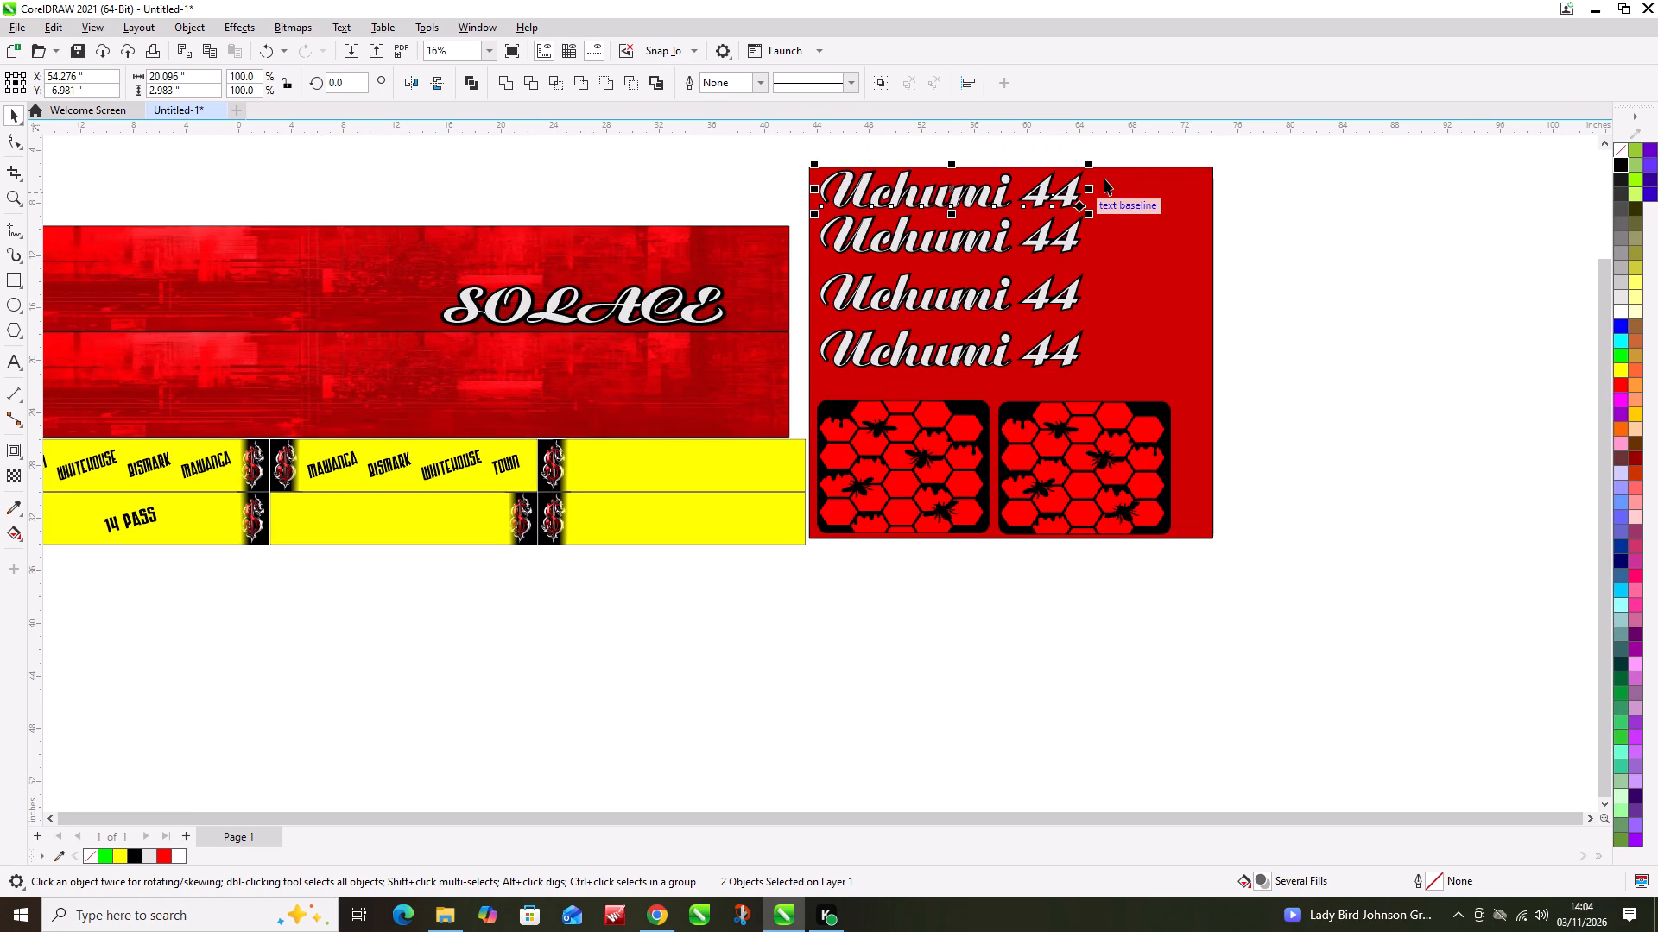
Shift the four stacked Uchumi 44 letterings together slightly down toward the honeycomb panels.
{"action": "left_click_drag", "start_coordinate": [1109, 152], "coordinate": [814, 402]}
{"action": "key", "text": "Down"}
{"action": "key", "text": "Down"}
{"action": "key", "text": "Down"}
{"action": "key", "text": "Down"}
{"action": "key", "text": "Down"}
{"action": "key", "text": "Down"}
{"action": "key", "text": "Down"}
{"action": "key", "text": "Down"}
{"action": "key", "text": "Down"}
{"action": "key", "text": "Down"}
{"action": "key", "text": "Down"}
{"action": "key", "text": "Down"}
{"action": "key", "text": "Down"}
{"action": "key", "text": "Down"}
{"action": "key", "text": "Down"}
{"action": "key", "text": "Down"}
{"action": "key", "text": "Down"}
{"action": "key", "text": "Down"}
{"action": "key", "text": "Down"}
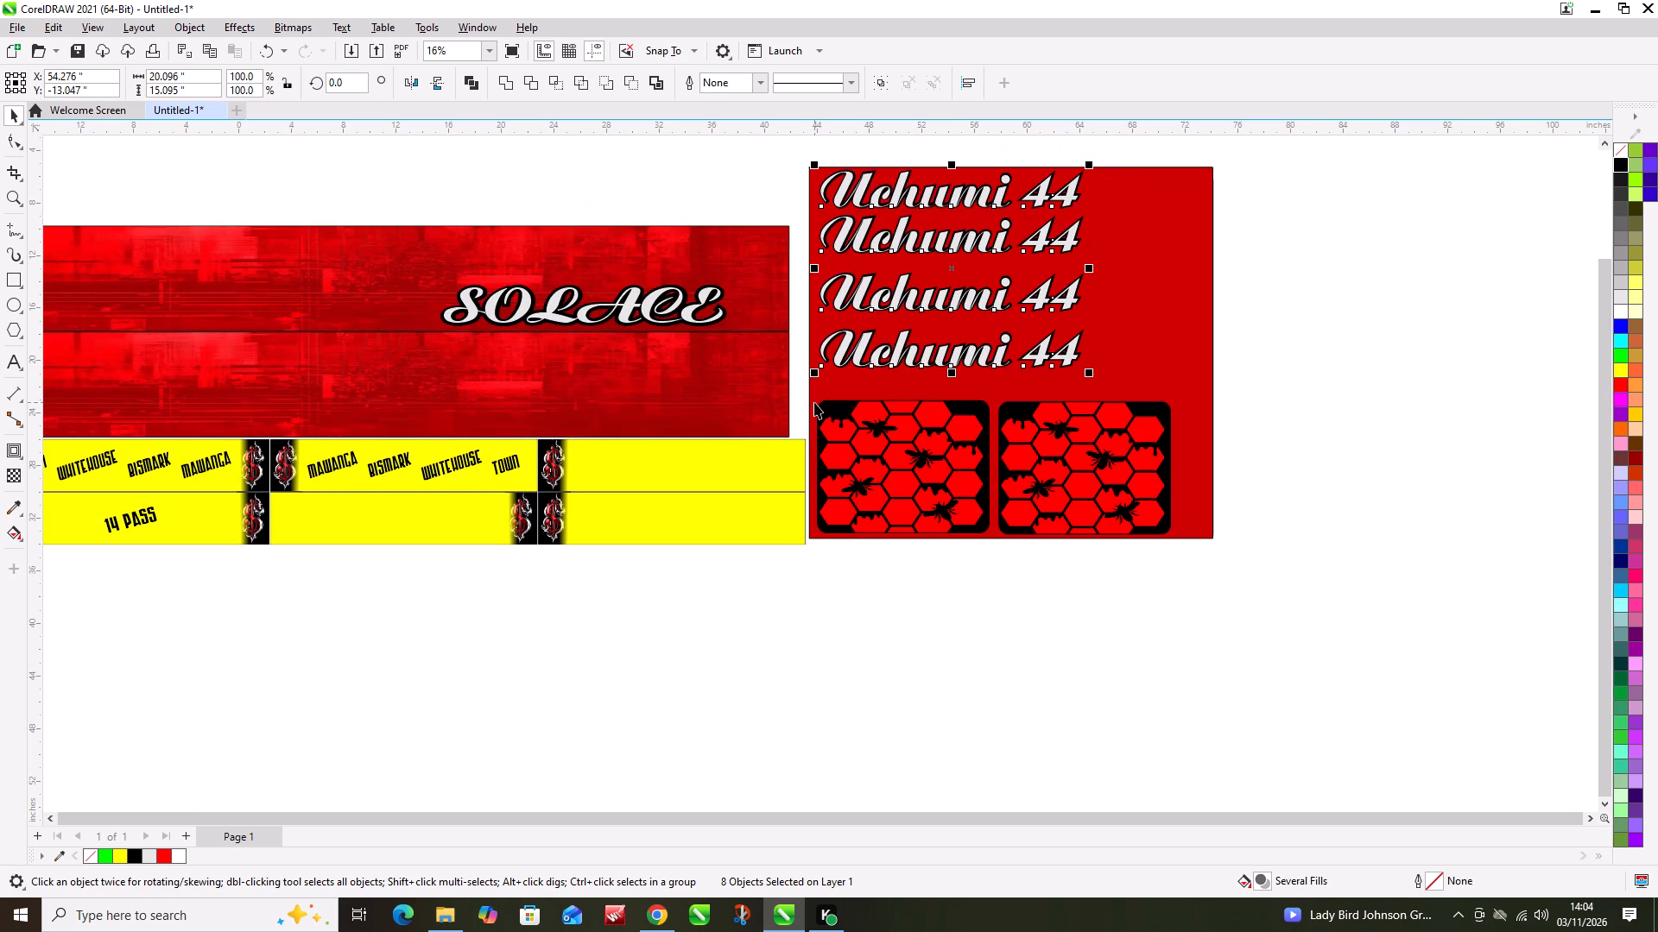
{"action": "left_click_drag", "start_coordinate": [948, 274], "coordinate": [956, 290]}
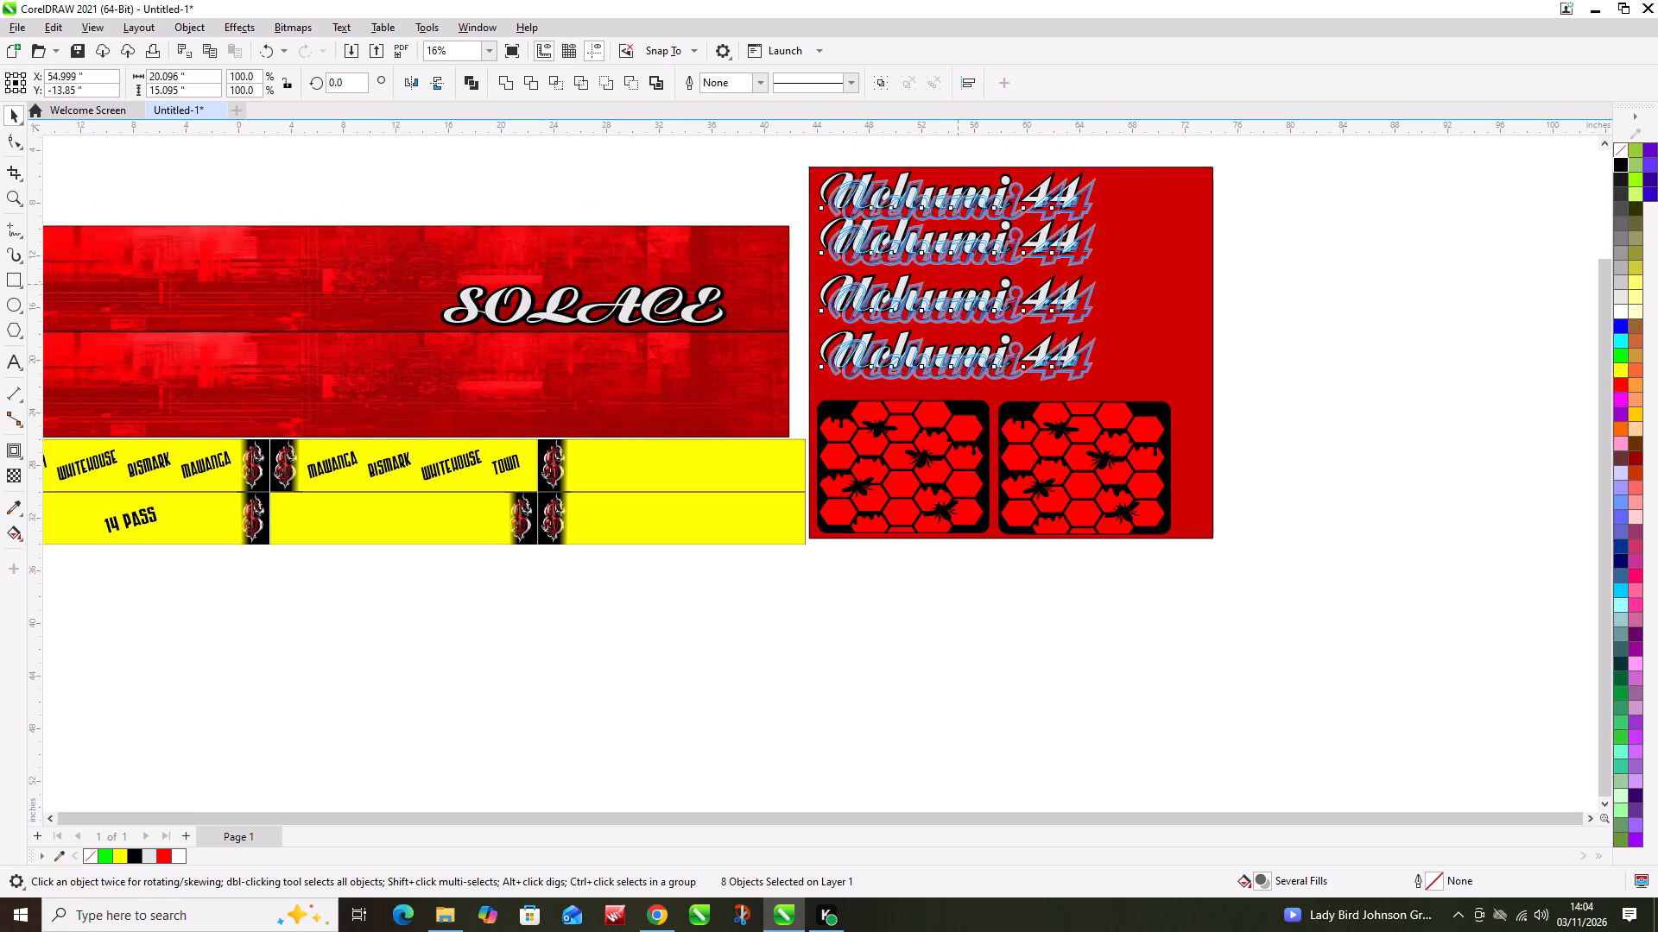
{"action": "left_click_drag", "start_coordinate": [956, 290], "coordinate": [948, 294]}
Check the complete layout of banners and the dark red rectangle in a full-screen preview, leaving nothing selected.
{"action": "scroll", "coordinate": [1009, 337], "scroll_direction": "down", "scroll_amount": 4}
{"action": "left_click_drag", "start_coordinate": [1234, 135], "coordinate": [194, 582]}
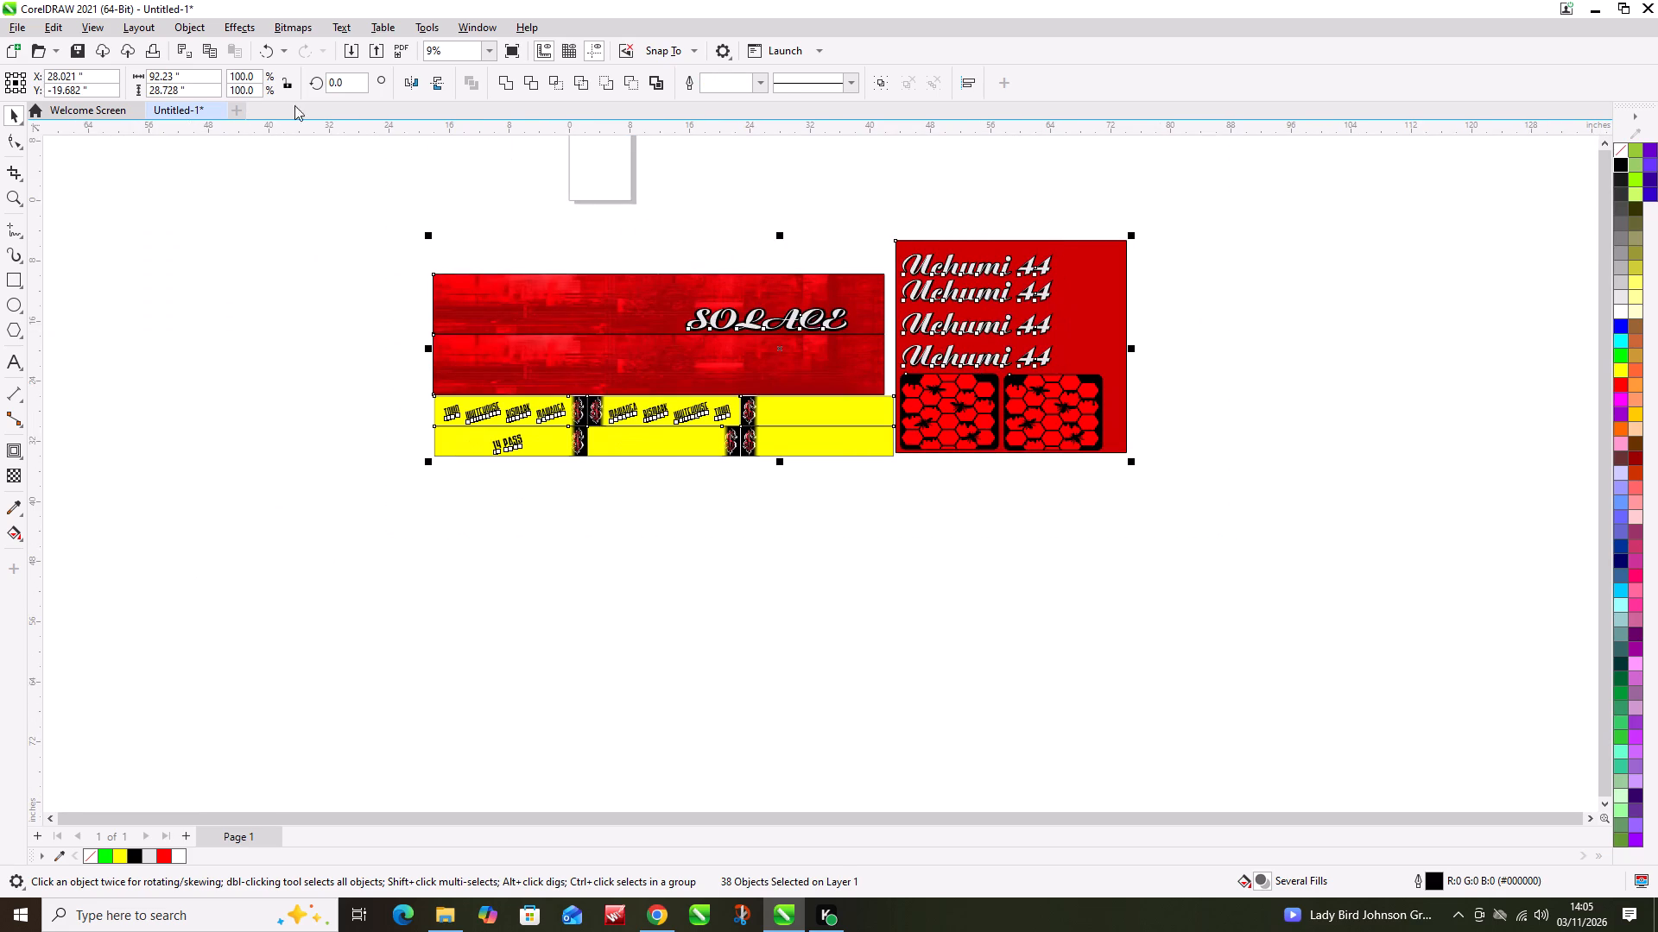
{"action": "left_click", "coordinate": [484, 52]}
{"action": "left_click", "coordinate": [484, 79]}
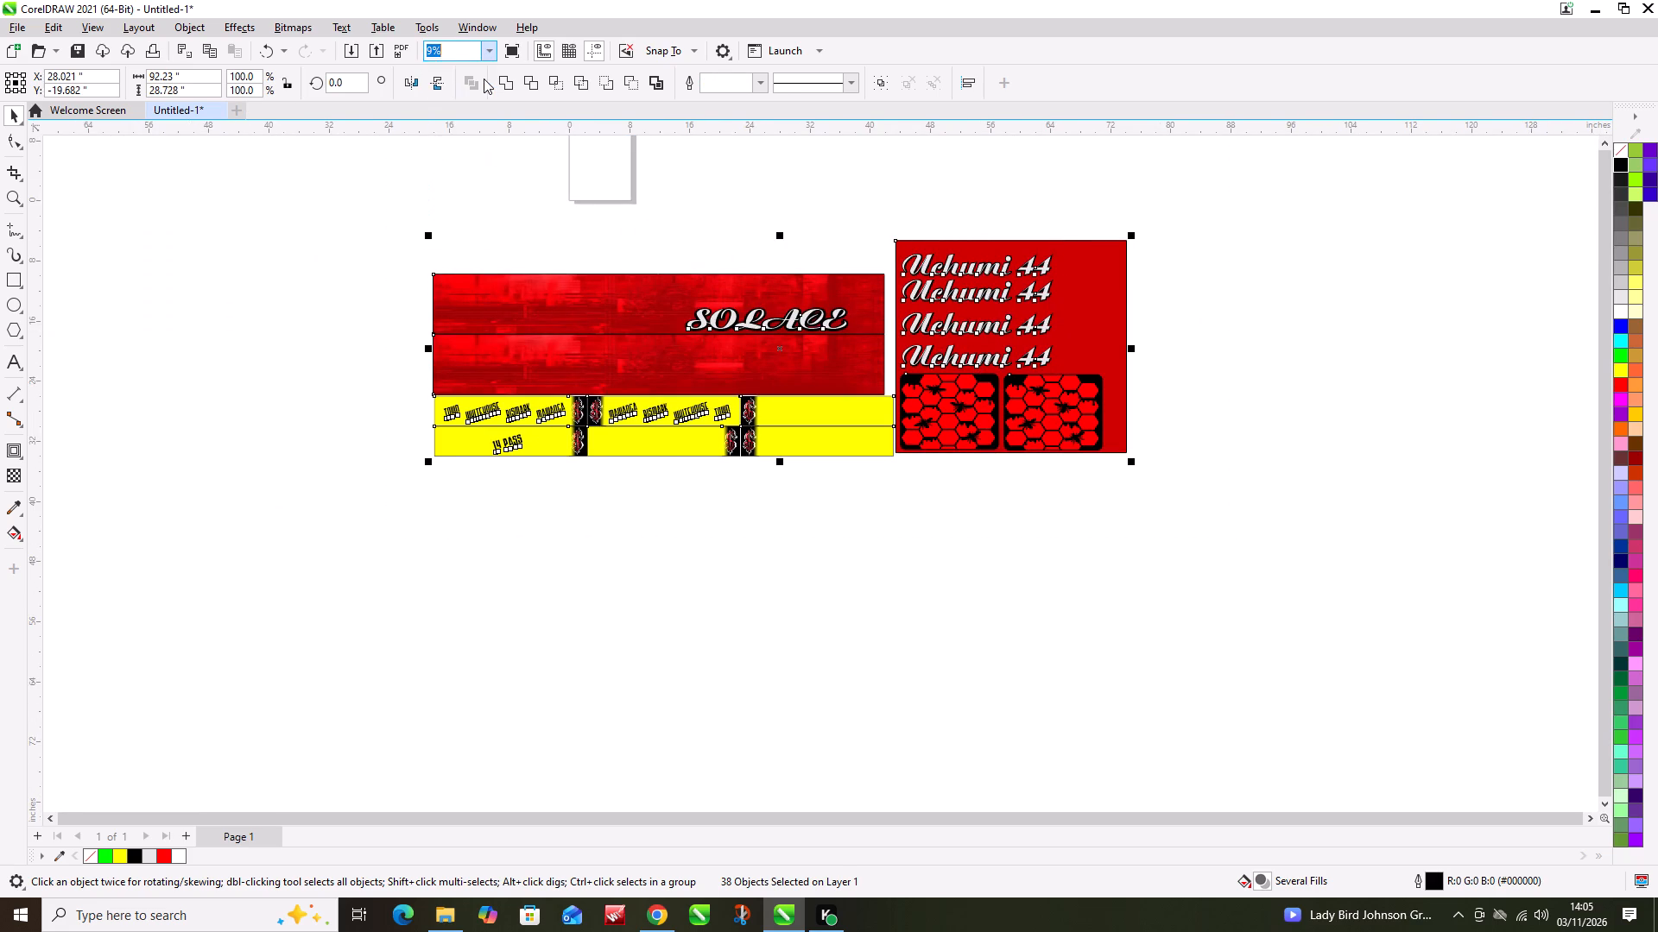
{"action": "key", "text": "F9"}
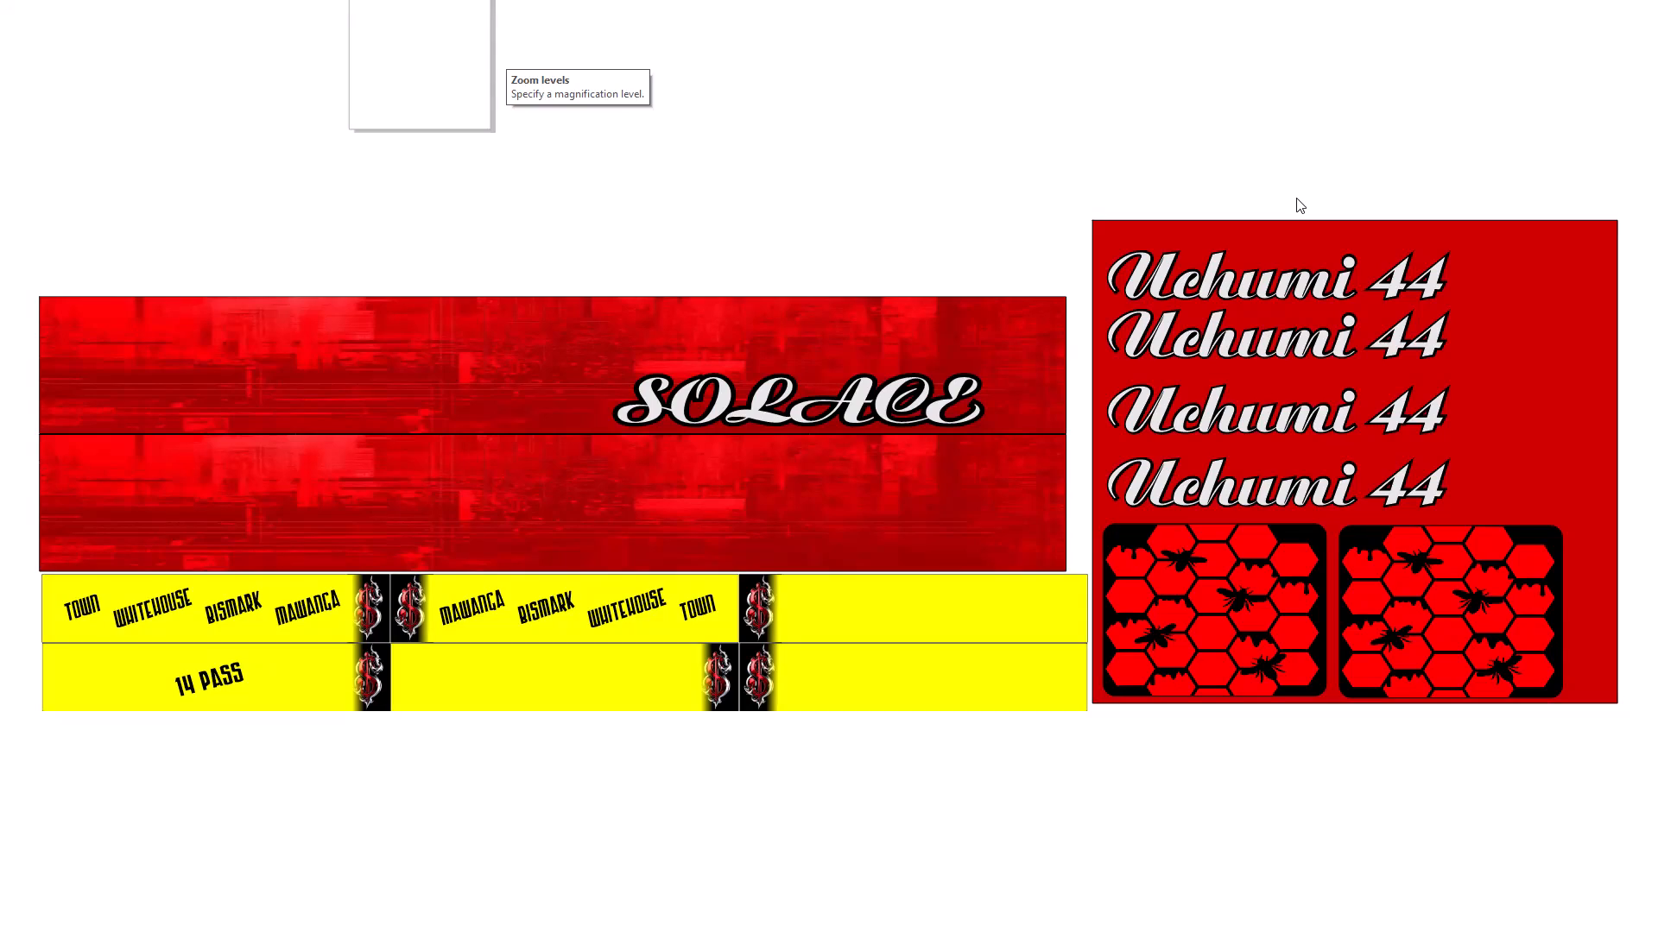
{"action": "key", "text": "Escape"}
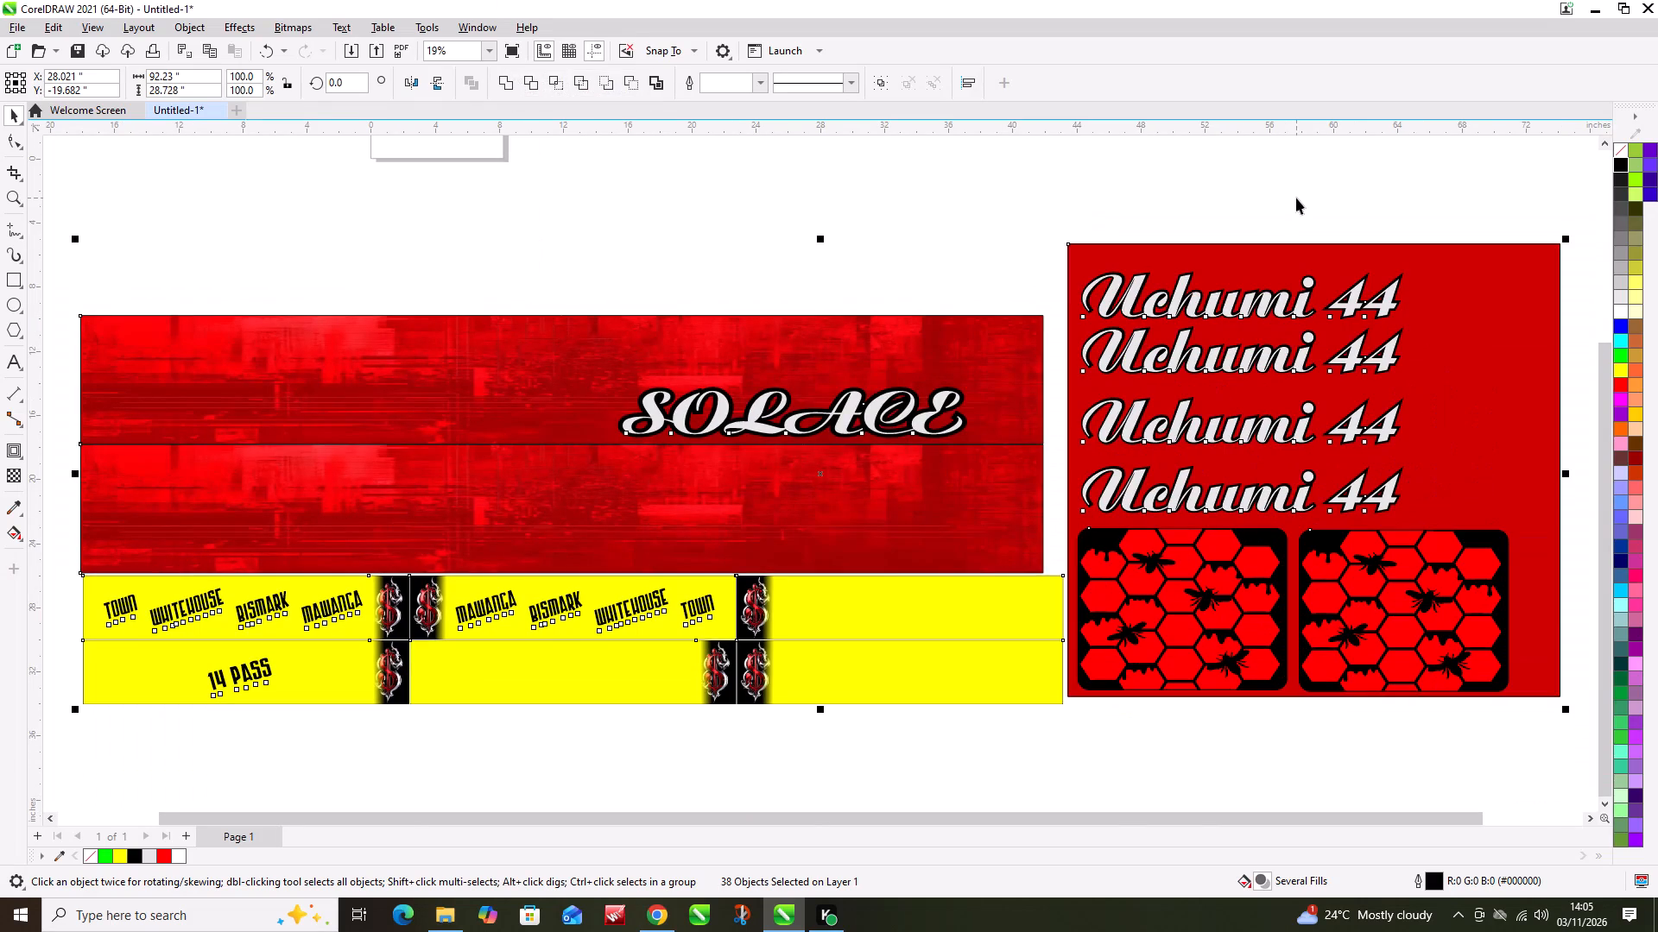
{"action": "left_click", "coordinate": [1228, 207]}
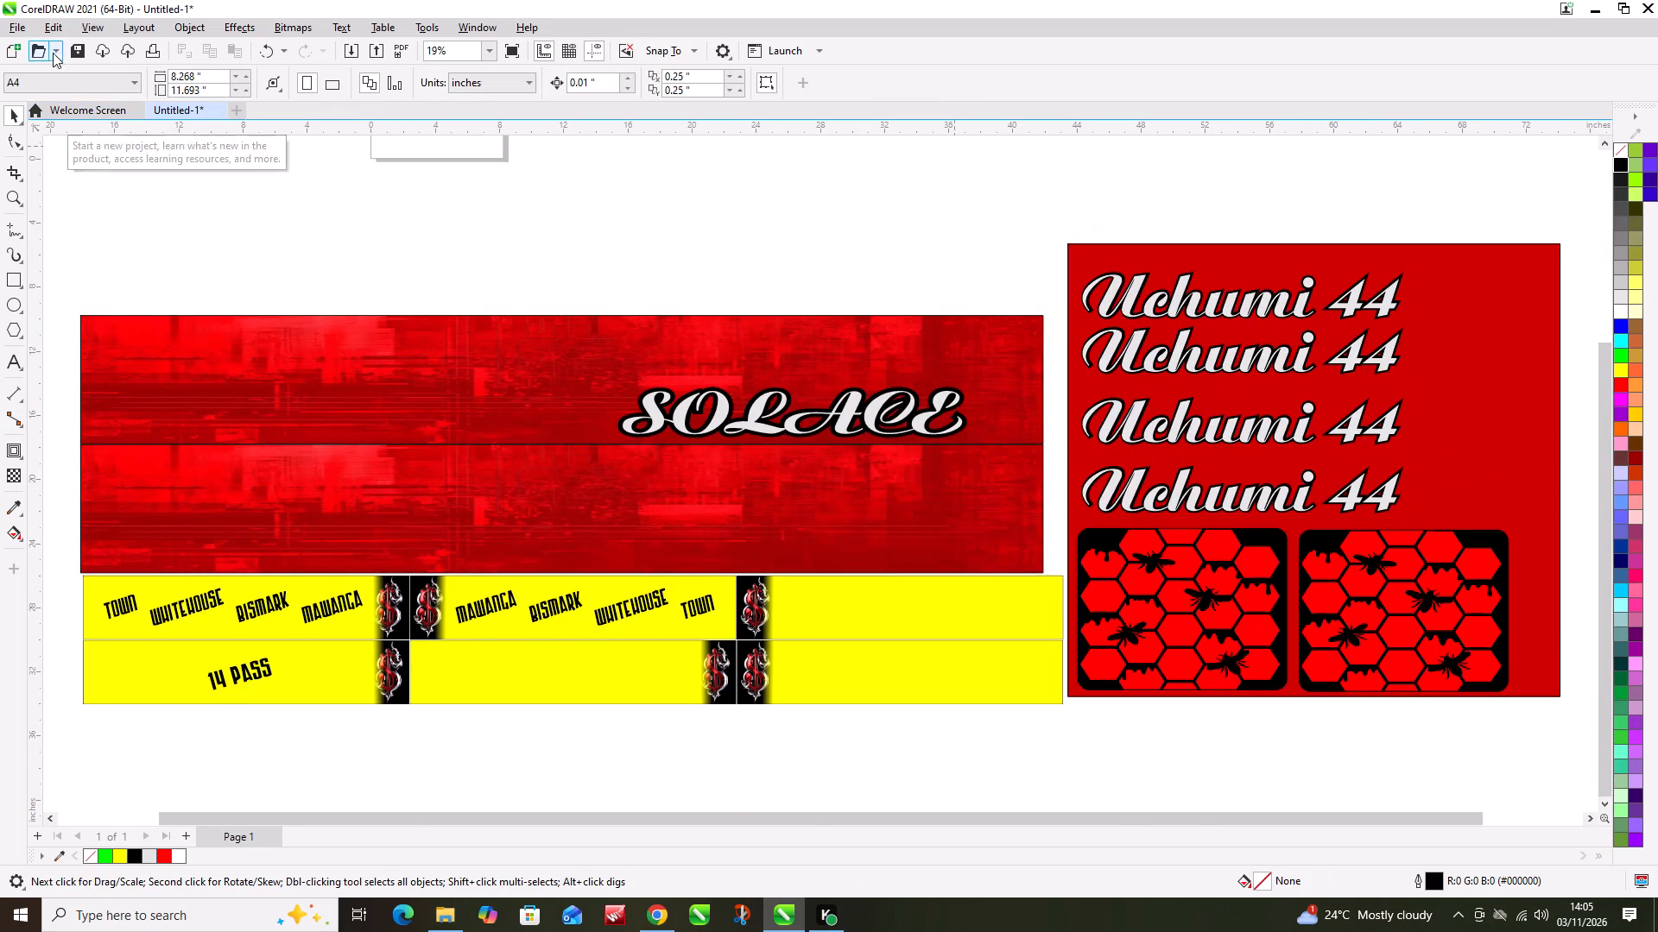
Save the drawing as SOLACE in the Desktop's PLT folder, using the CDR - CorelDRAW file format.
{"action": "left_click", "coordinate": [13, 29]}
{"action": "left_click", "coordinate": [57, 236]}
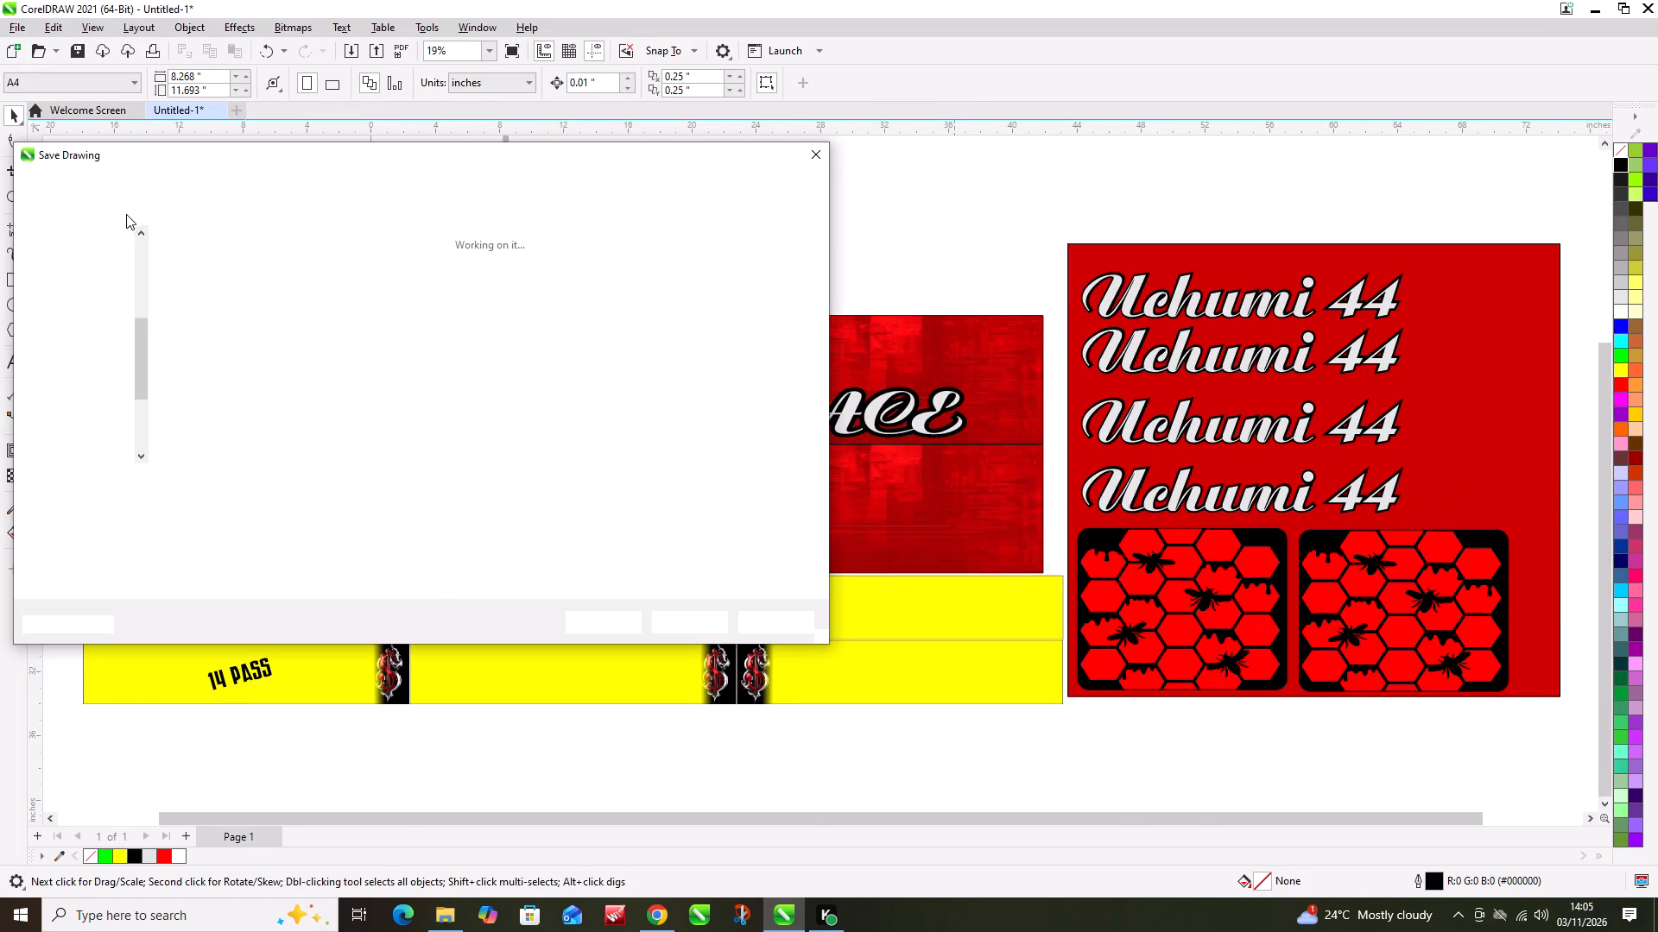
{"action": "key", "text": "s"}
{"action": "key", "text": "o"}
{"action": "type", "text": "LA"}
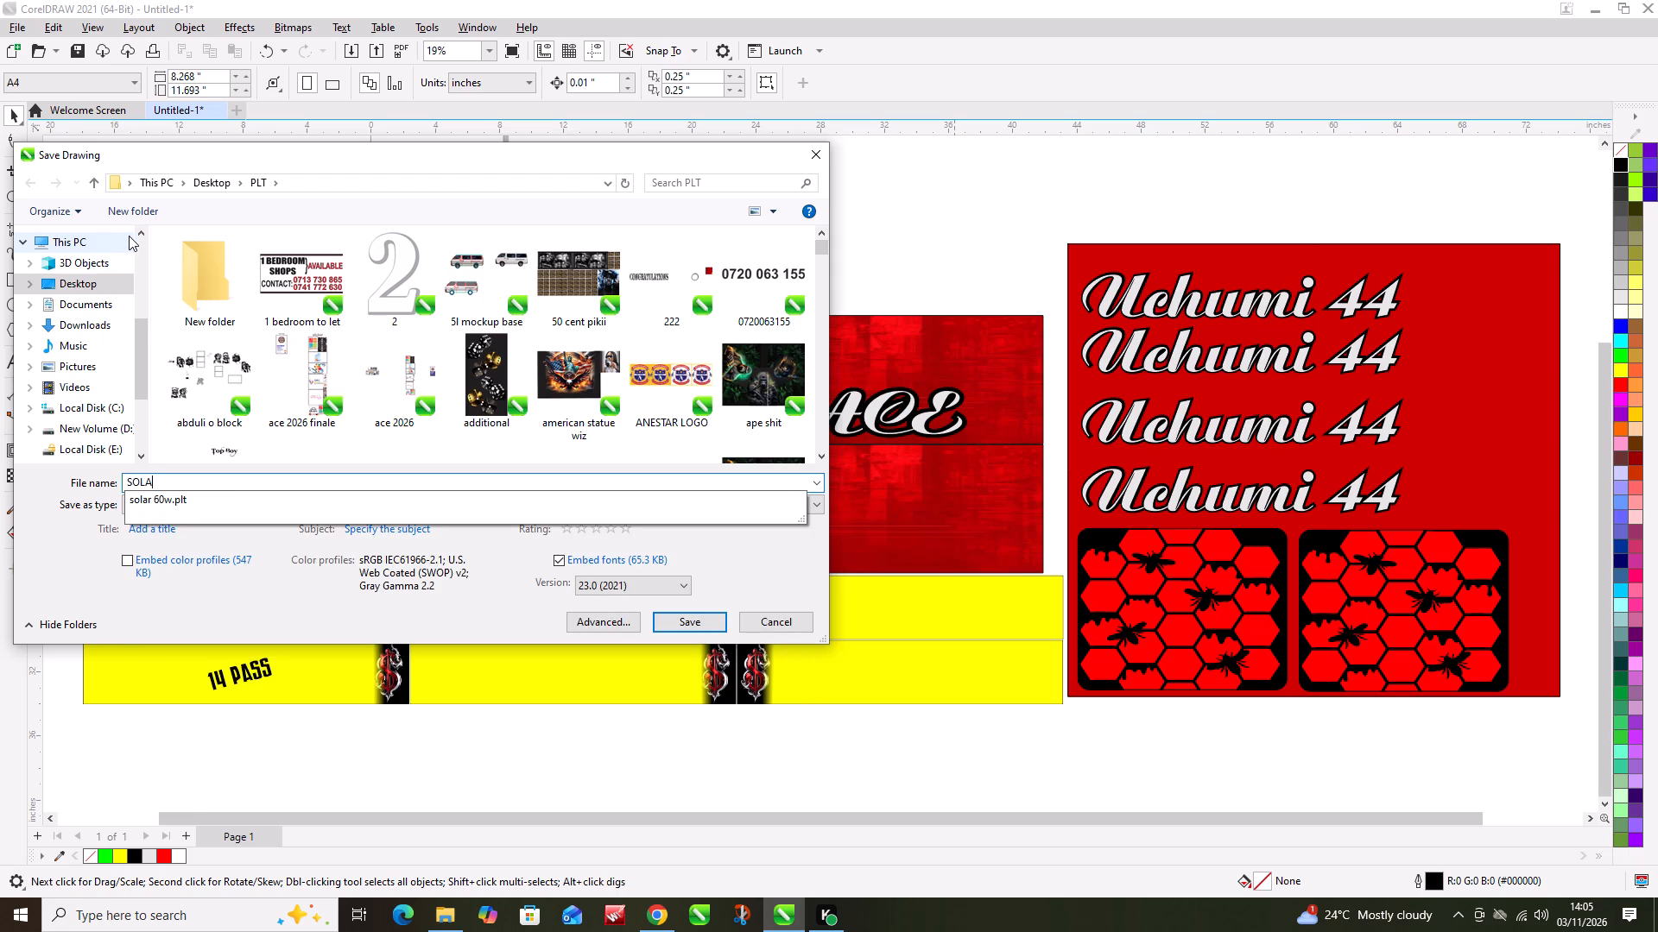
{"action": "type", "text": "CE"}
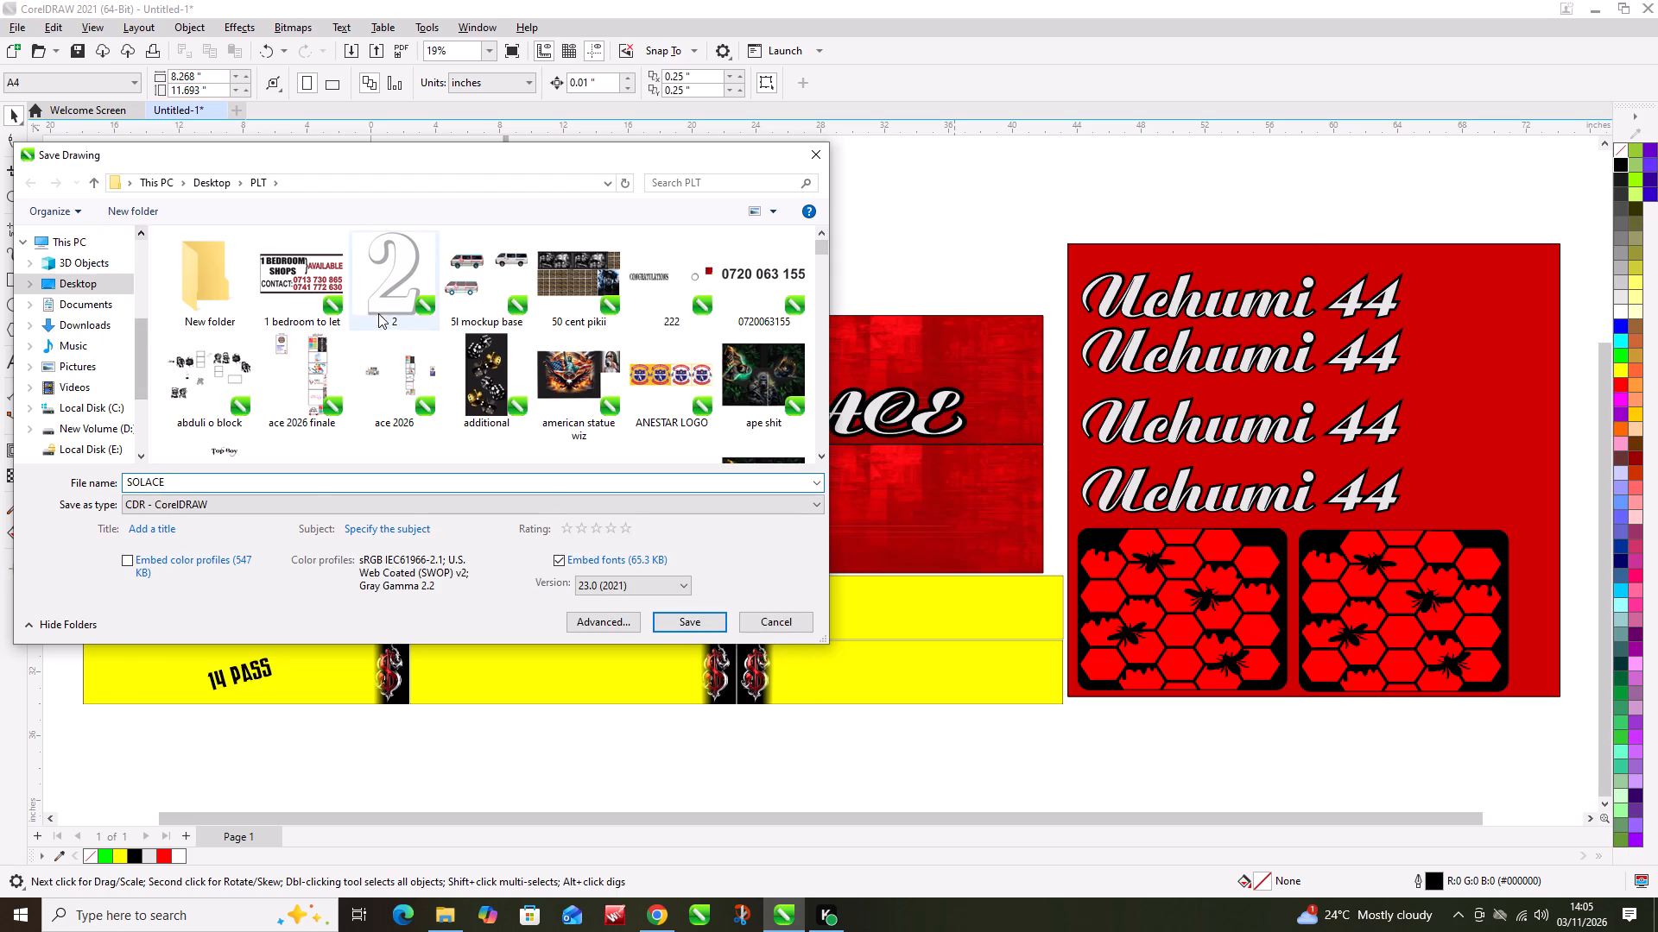
{"action": "left_click", "coordinate": [279, 498]}
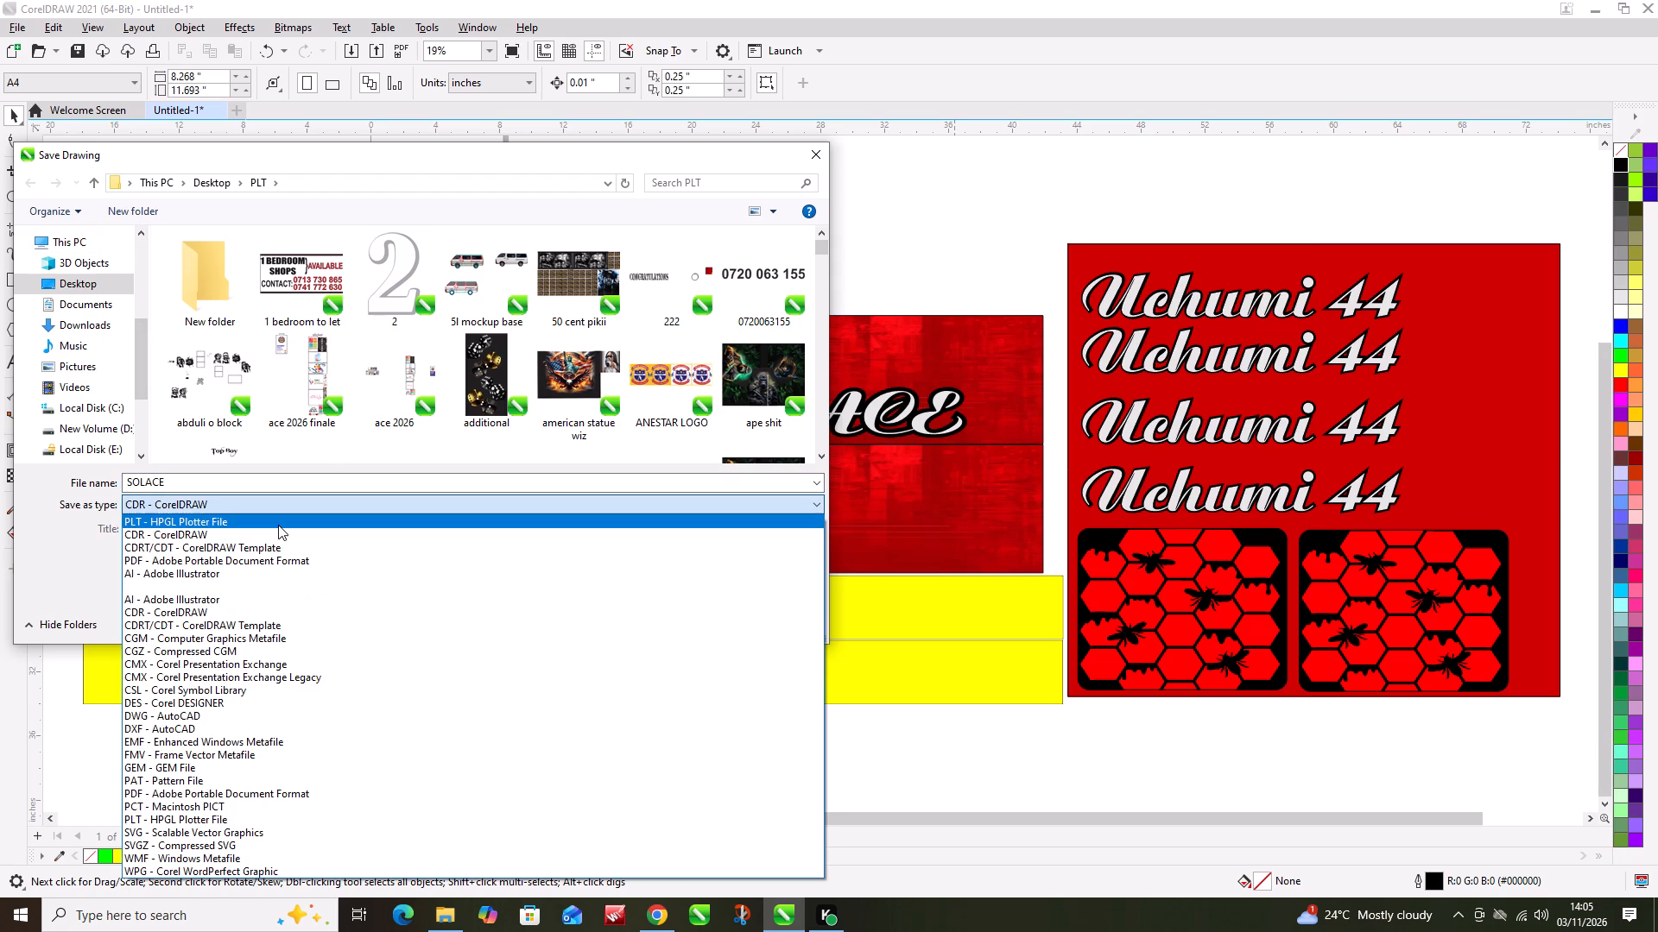
{"action": "left_click", "coordinate": [278, 525]}
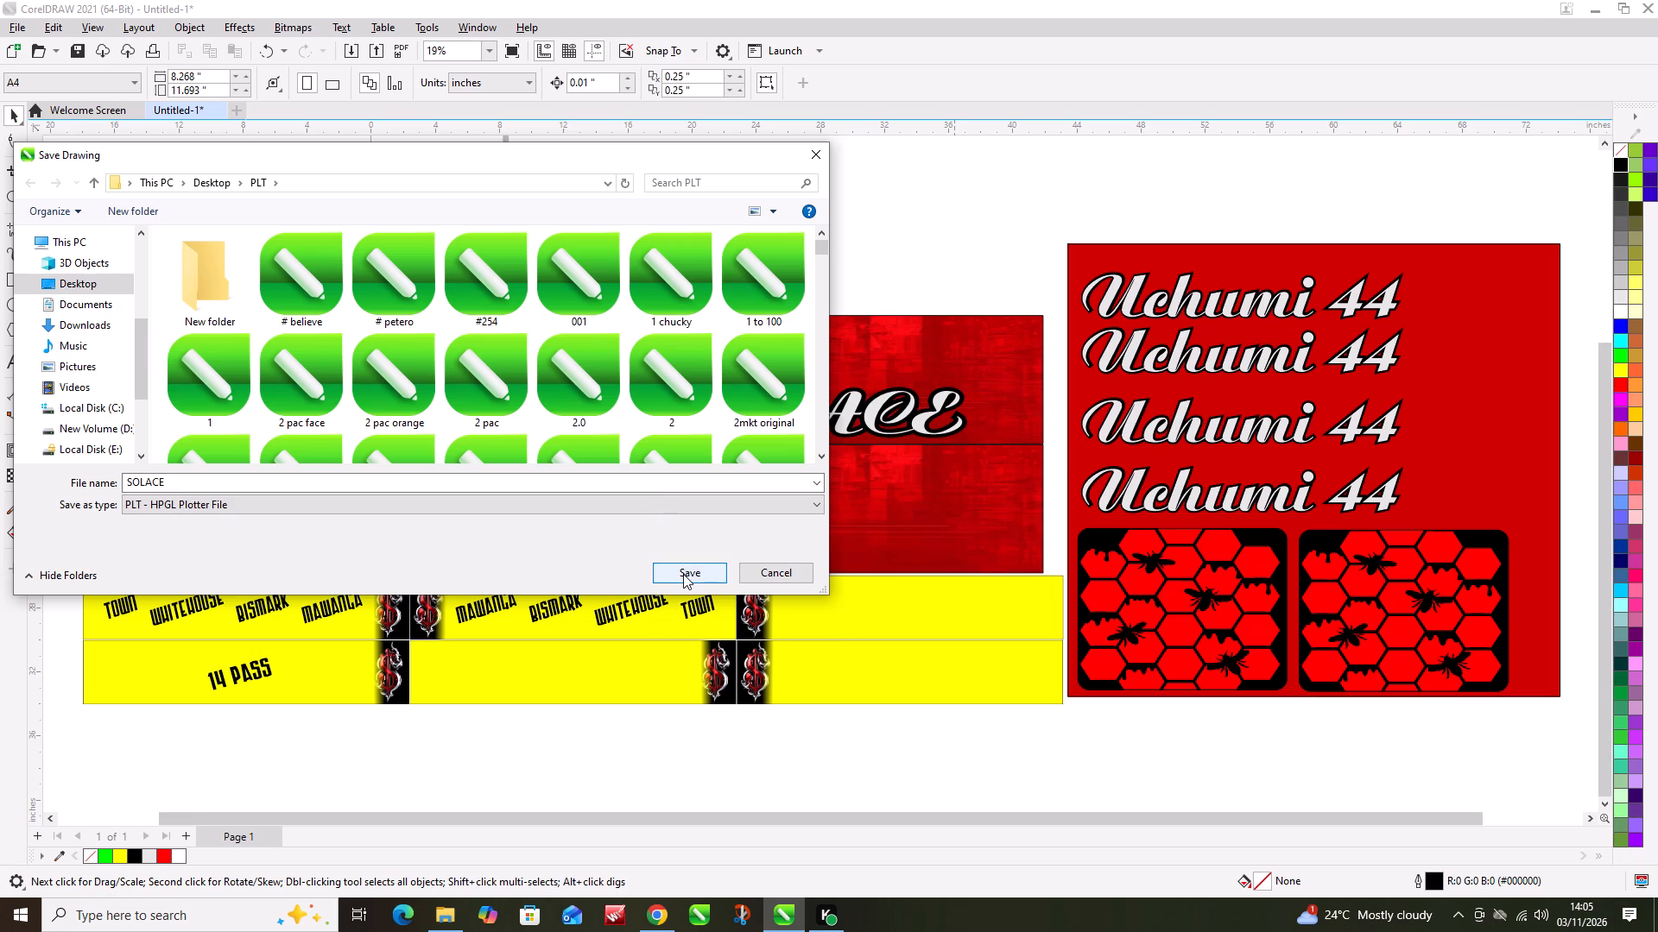
{"action": "left_click", "coordinate": [702, 514]}
{"action": "left_click", "coordinate": [692, 498]}
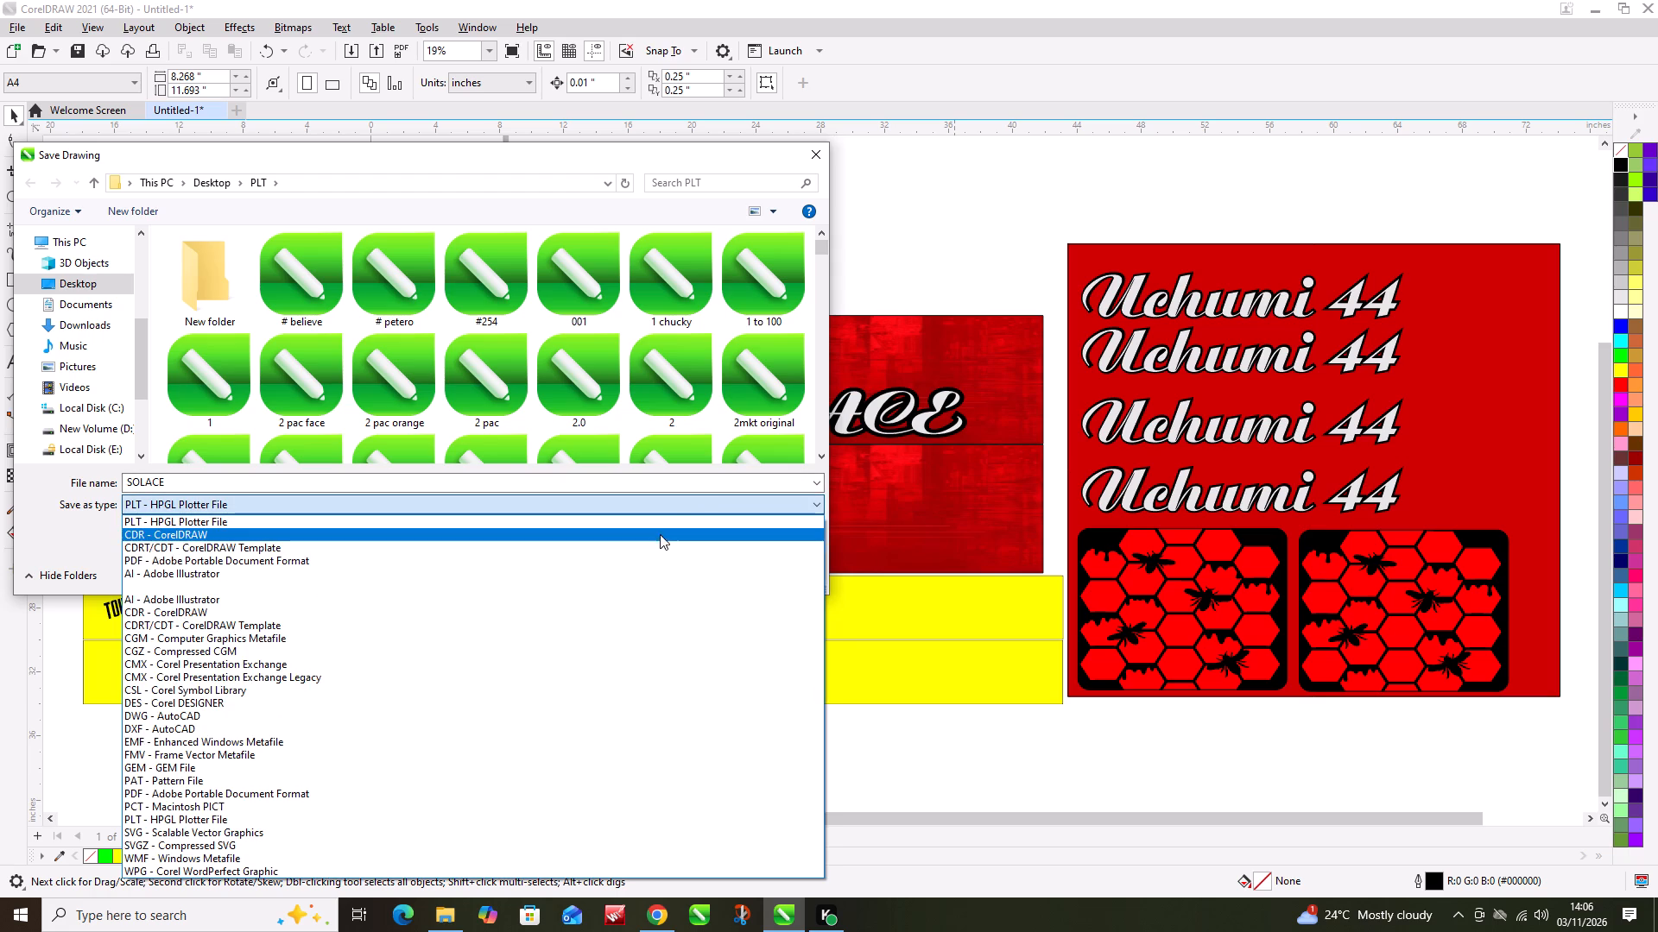
{"action": "left_click", "coordinate": [659, 532]}
{"action": "left_click", "coordinate": [691, 619]}
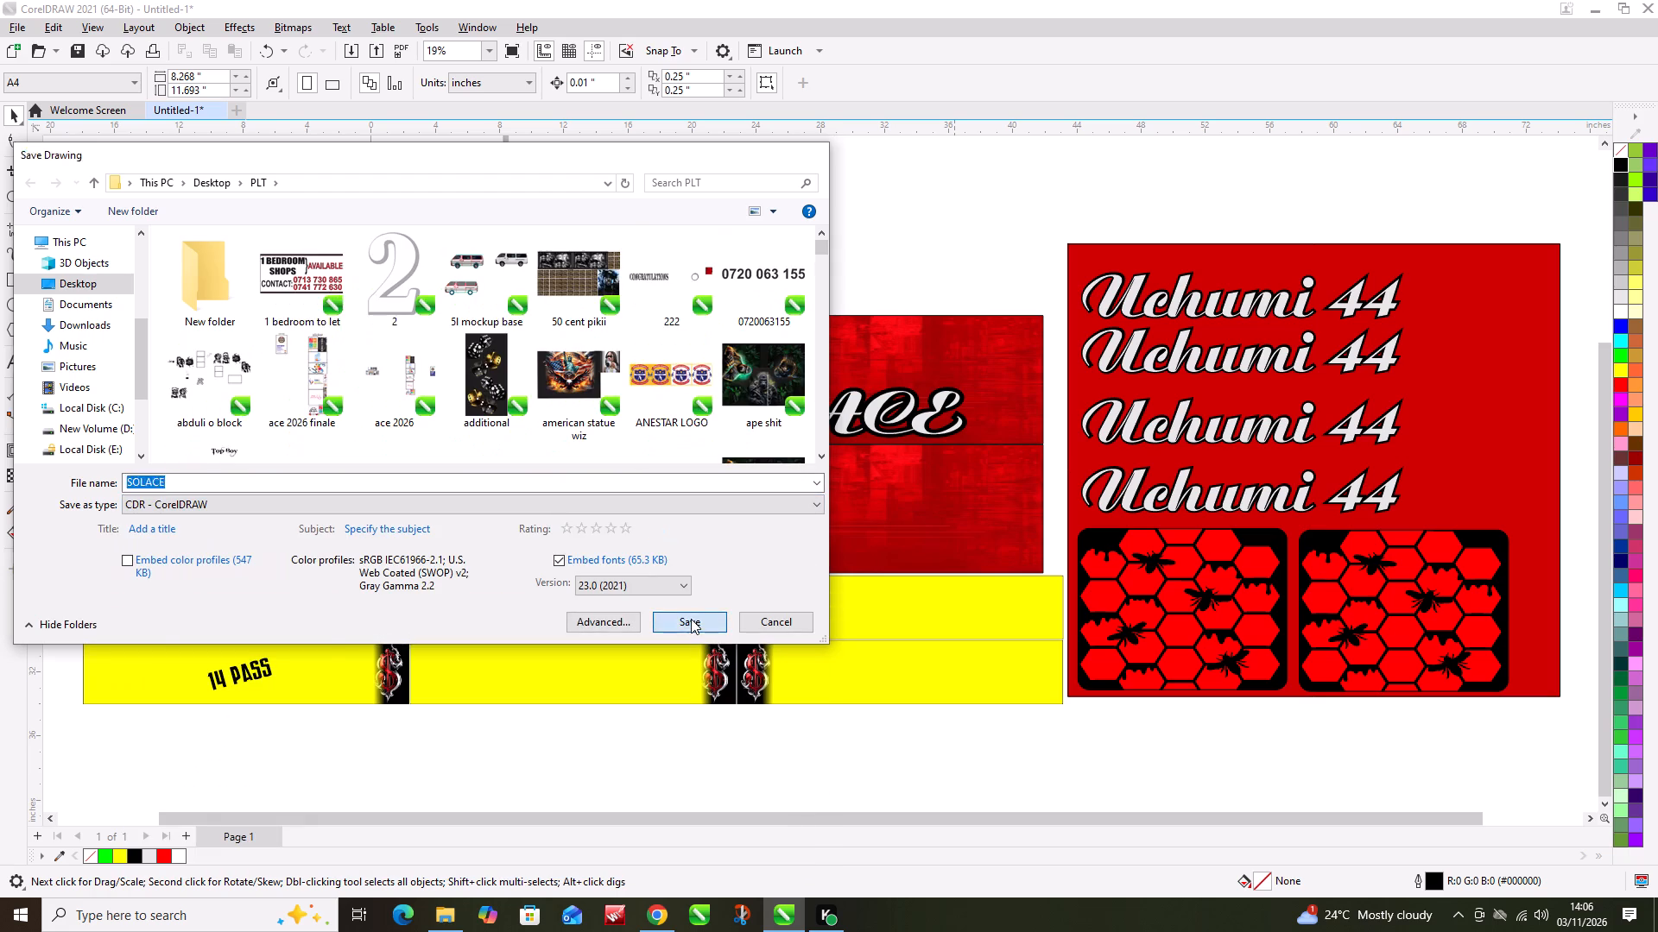
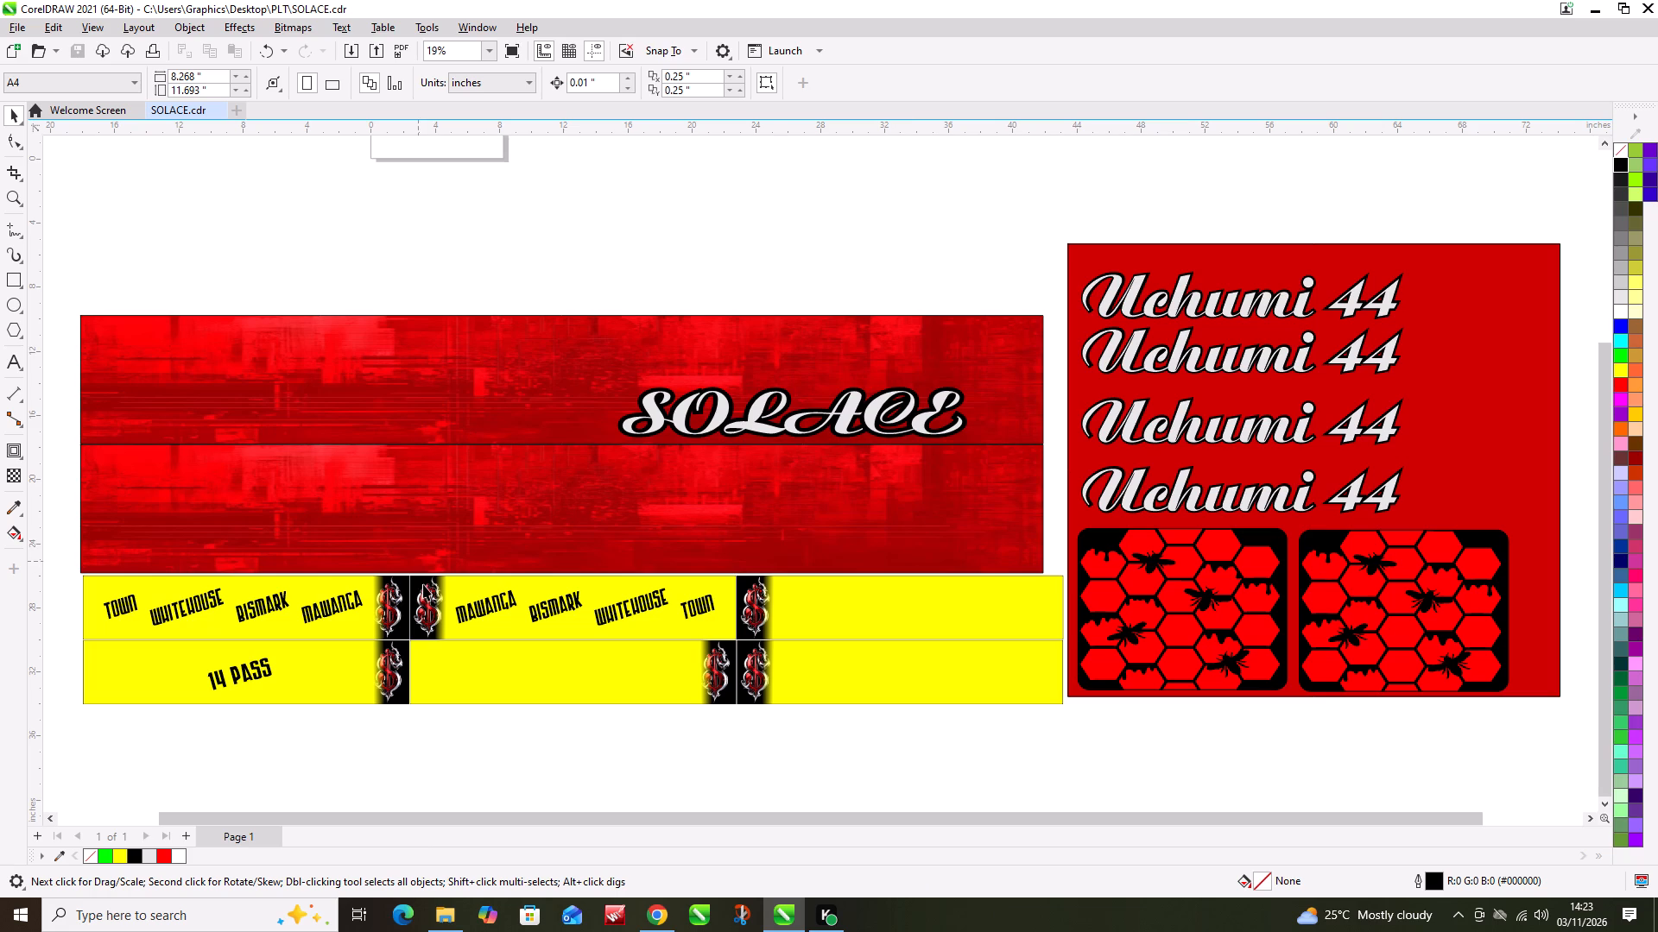
Select the yellow rectangle behind the second set of route names, MAWANGA to TOWN, in the upper yellow banner.
{"action": "left_click", "coordinate": [478, 596]}
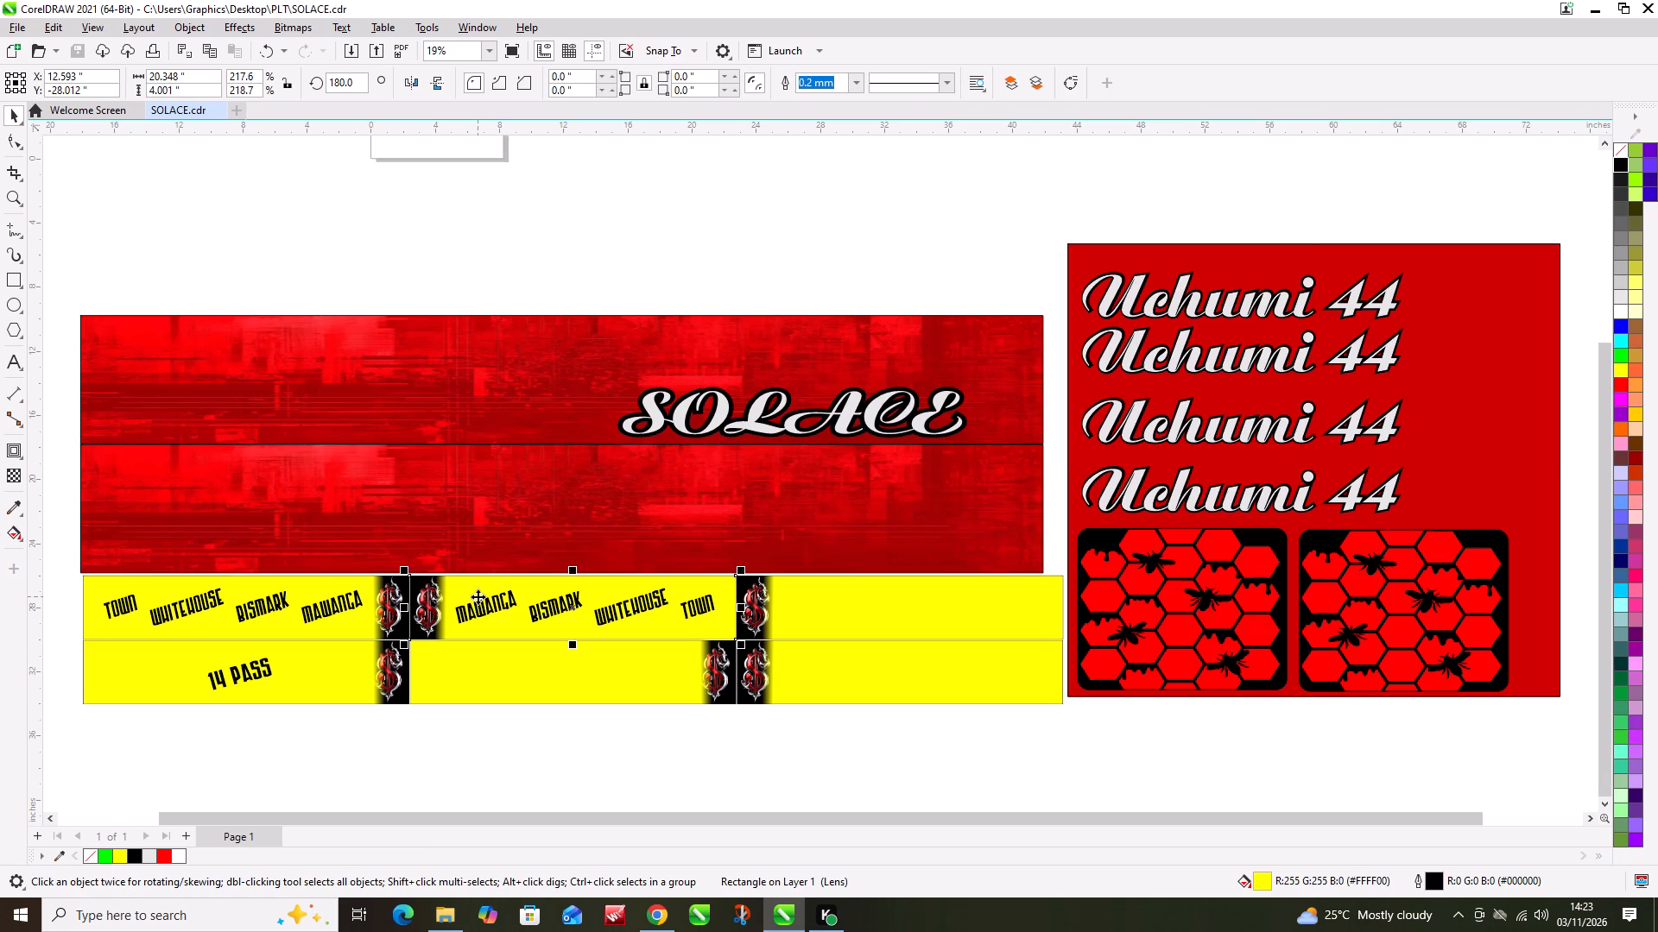
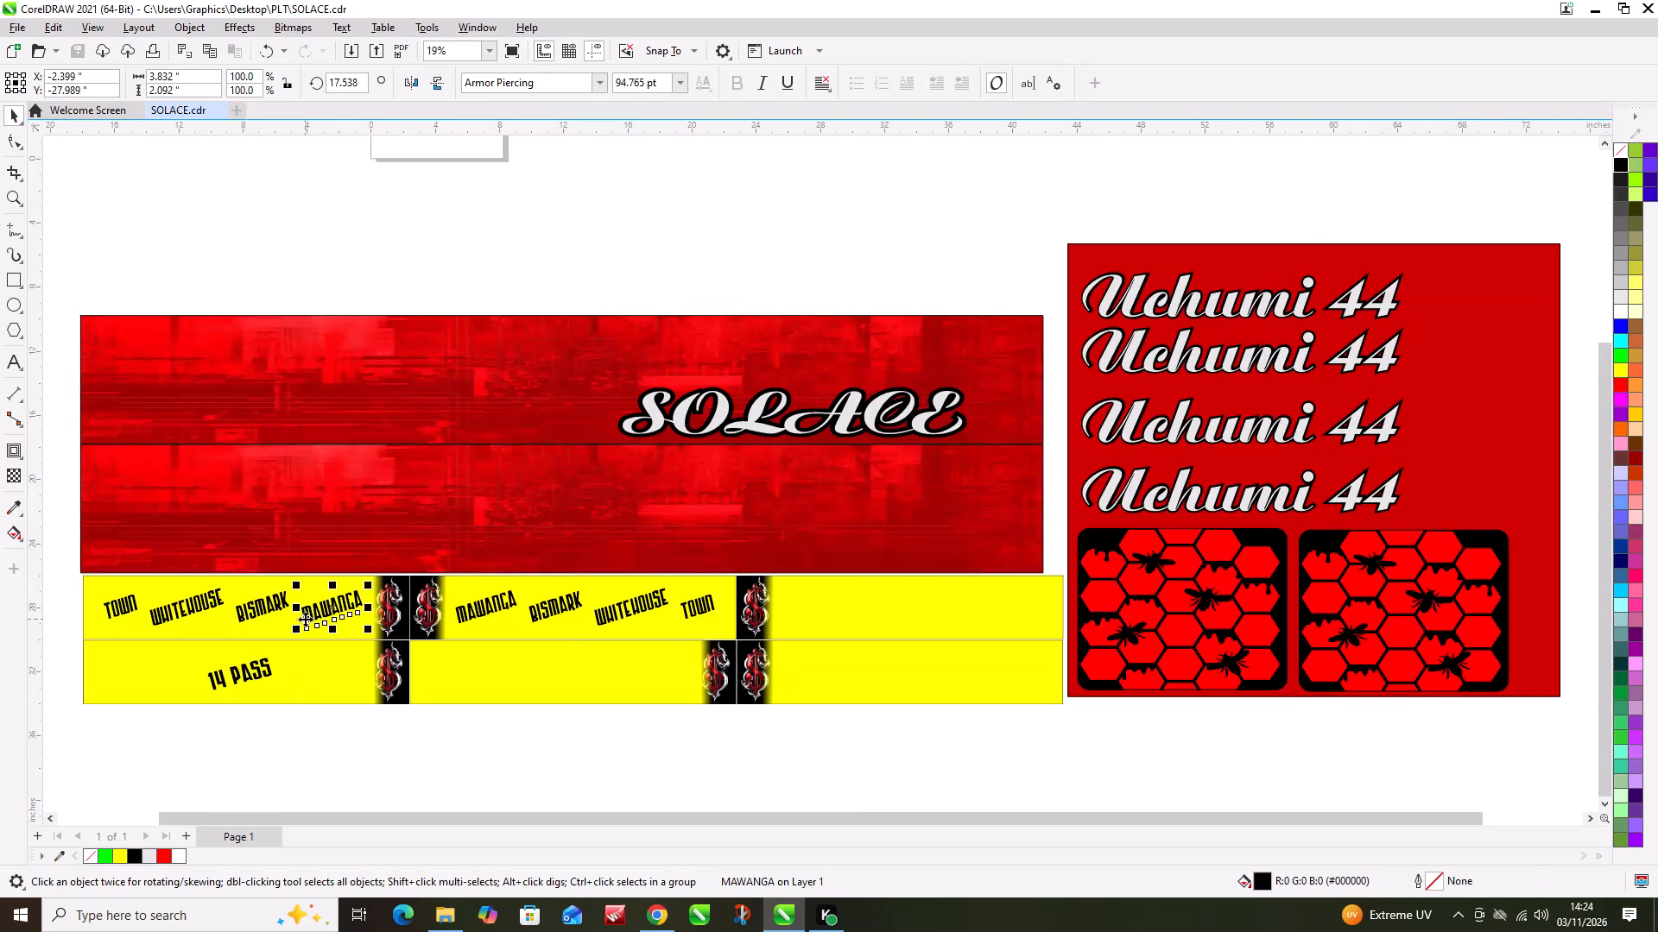
Inspect the yellow route banner sections, the top Uchumi 44 lettering and both red banner bitmaps by selecting them individually.
{"action": "left_click", "coordinate": [86, 612]}
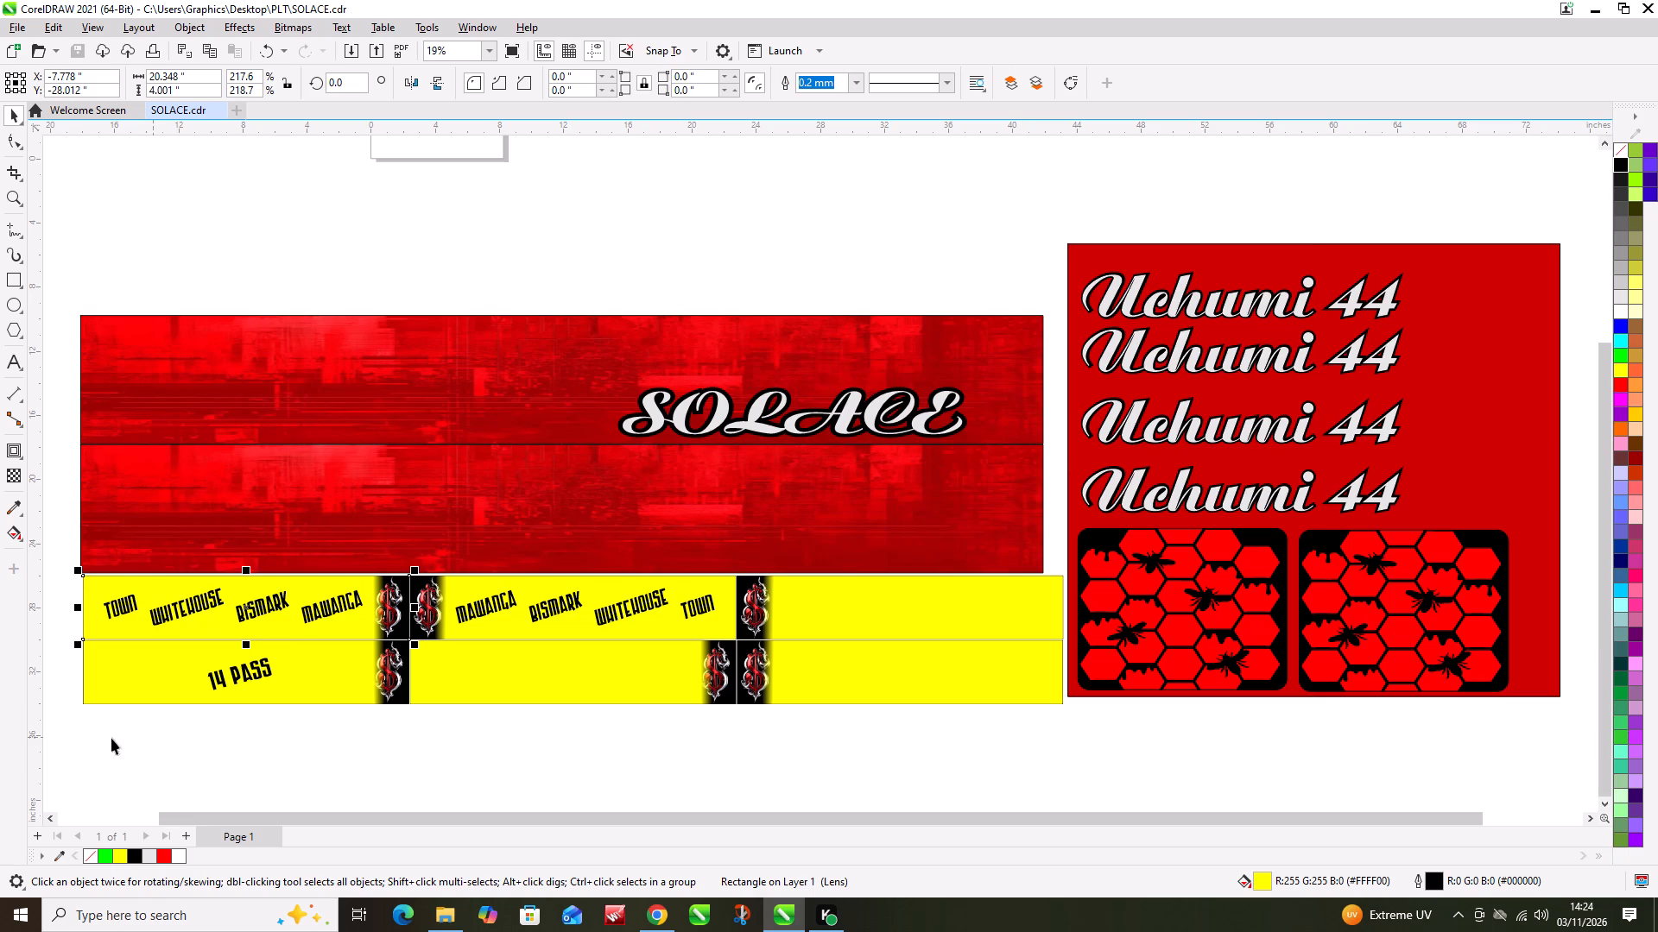
{"action": "left_click", "coordinate": [166, 671]}
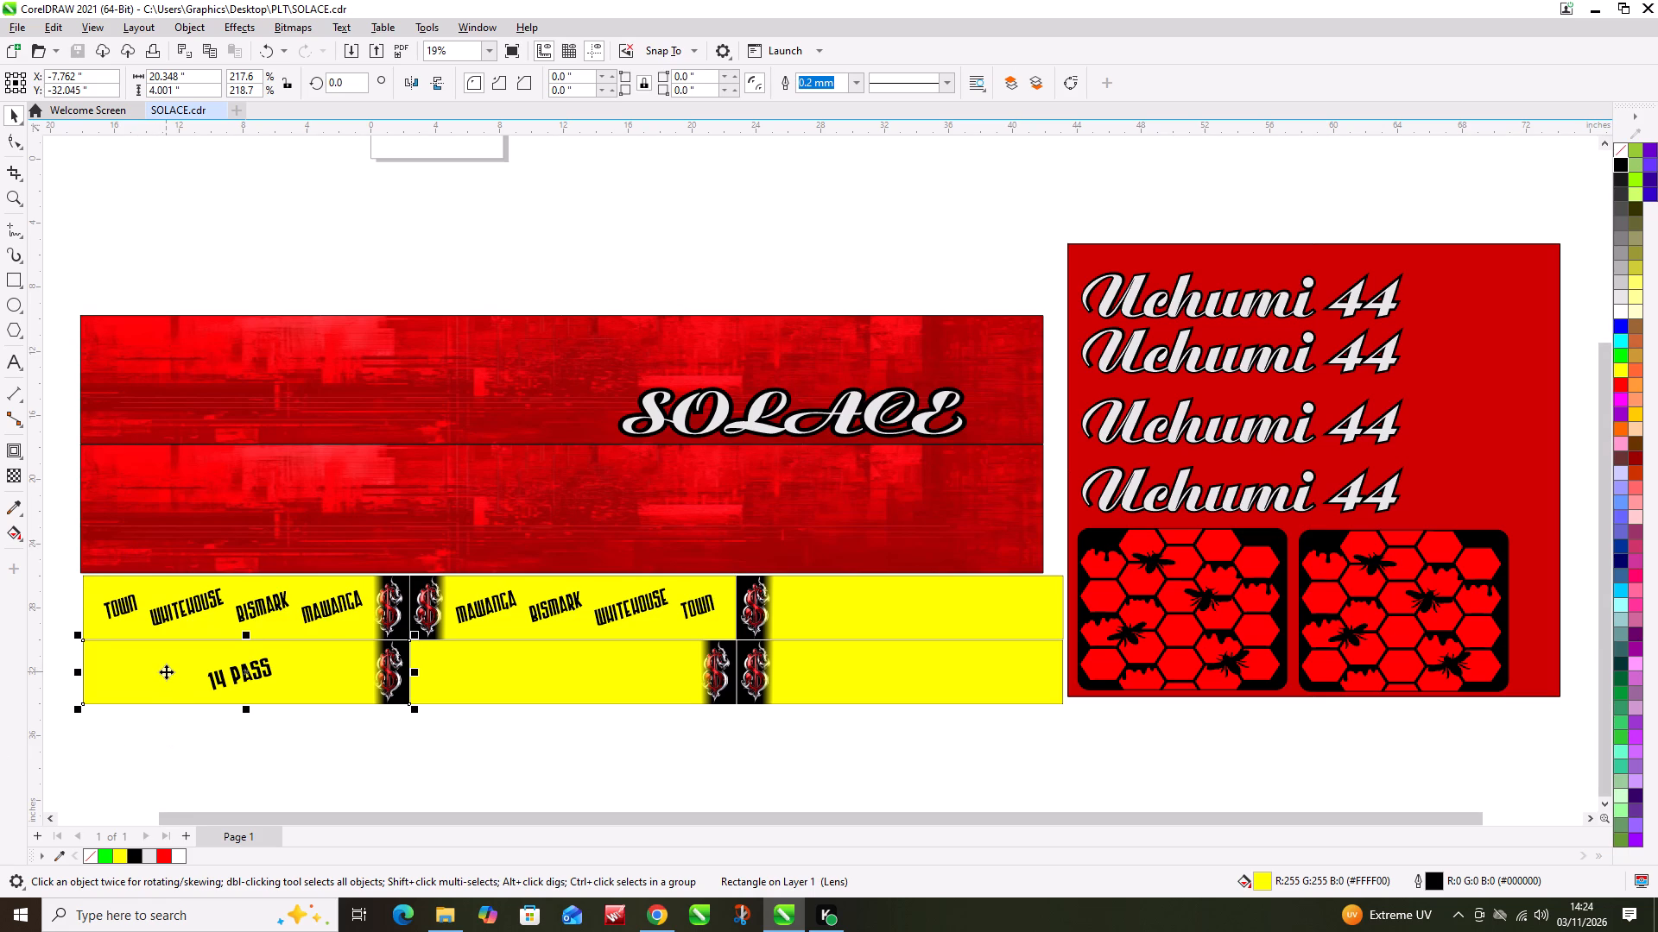
{"action": "left_click", "coordinate": [529, 683]}
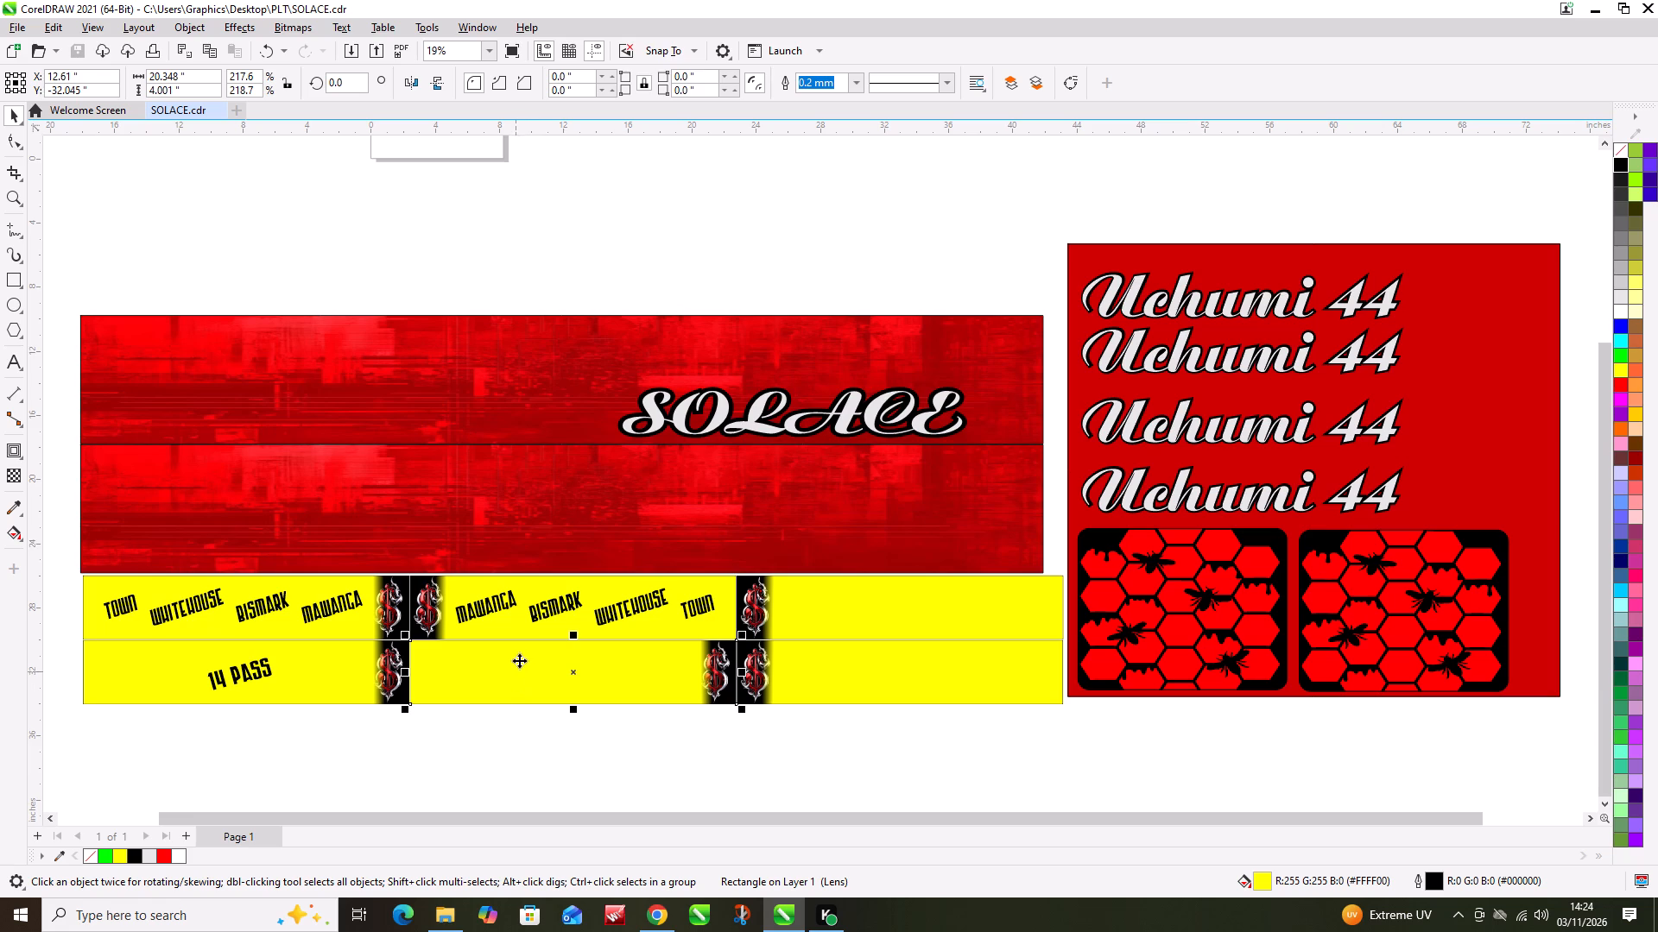
{"action": "left_click", "coordinate": [551, 610]}
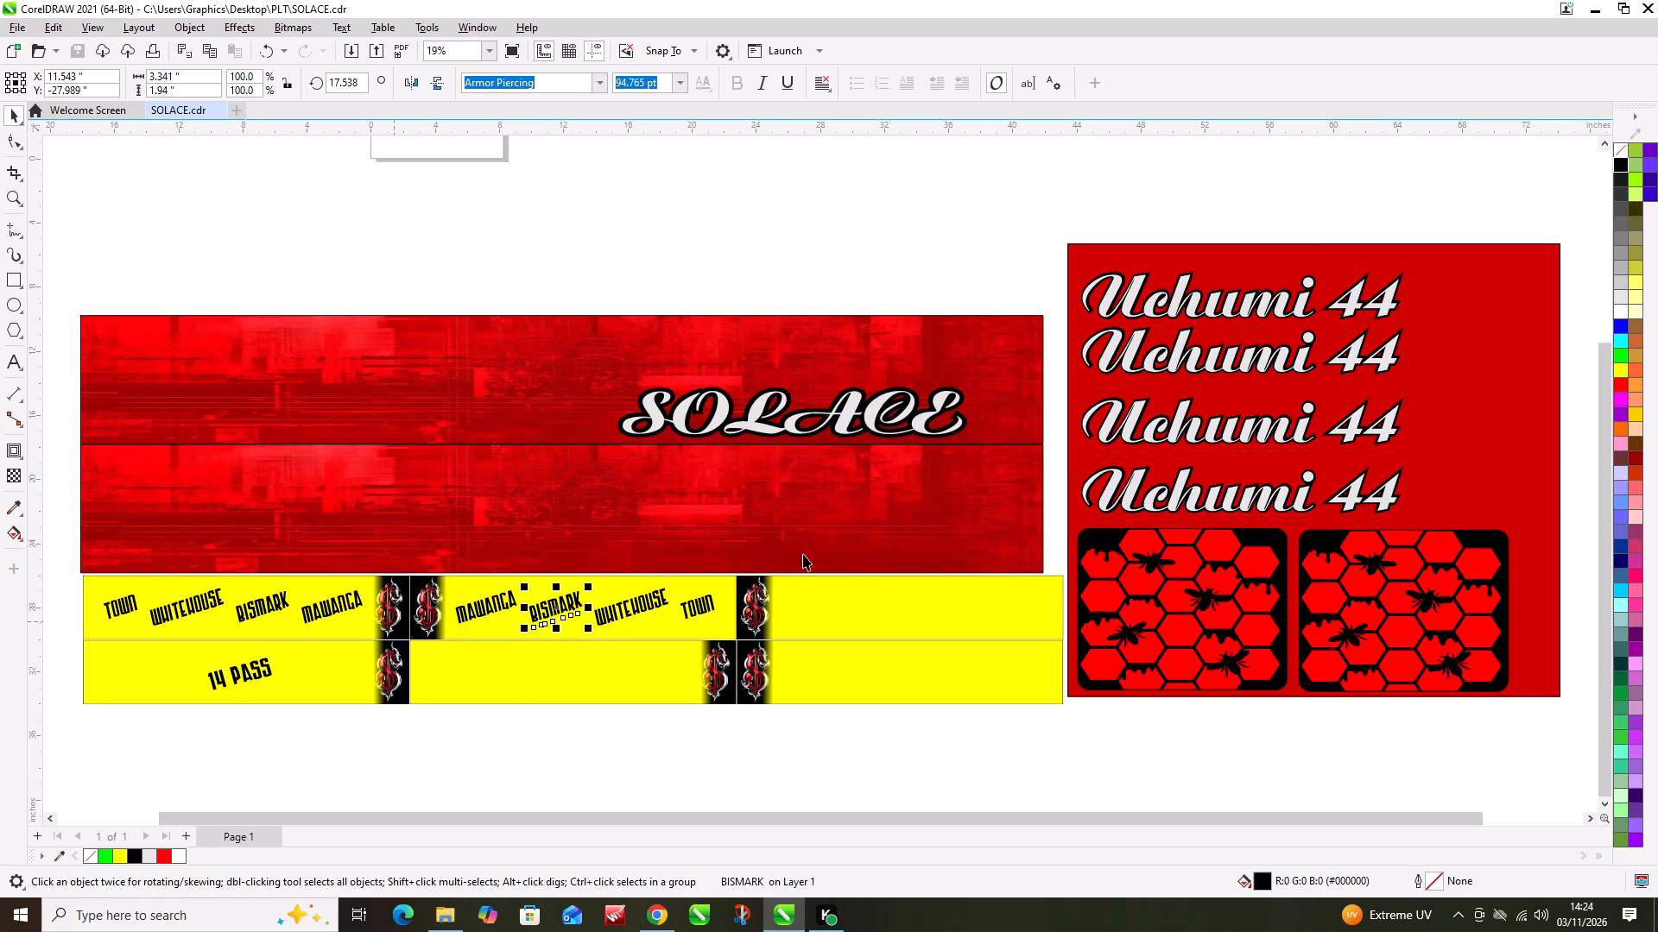
{"action": "left_click", "coordinate": [946, 614]}
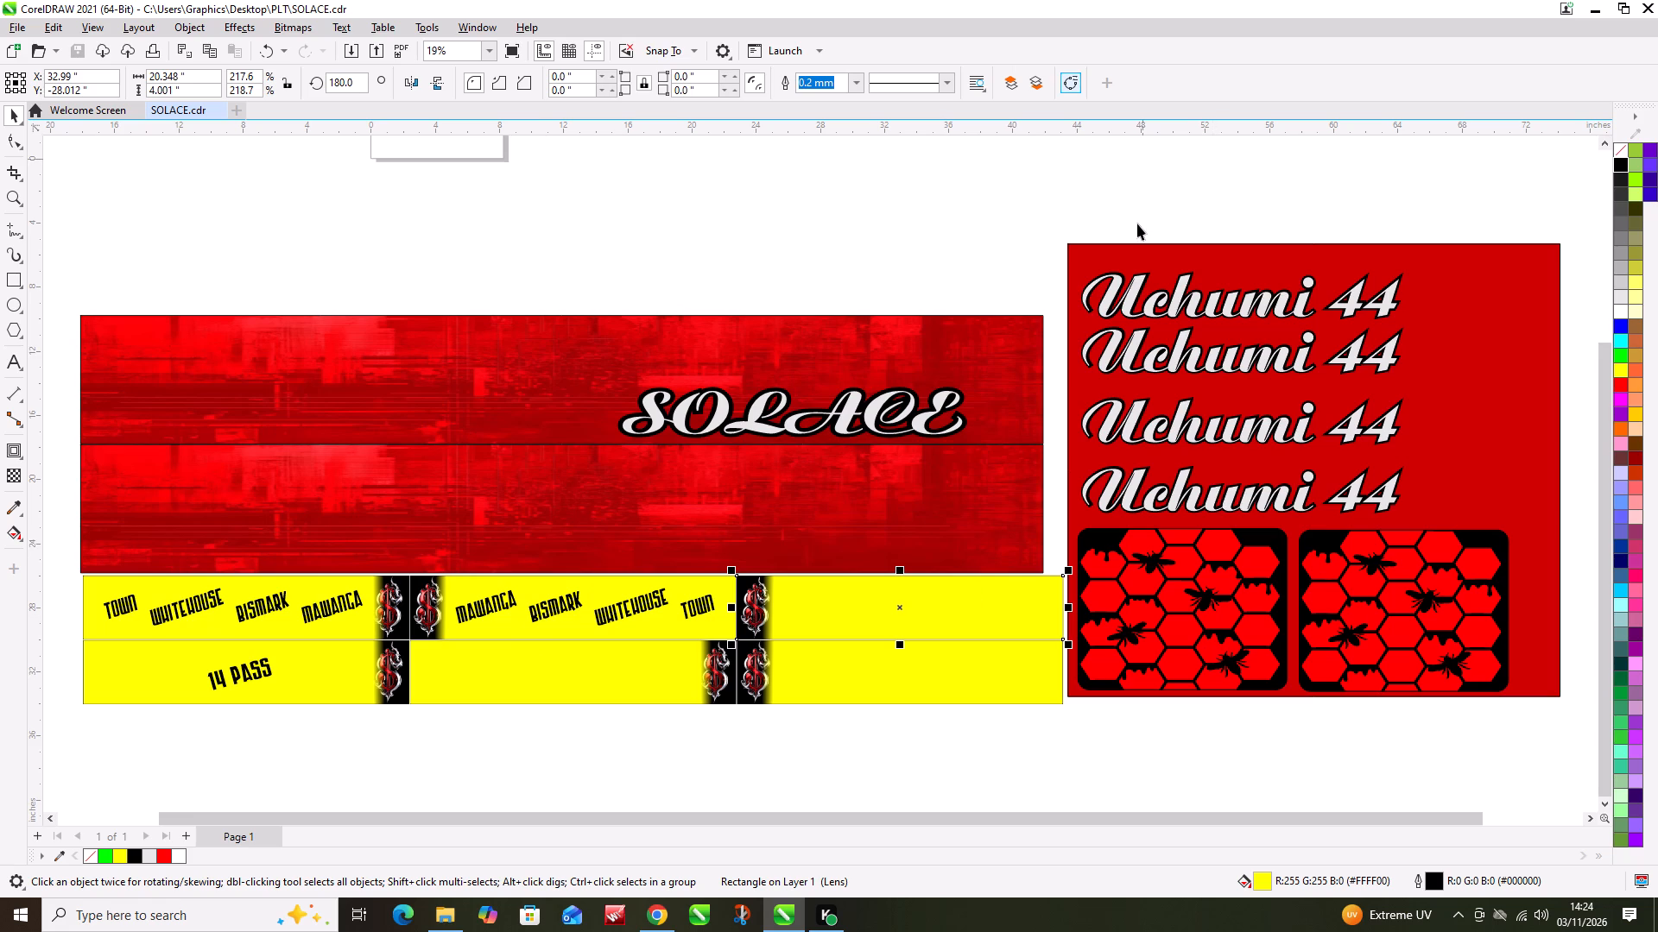
{"action": "left_click", "coordinate": [1160, 303]}
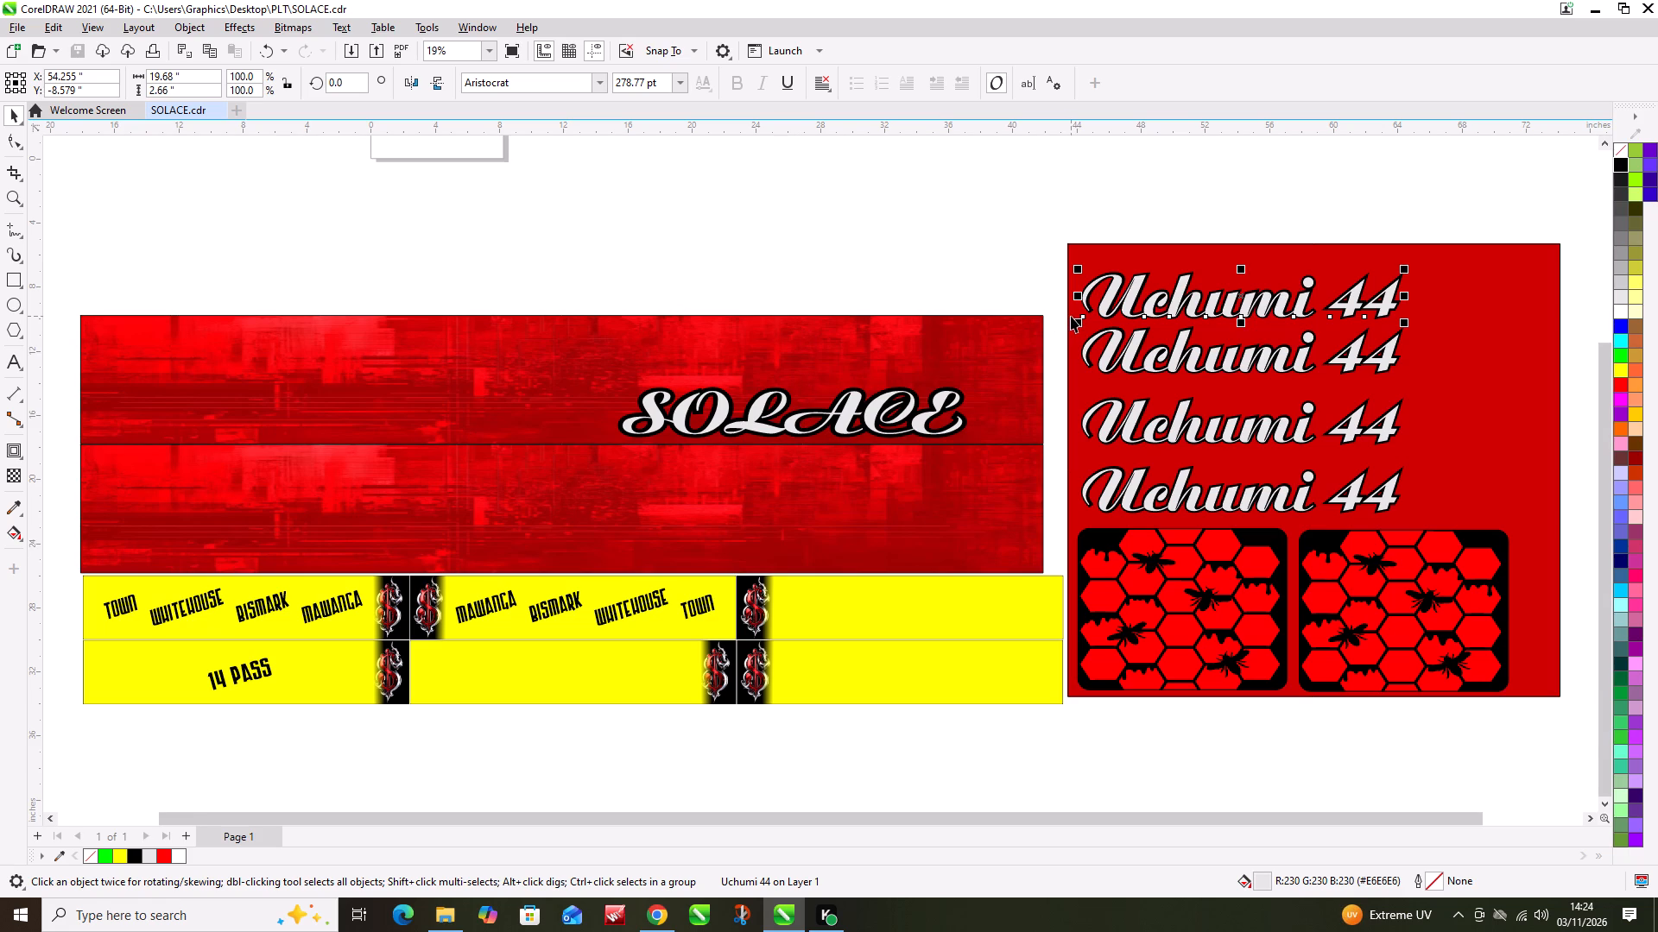
{"action": "scroll", "coordinate": [946, 478], "scroll_direction": "up", "scroll_amount": 1}
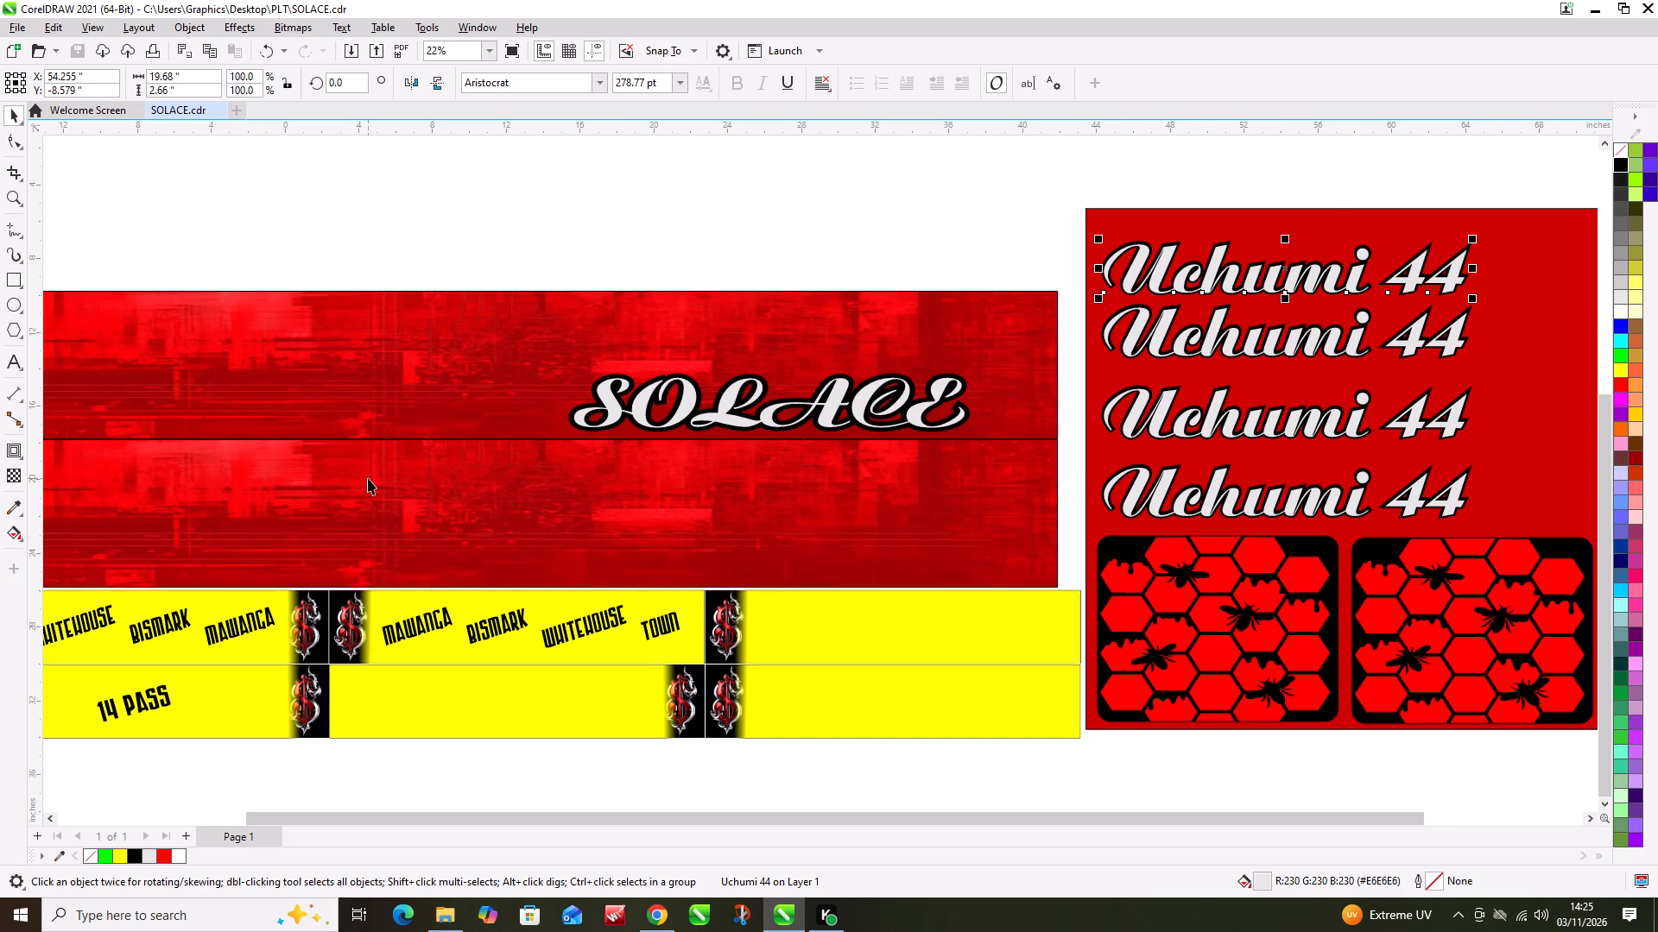
{"action": "left_click", "coordinate": [330, 330]}
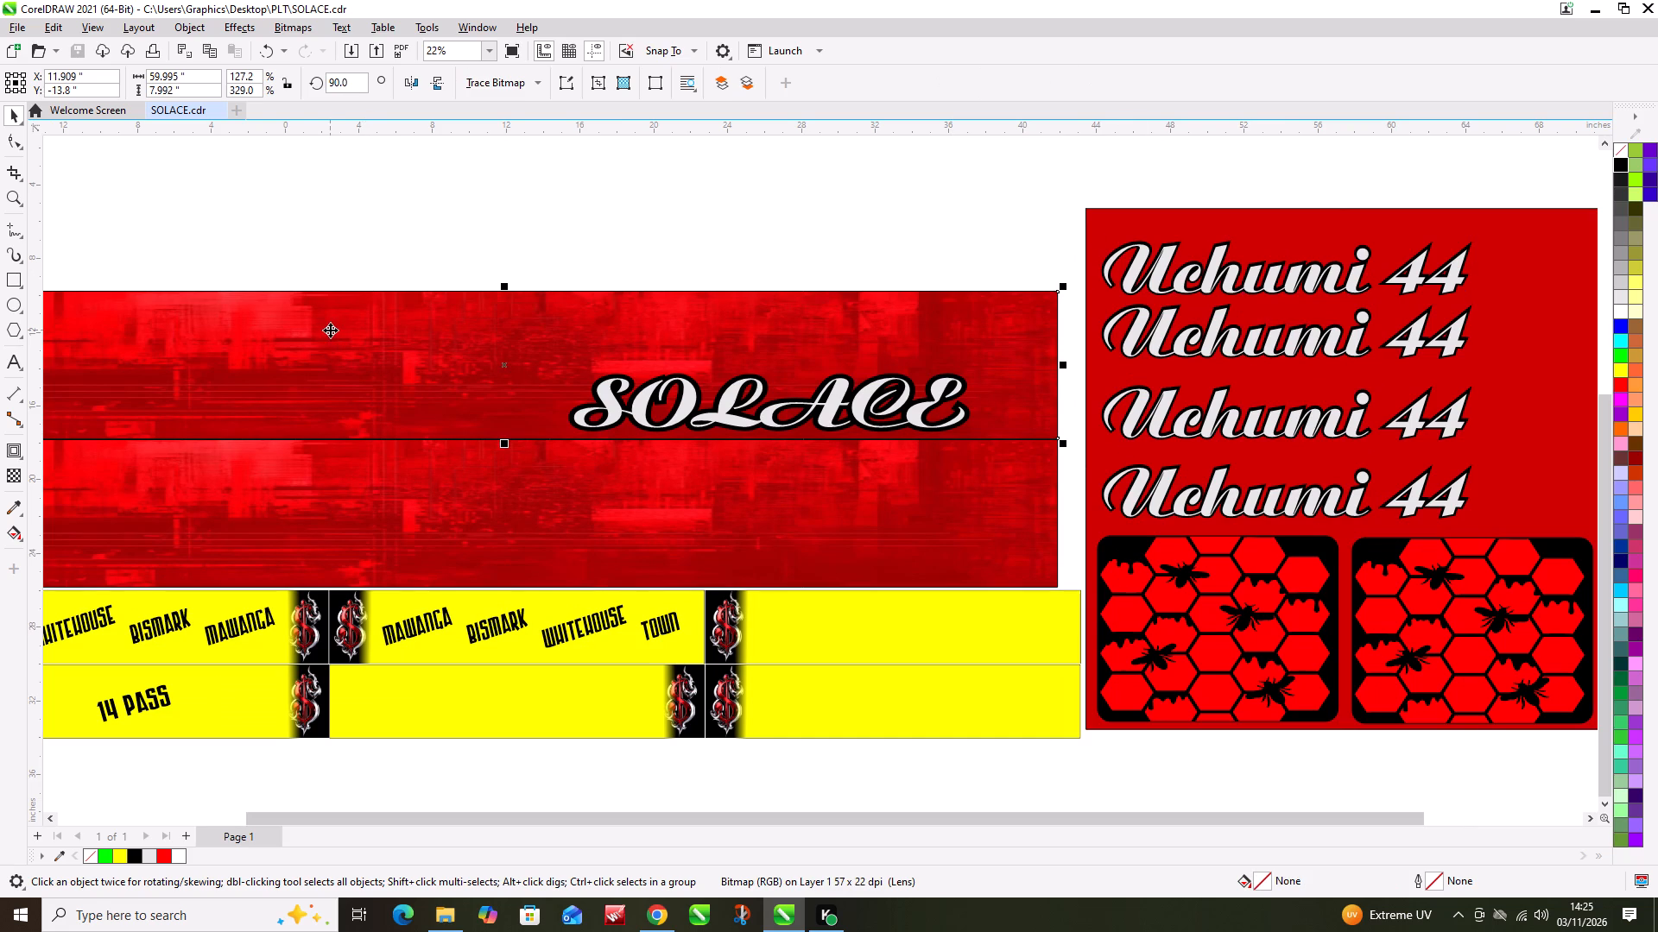
{"action": "left_click", "coordinate": [330, 330]}
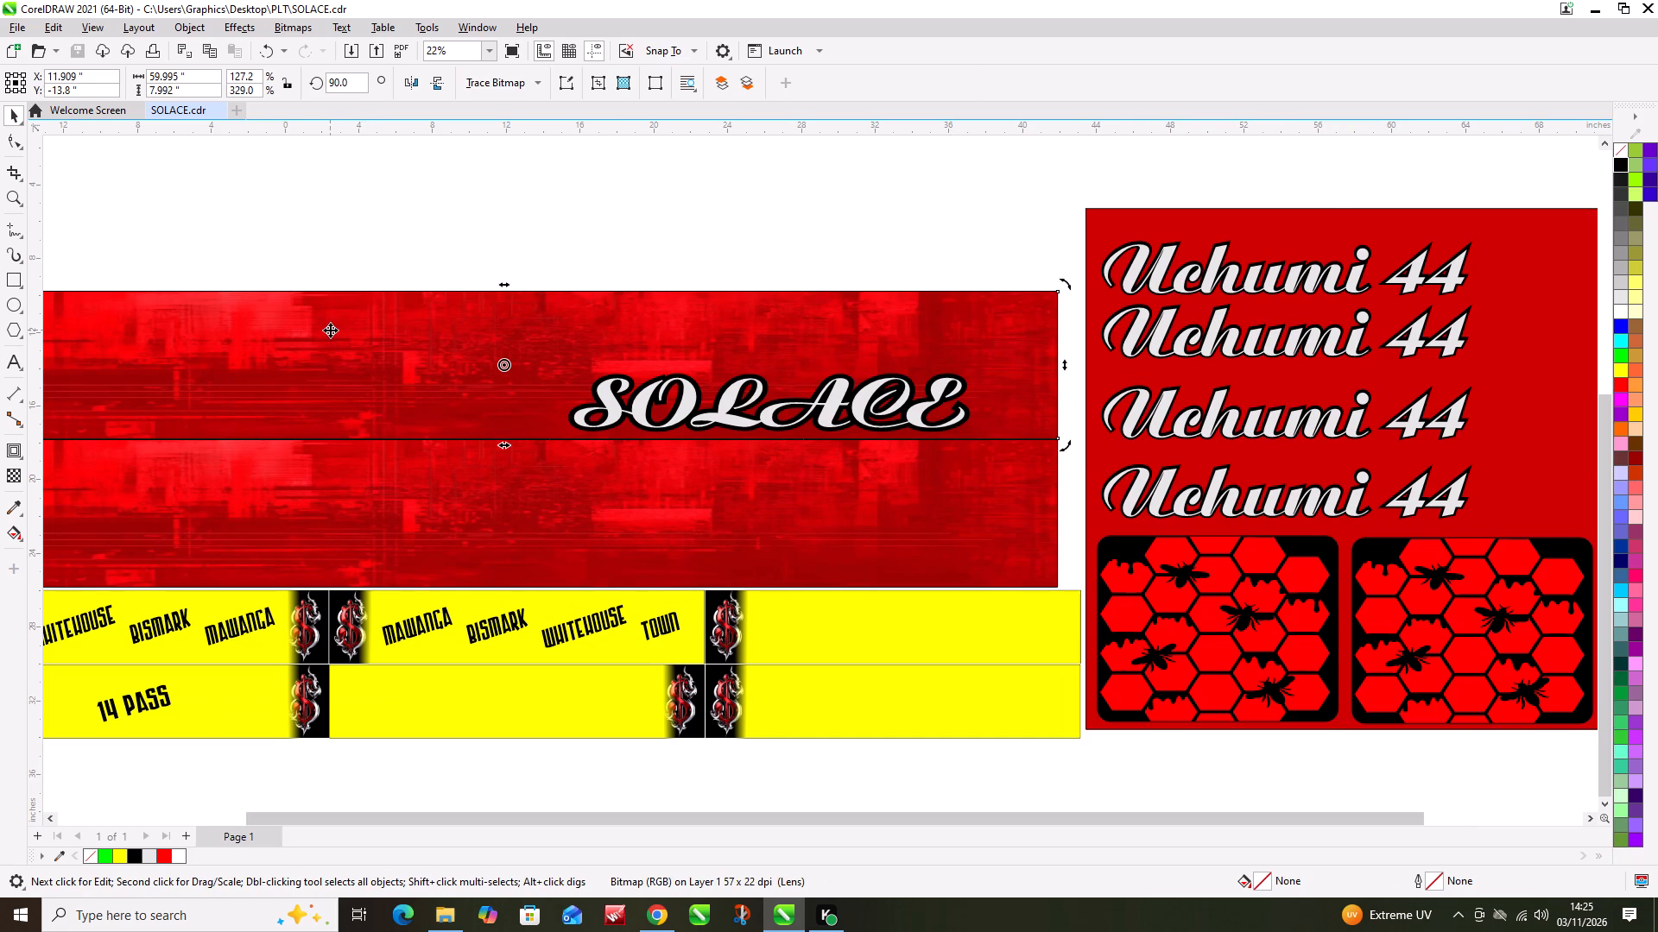
{"action": "left_click", "coordinate": [149, 321]}
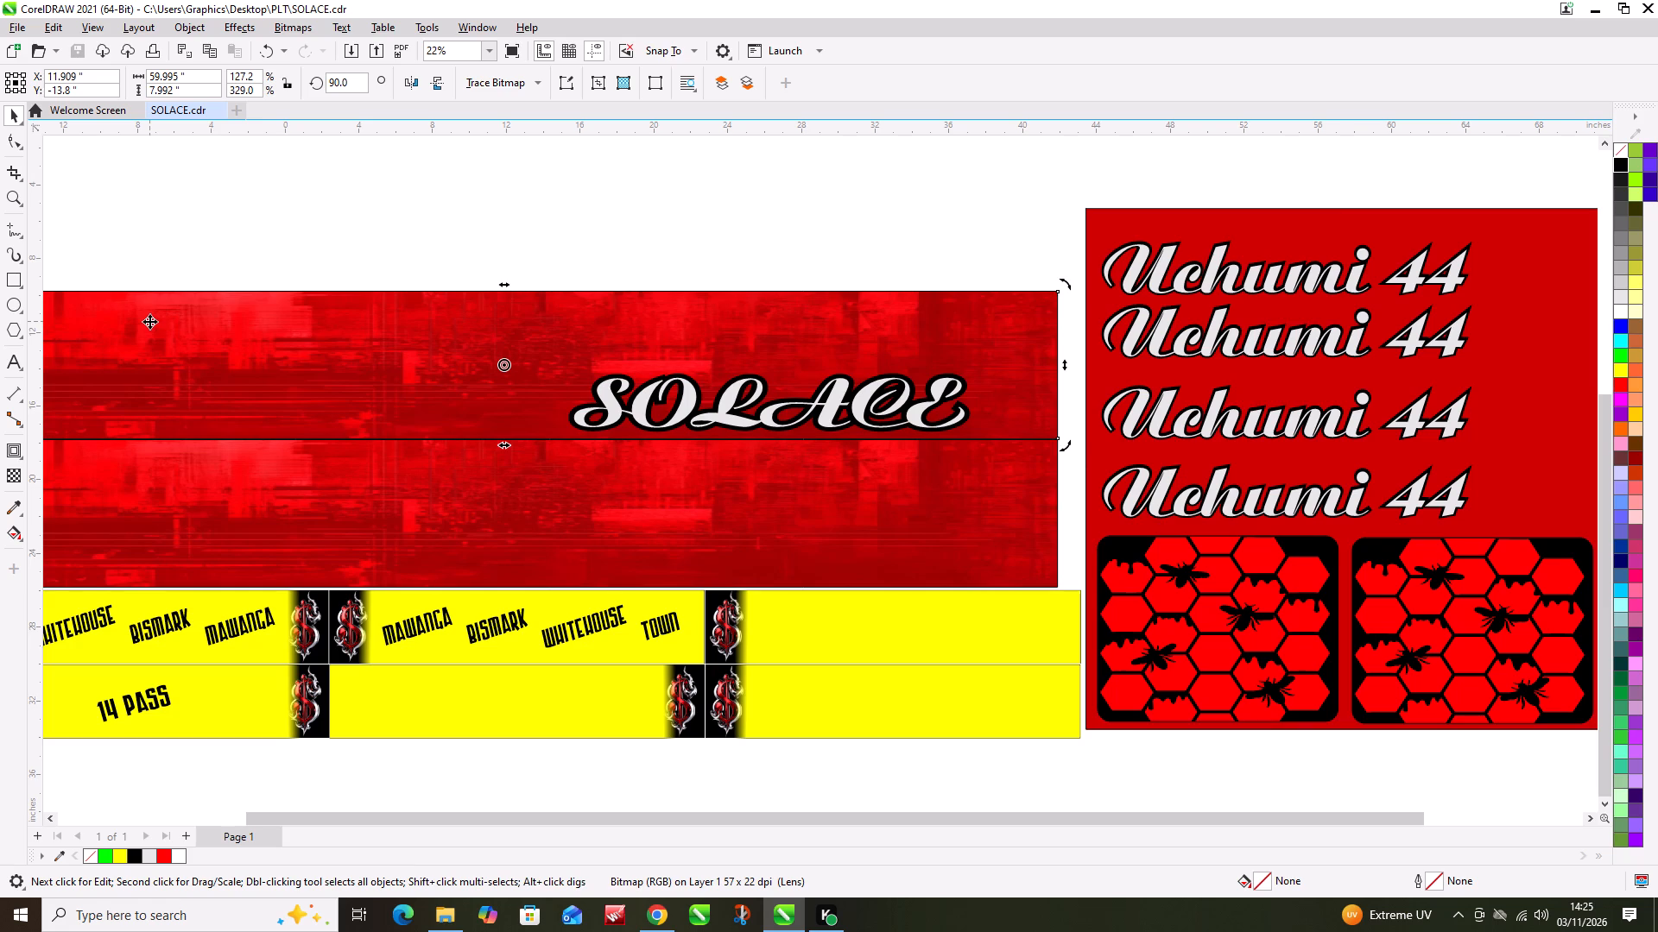
{"action": "left_click", "coordinate": [149, 321]}
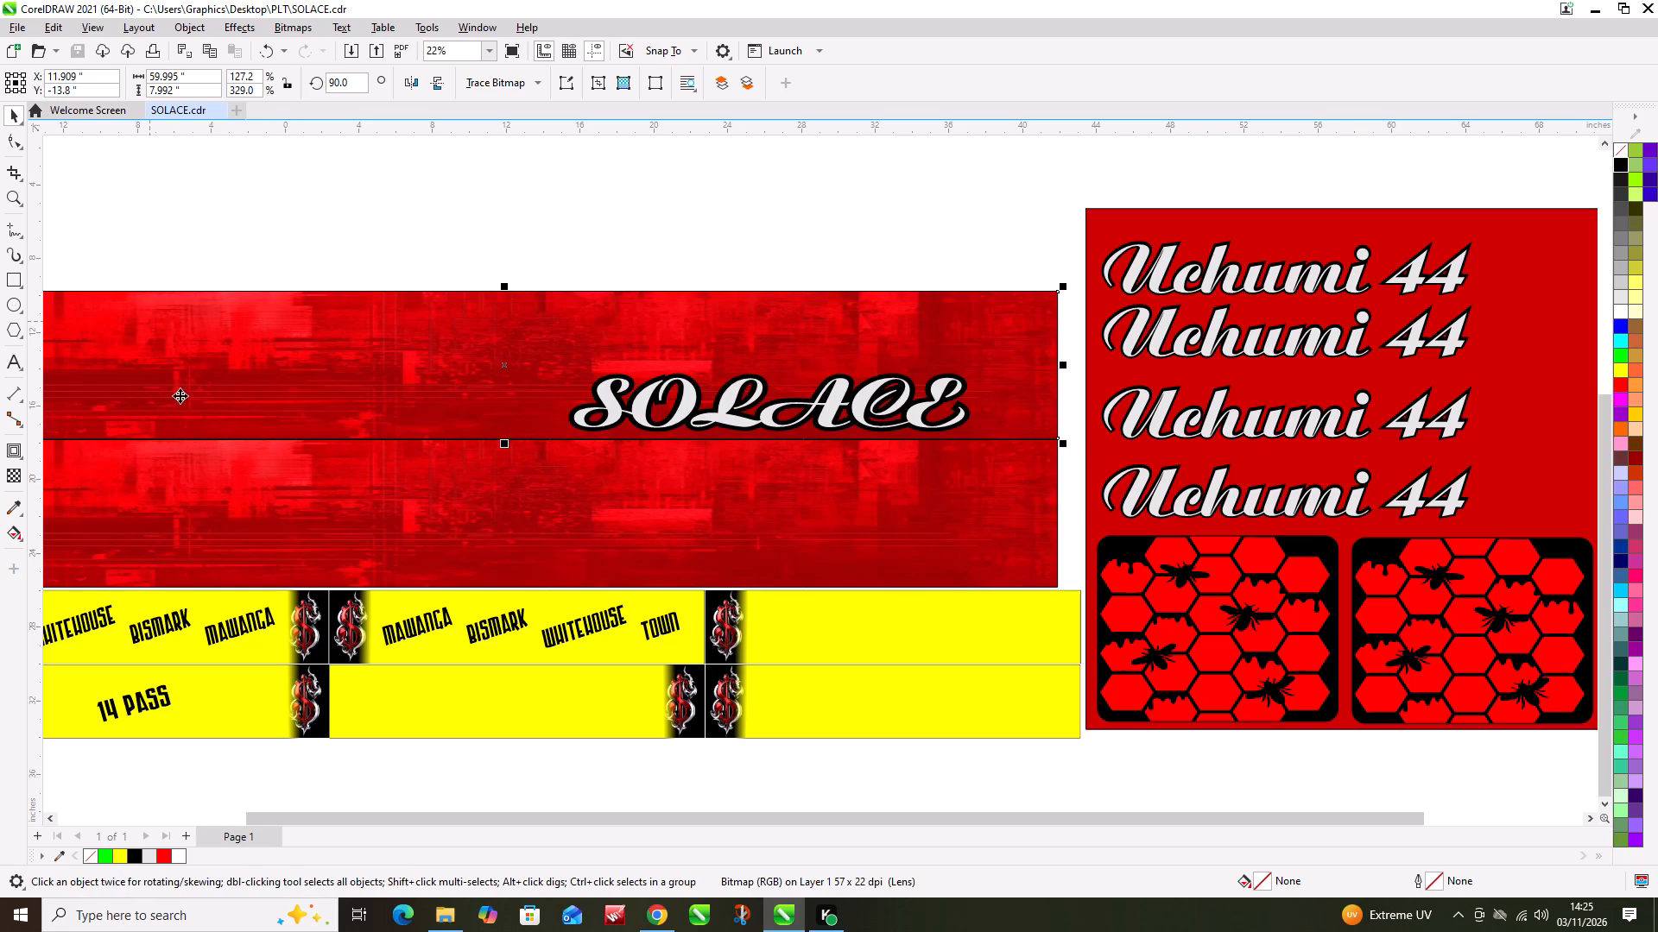
{"action": "left_click", "coordinate": [222, 514]}
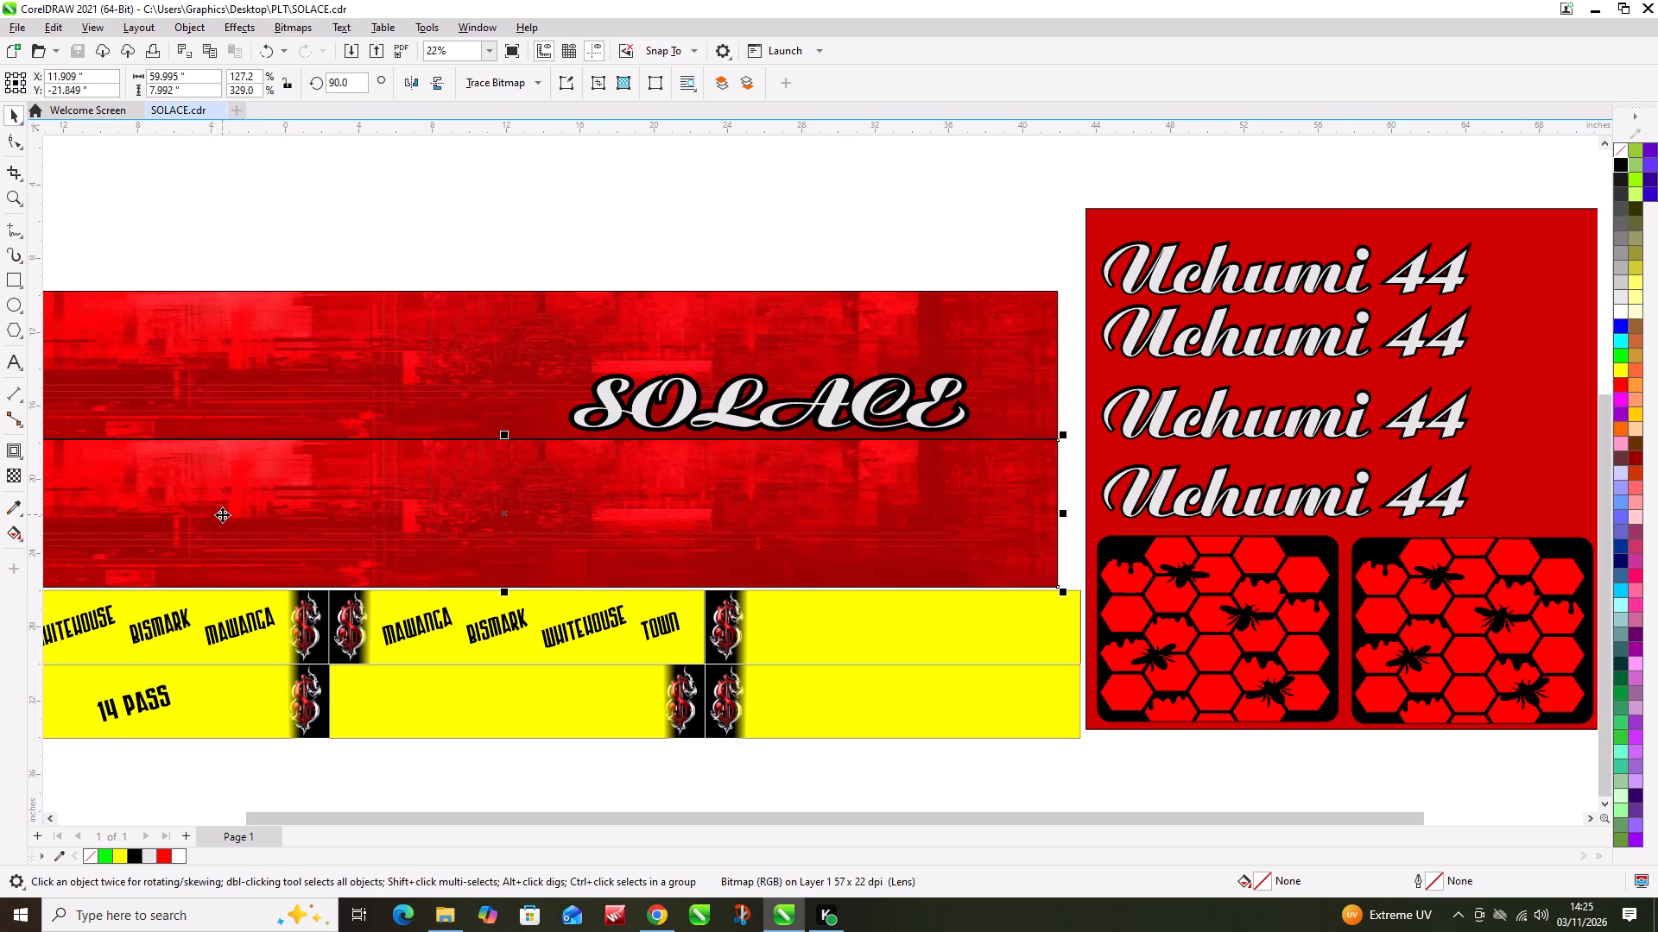
{"action": "left_click", "coordinate": [222, 514]}
{"action": "left_click", "coordinate": [218, 514]}
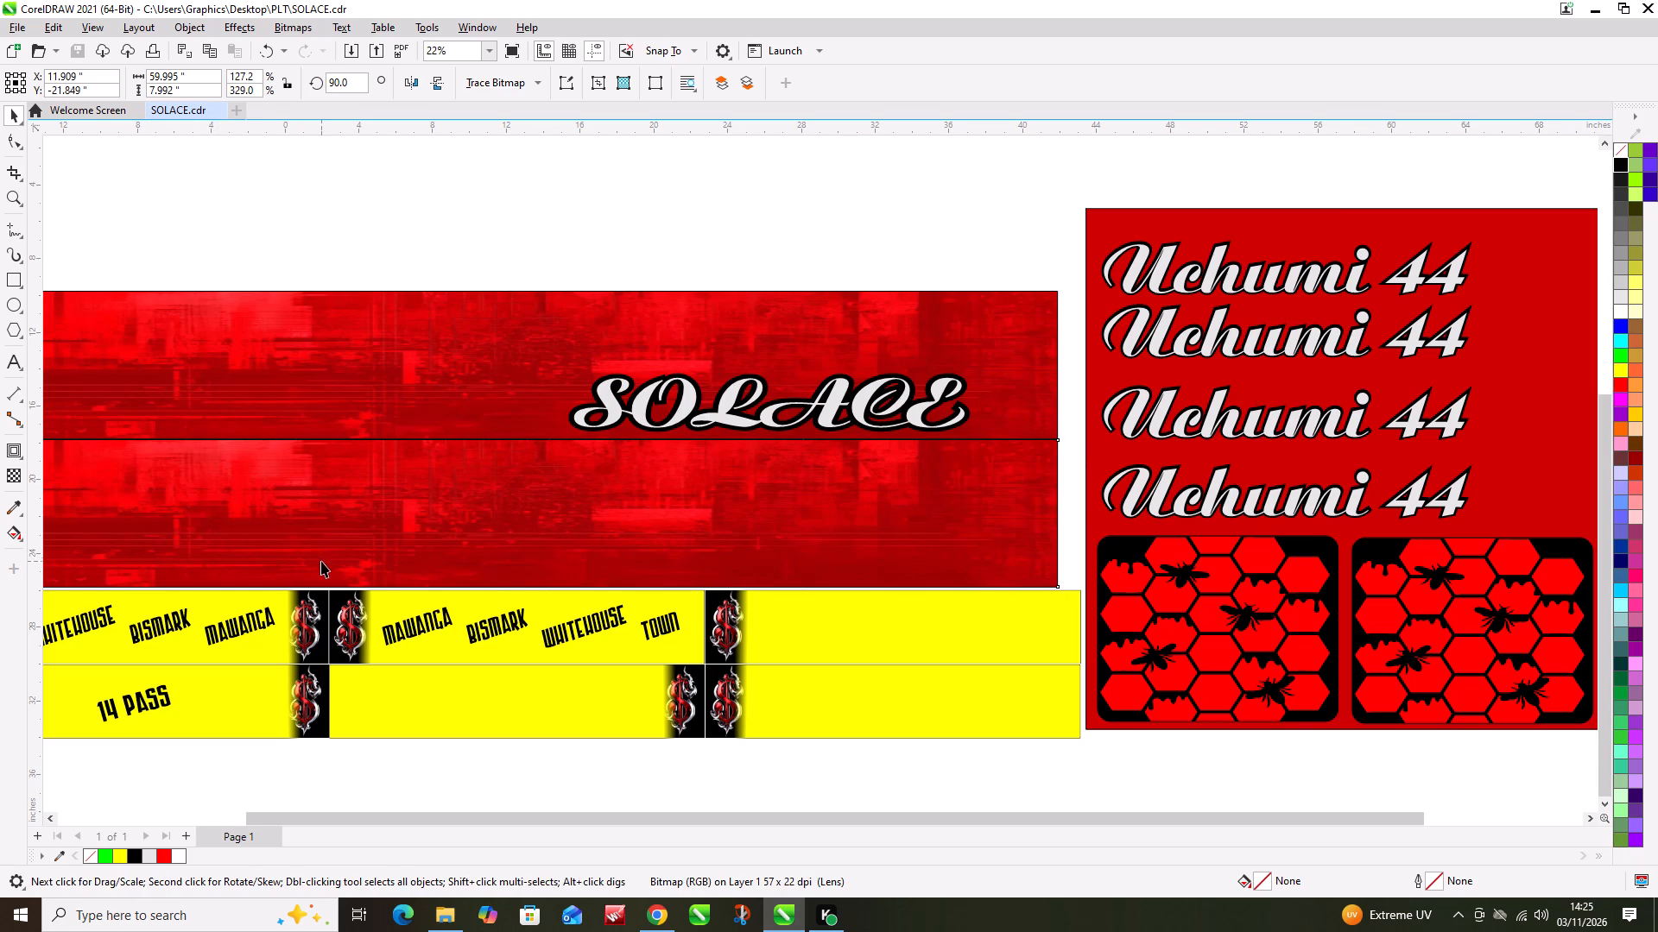
{"action": "left_click", "coordinate": [425, 642]}
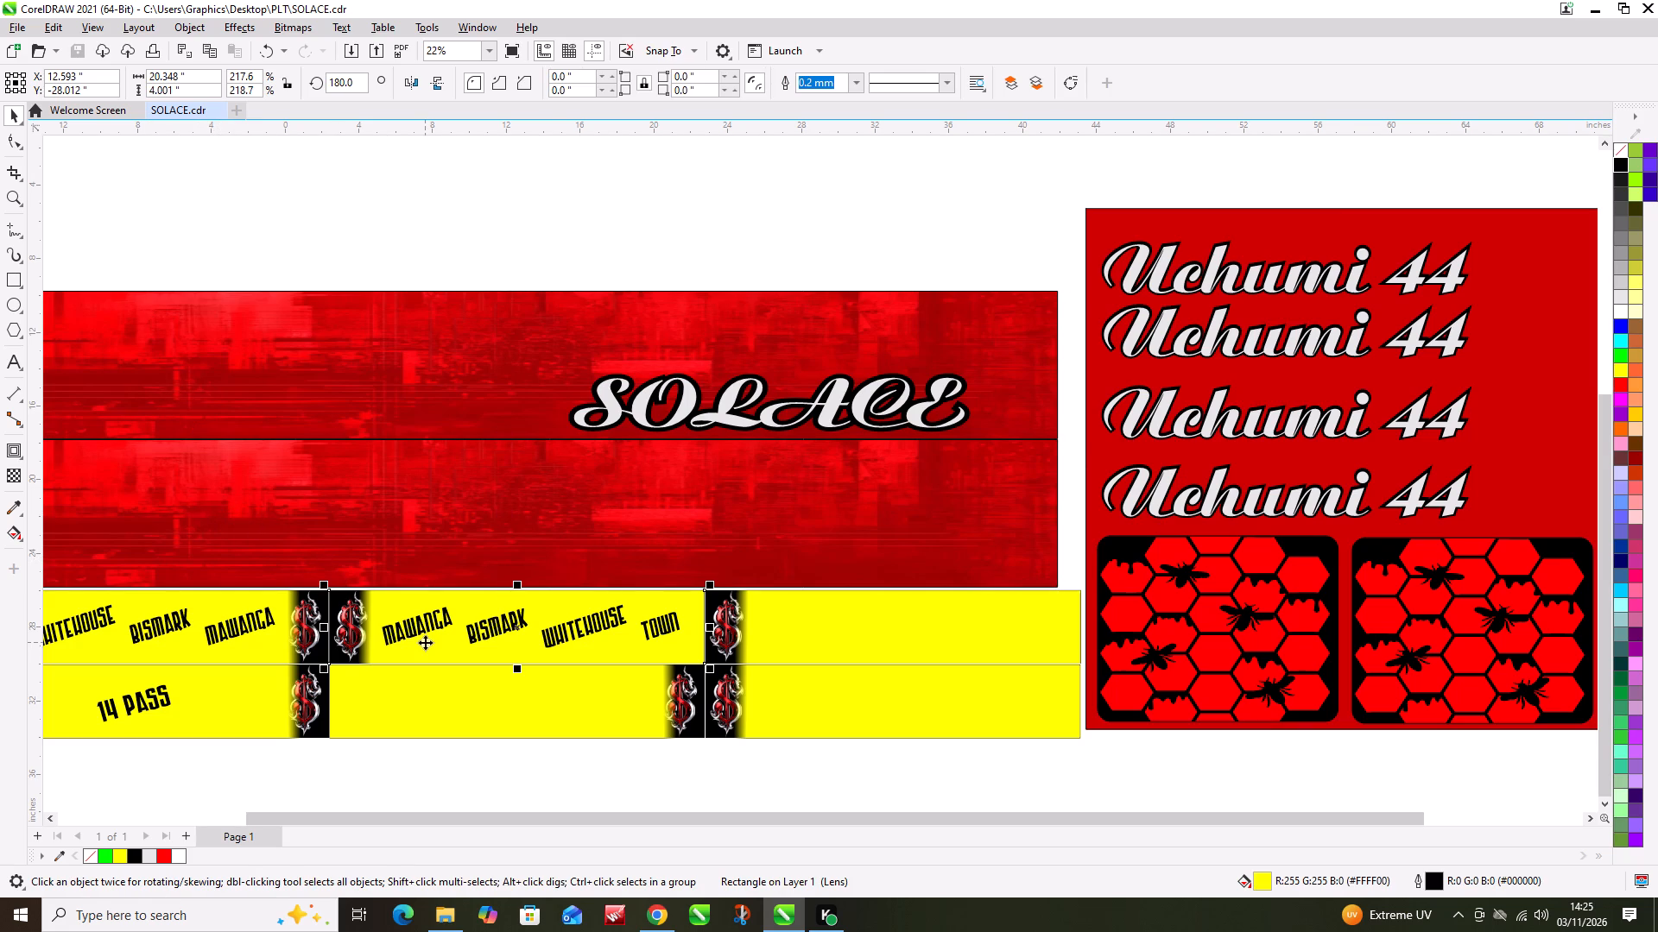
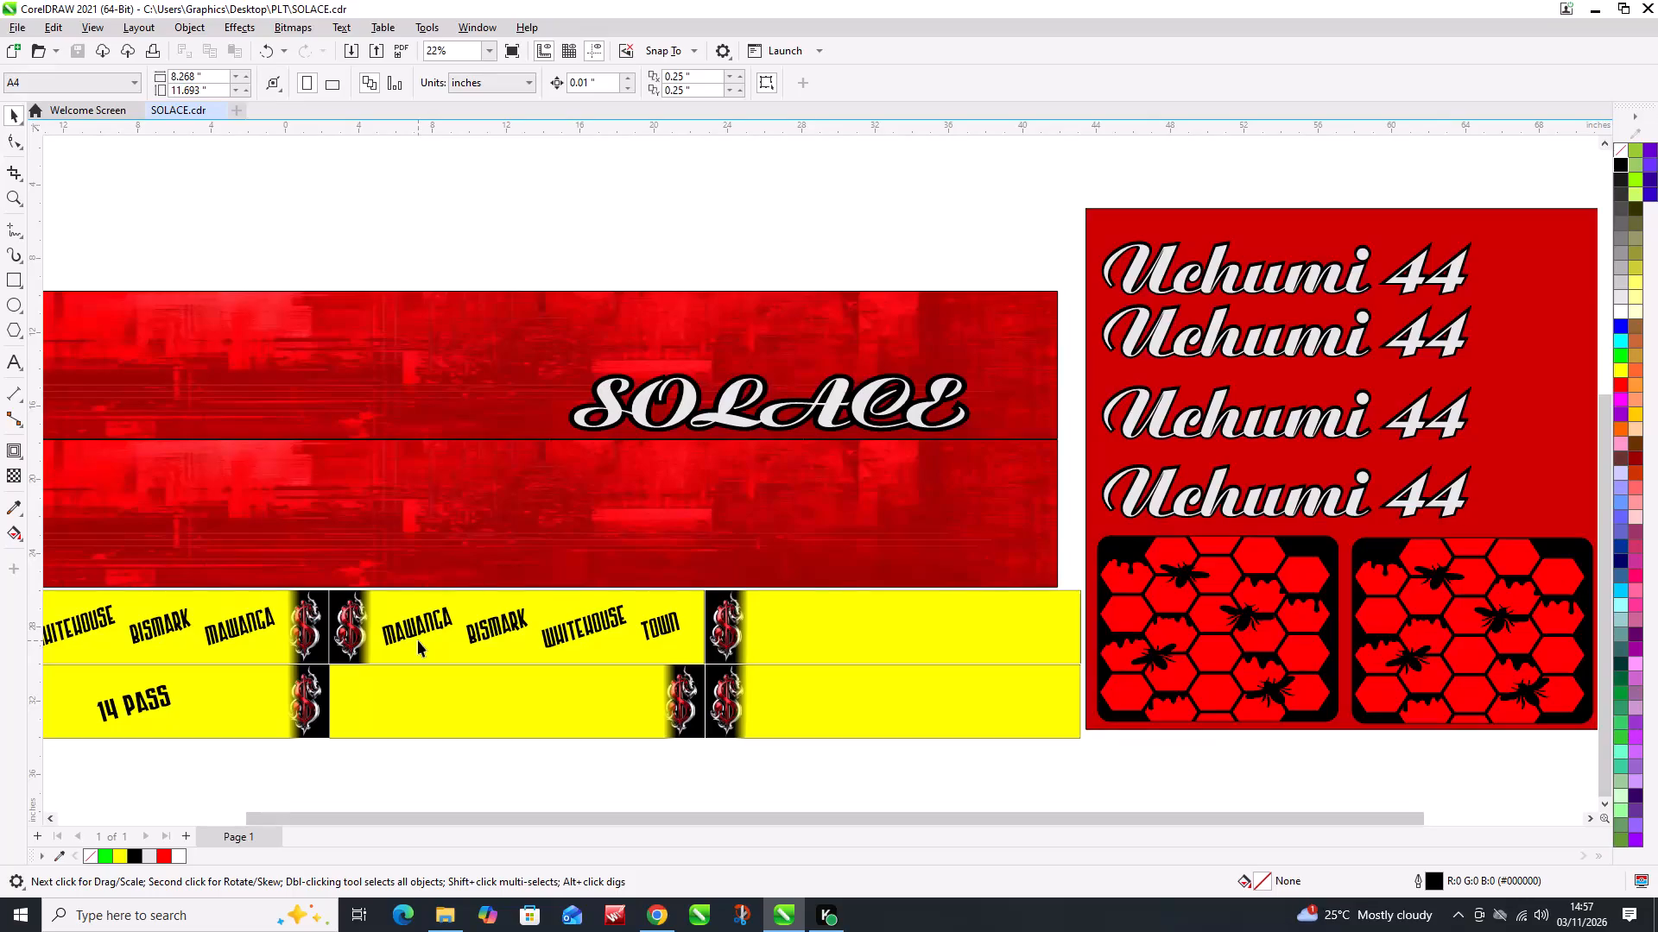
Place the MAWANGA lettering from the middle section of the upper yellow route banner in the empty area below the banners.
{"action": "right_click_drag", "start_coordinate": [418, 640], "coordinate": [275, 765]}
{"action": "right_click", "coordinate": [274, 866]}
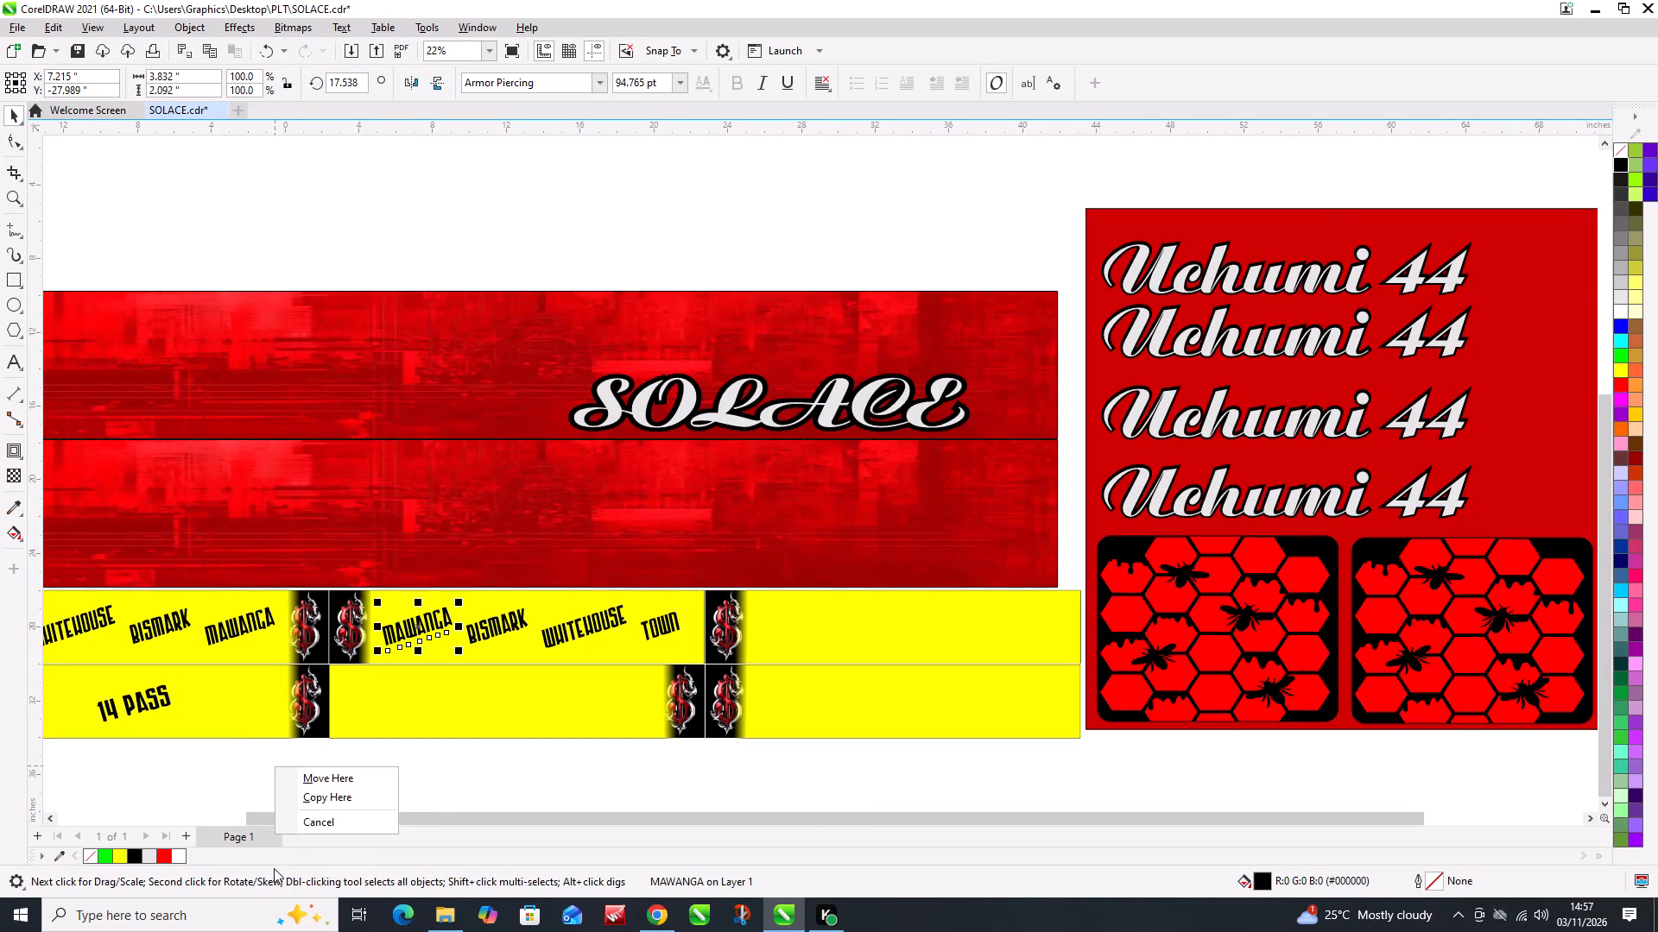
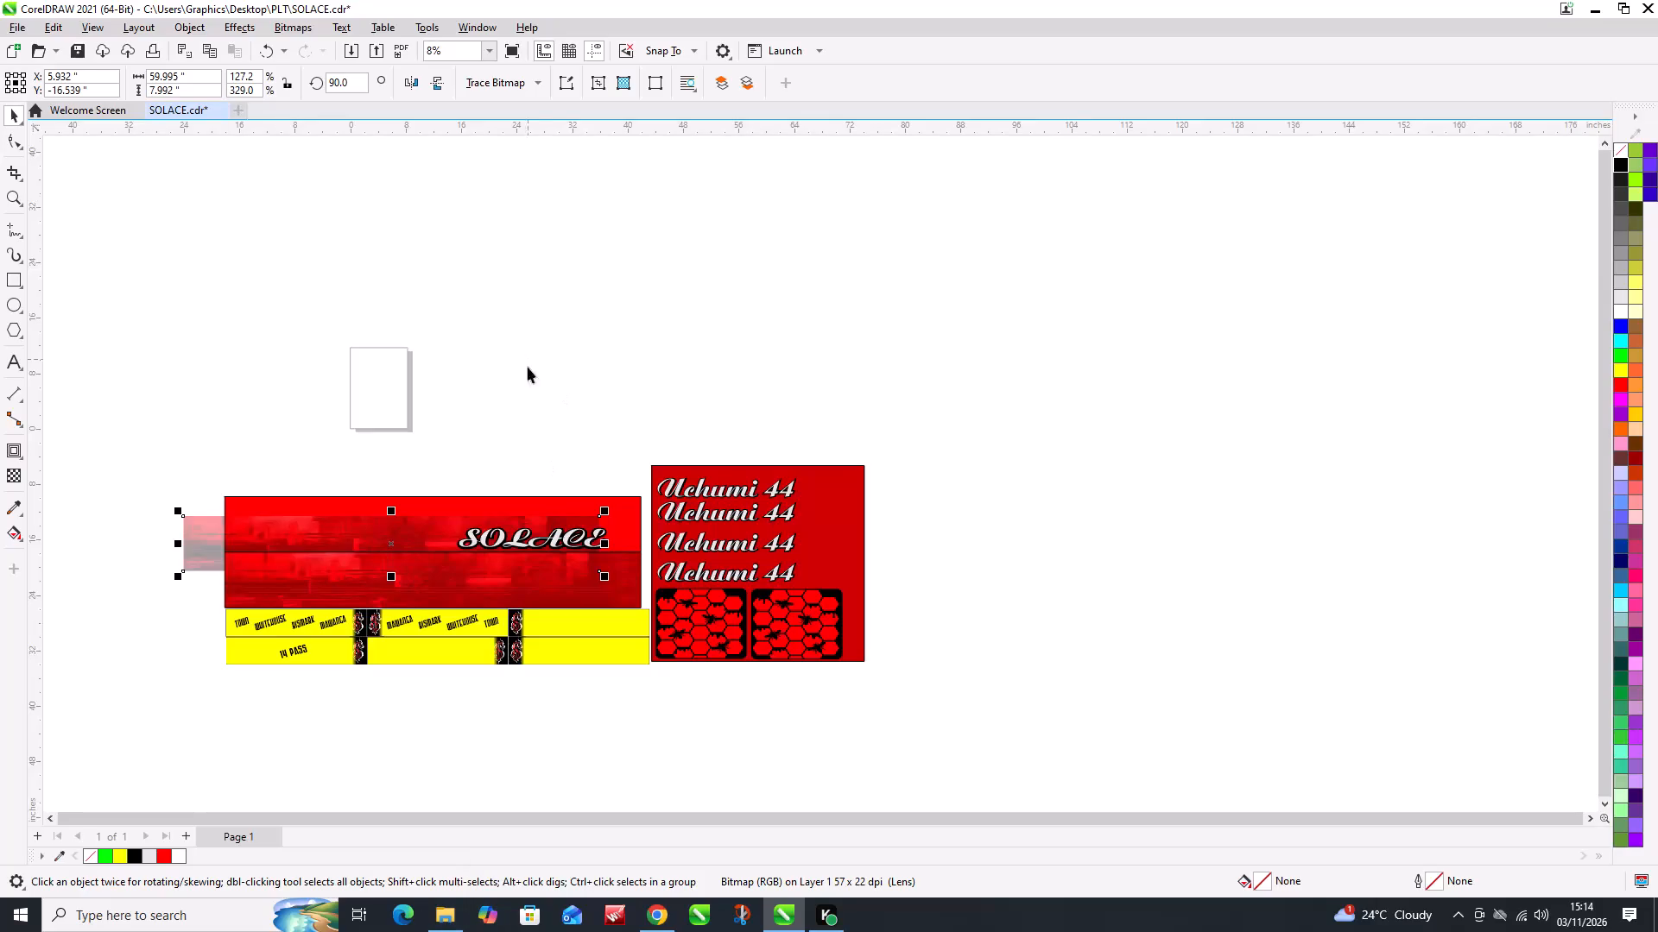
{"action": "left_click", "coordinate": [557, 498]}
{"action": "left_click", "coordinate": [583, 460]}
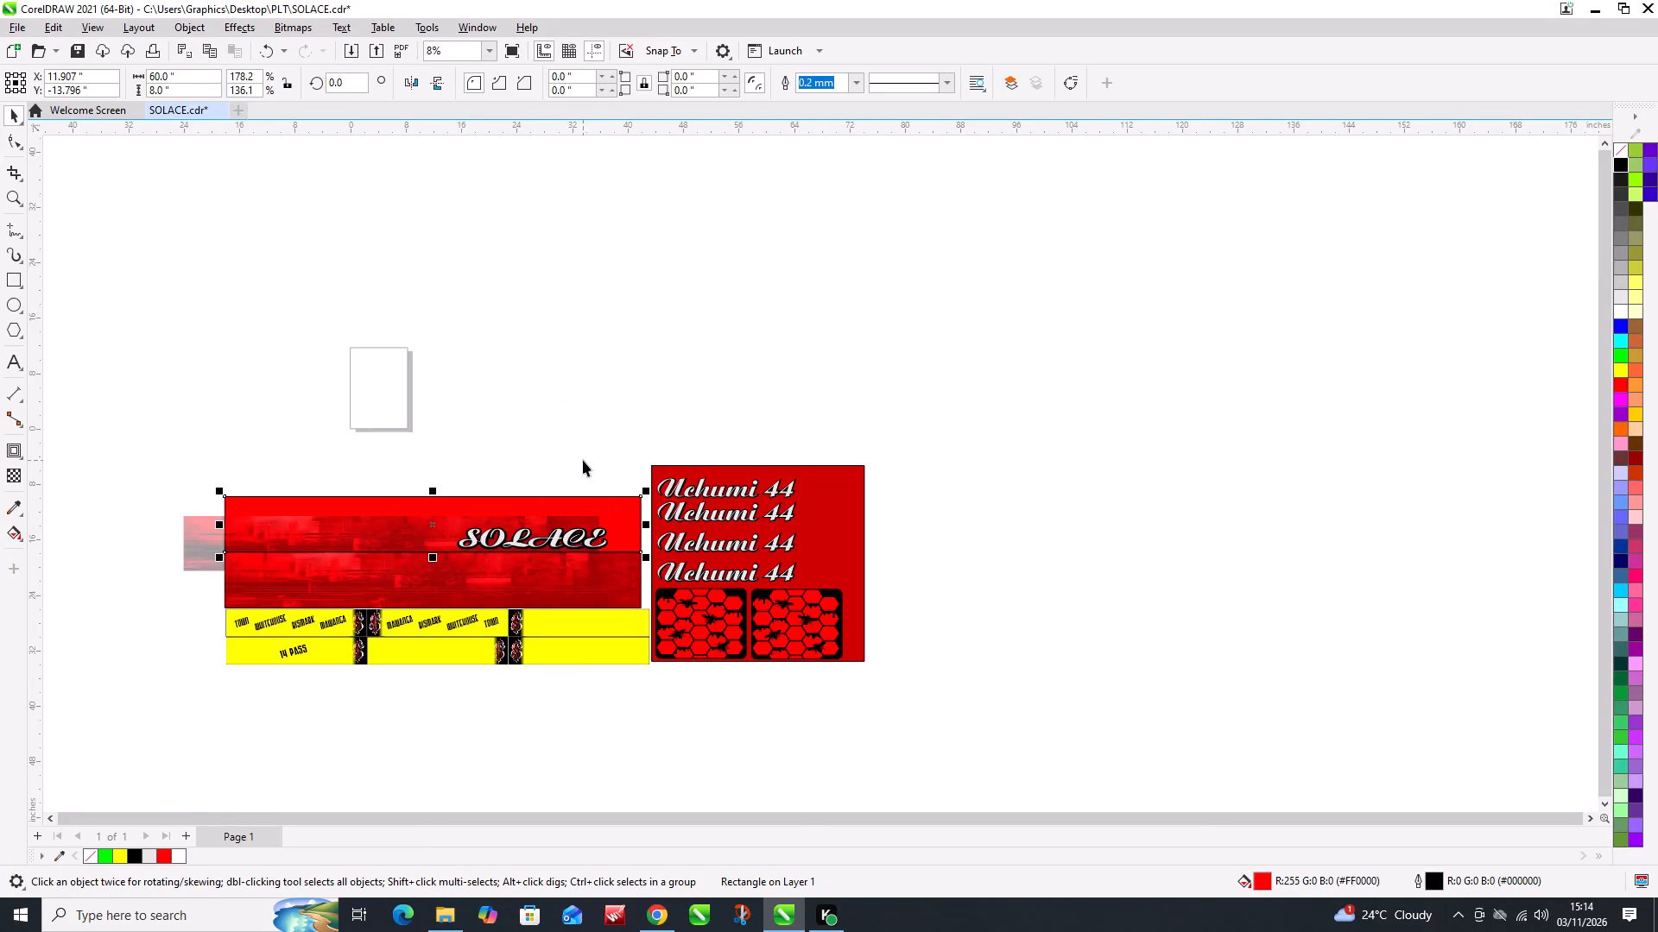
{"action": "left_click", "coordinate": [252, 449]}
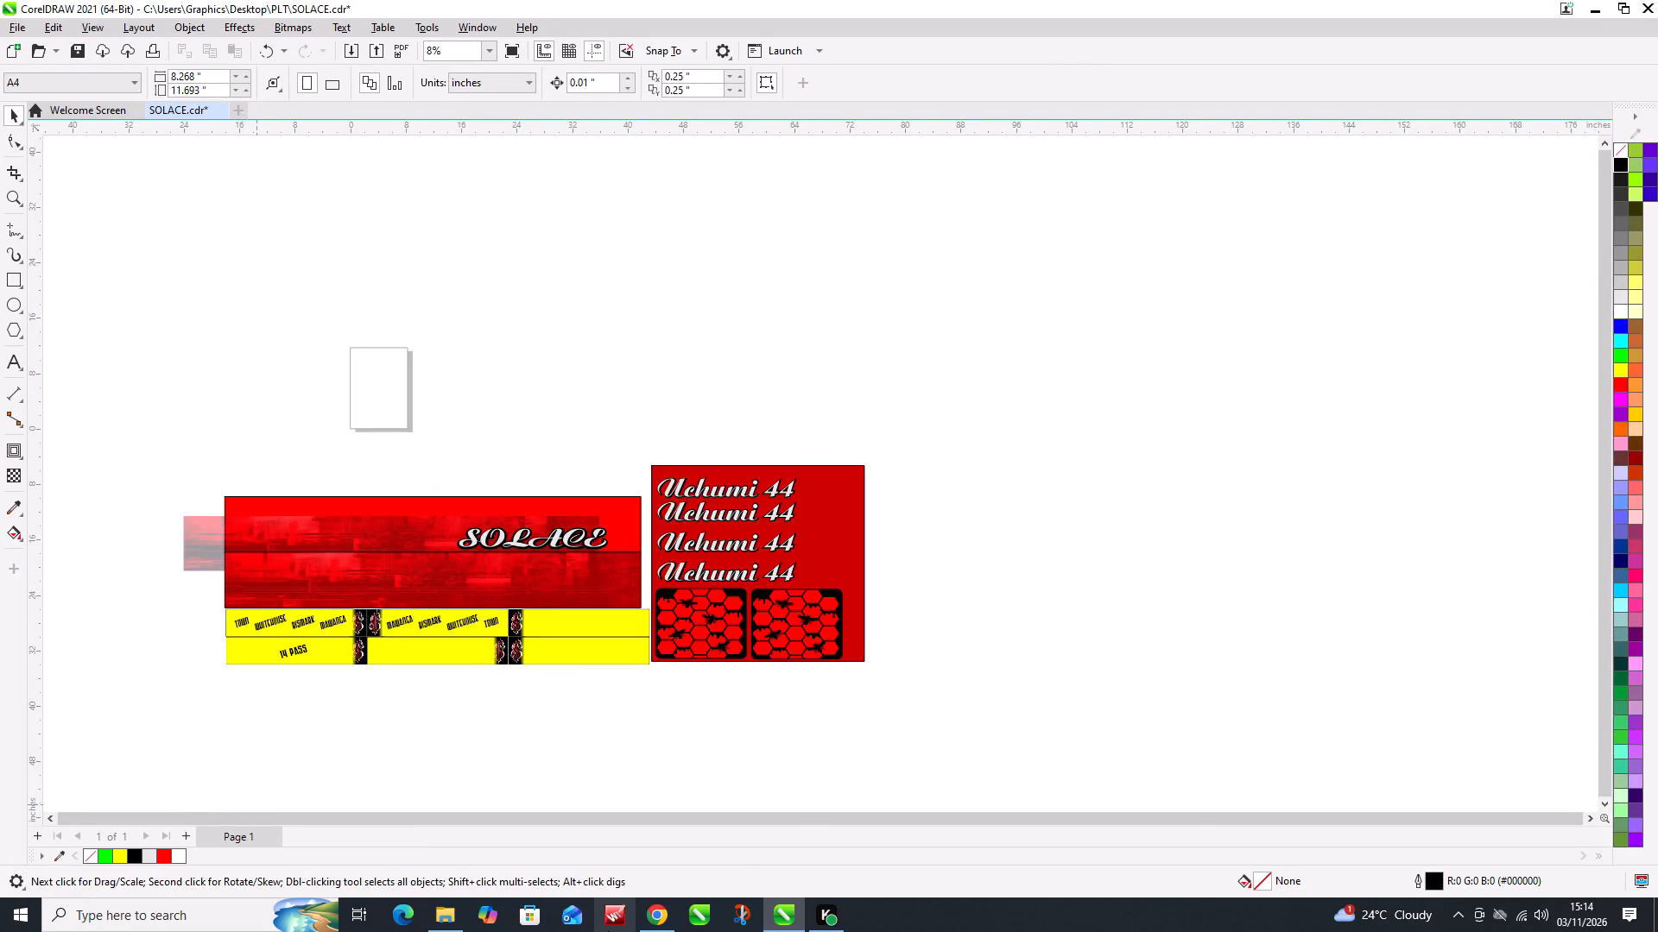
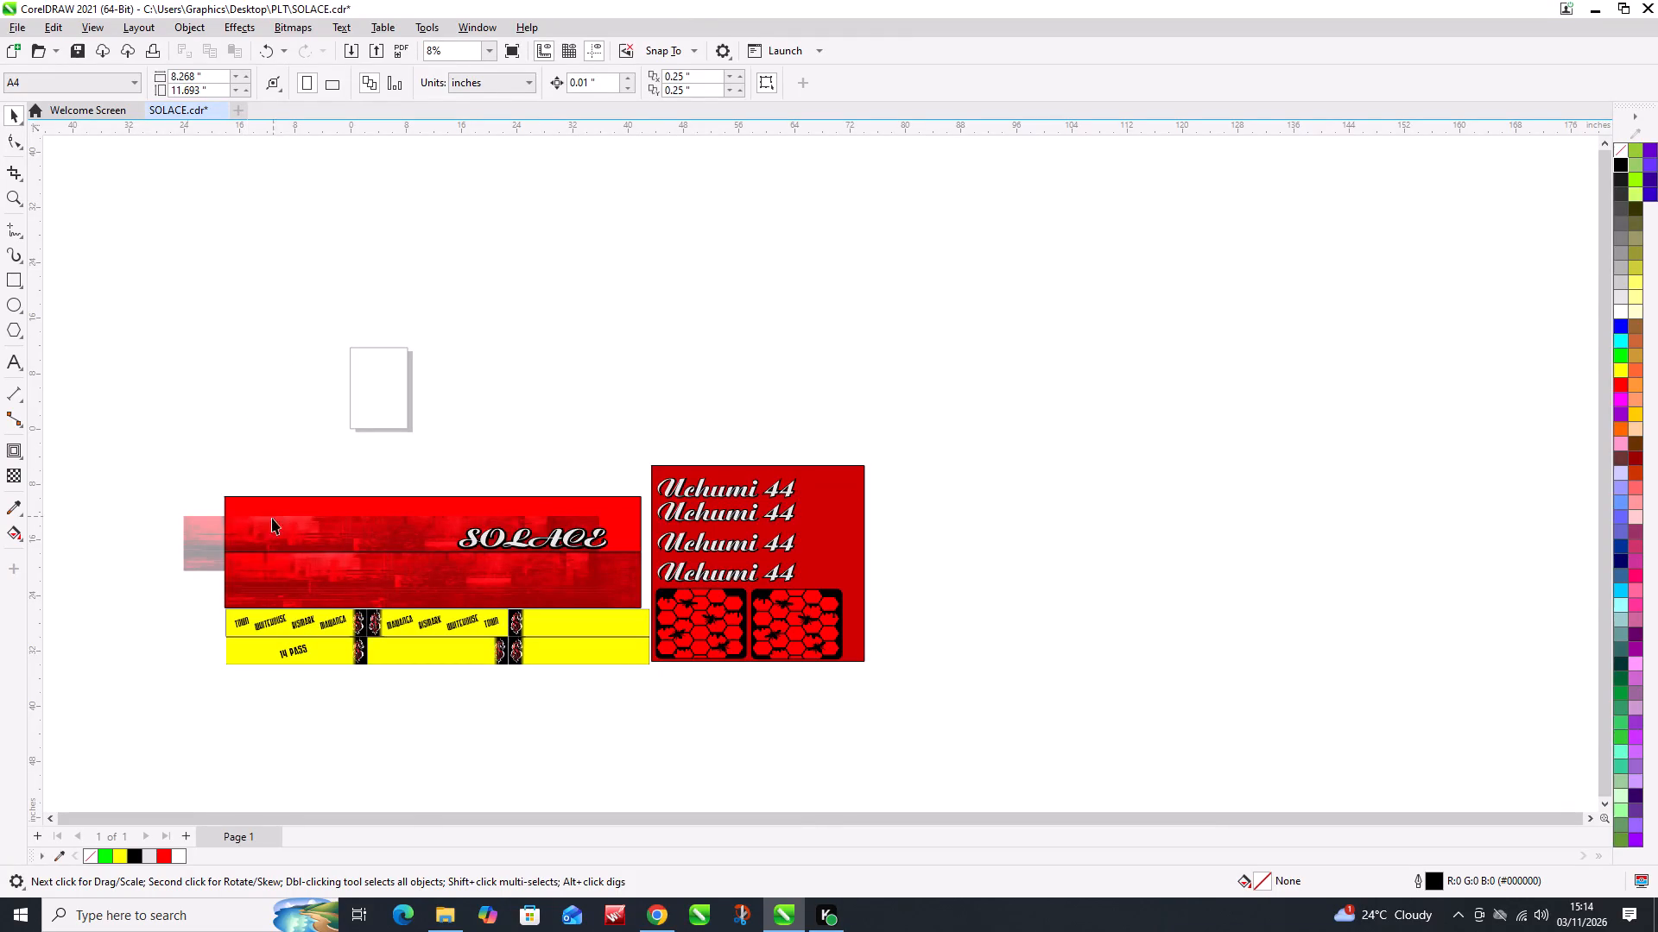
Move the offset textured red bitmap into alignment over the upper red banner that carries the SOLACE lettering.
{"action": "left_click", "coordinate": [187, 566]}
{"action": "left_click_drag", "start_coordinate": [188, 550], "coordinate": [225, 526]}
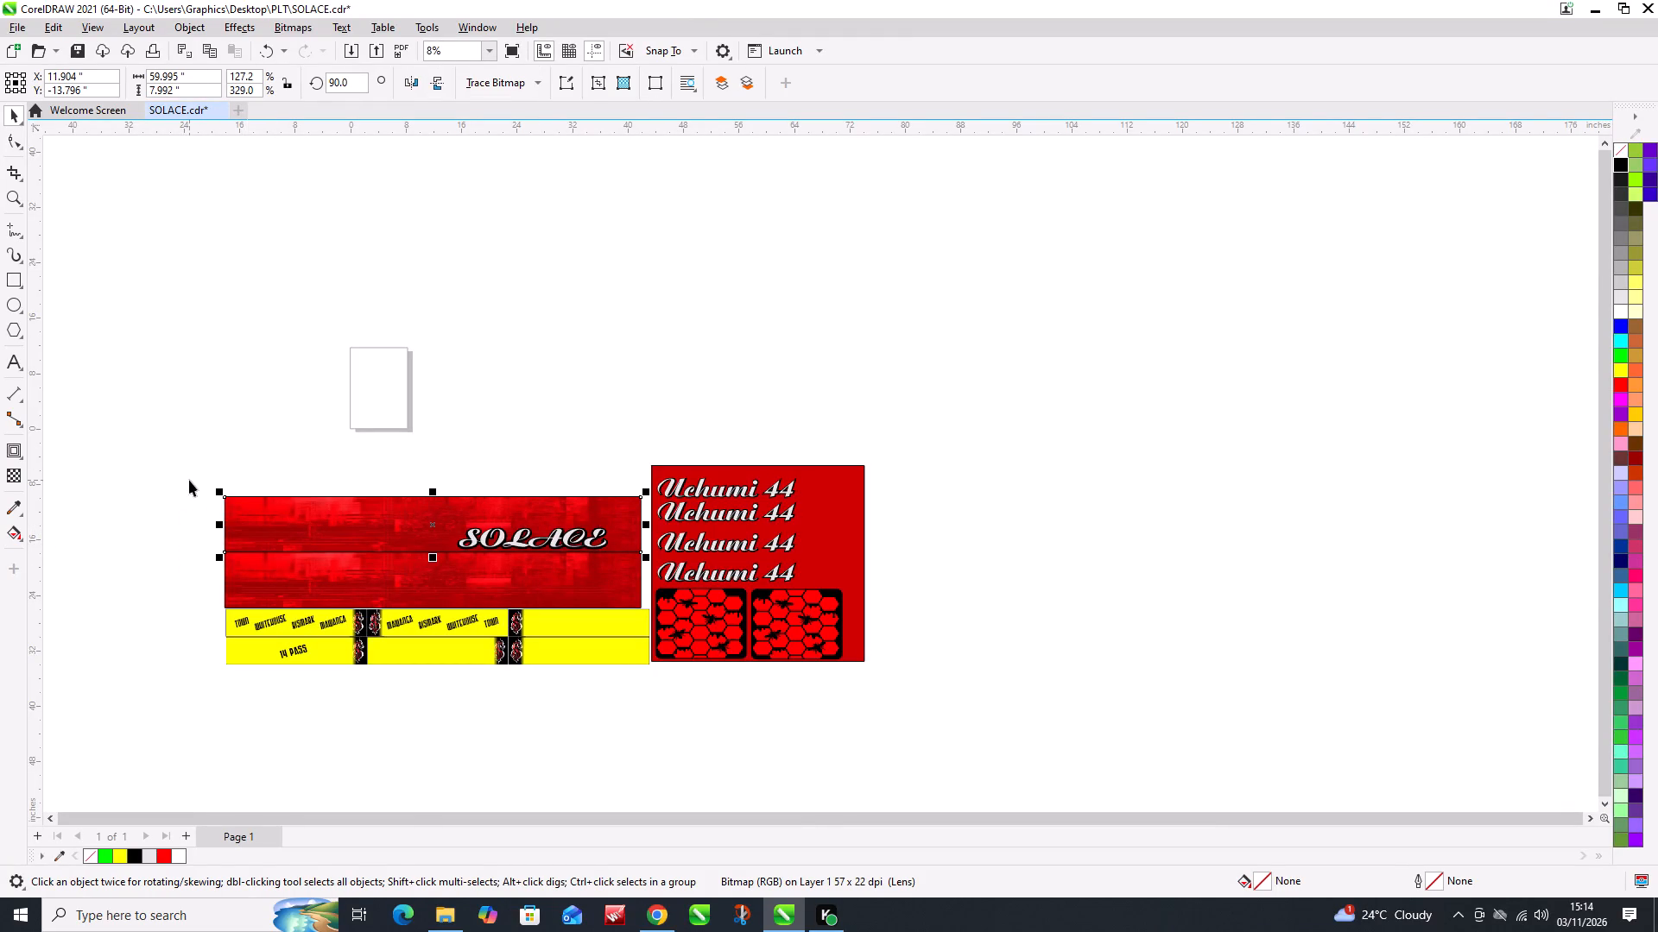
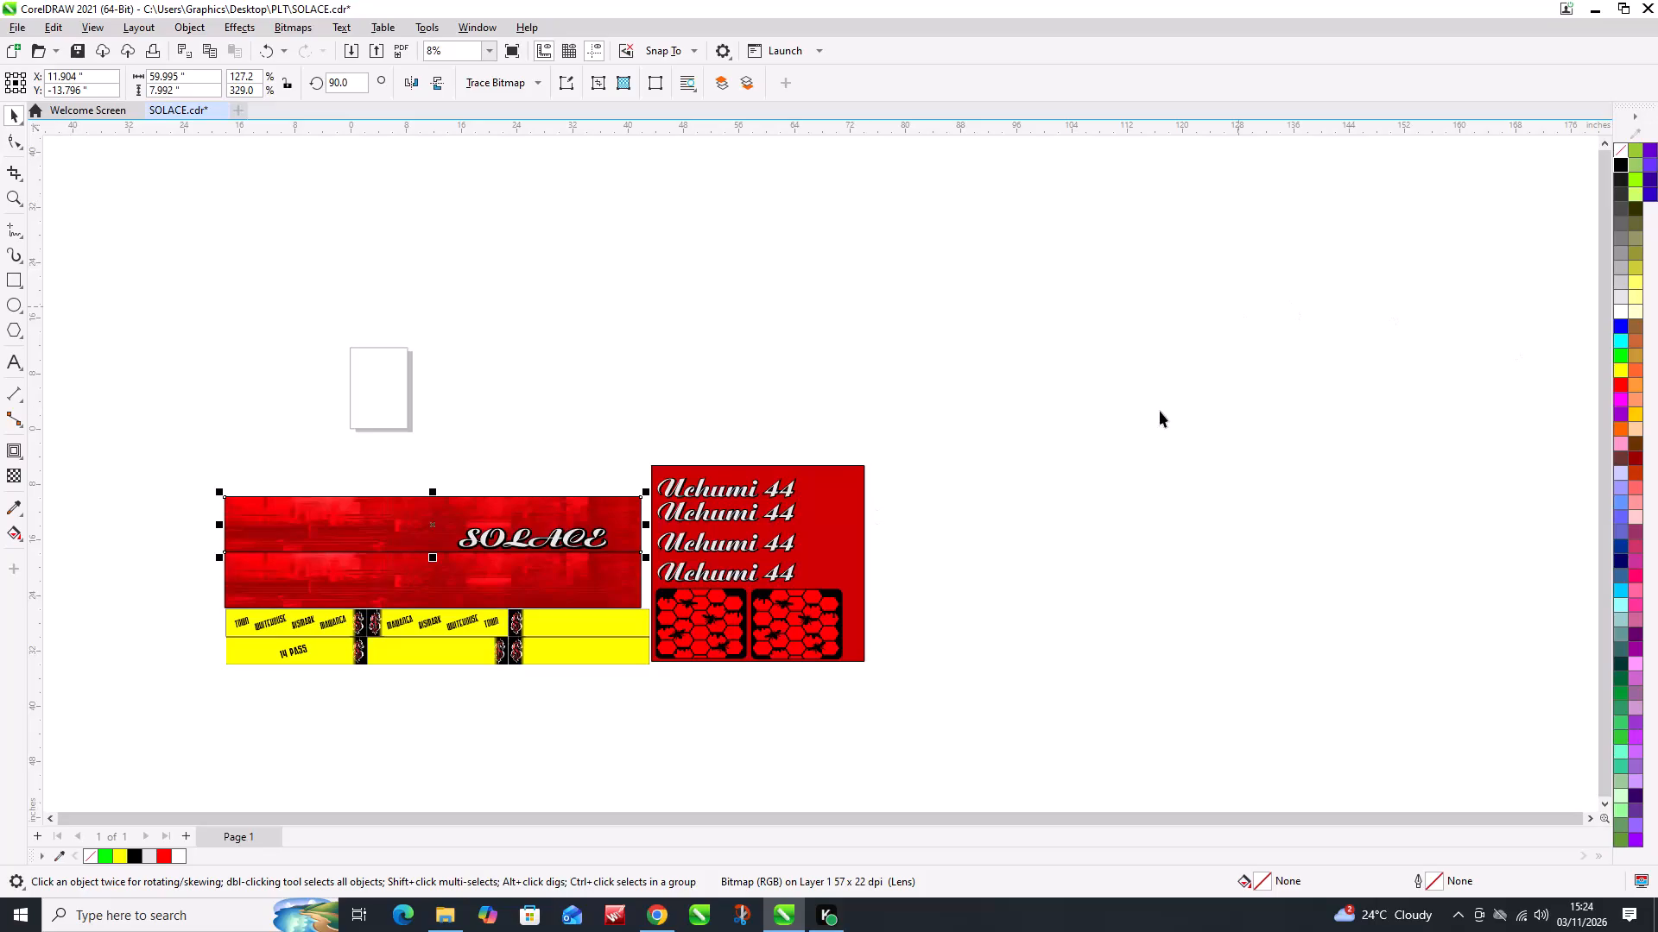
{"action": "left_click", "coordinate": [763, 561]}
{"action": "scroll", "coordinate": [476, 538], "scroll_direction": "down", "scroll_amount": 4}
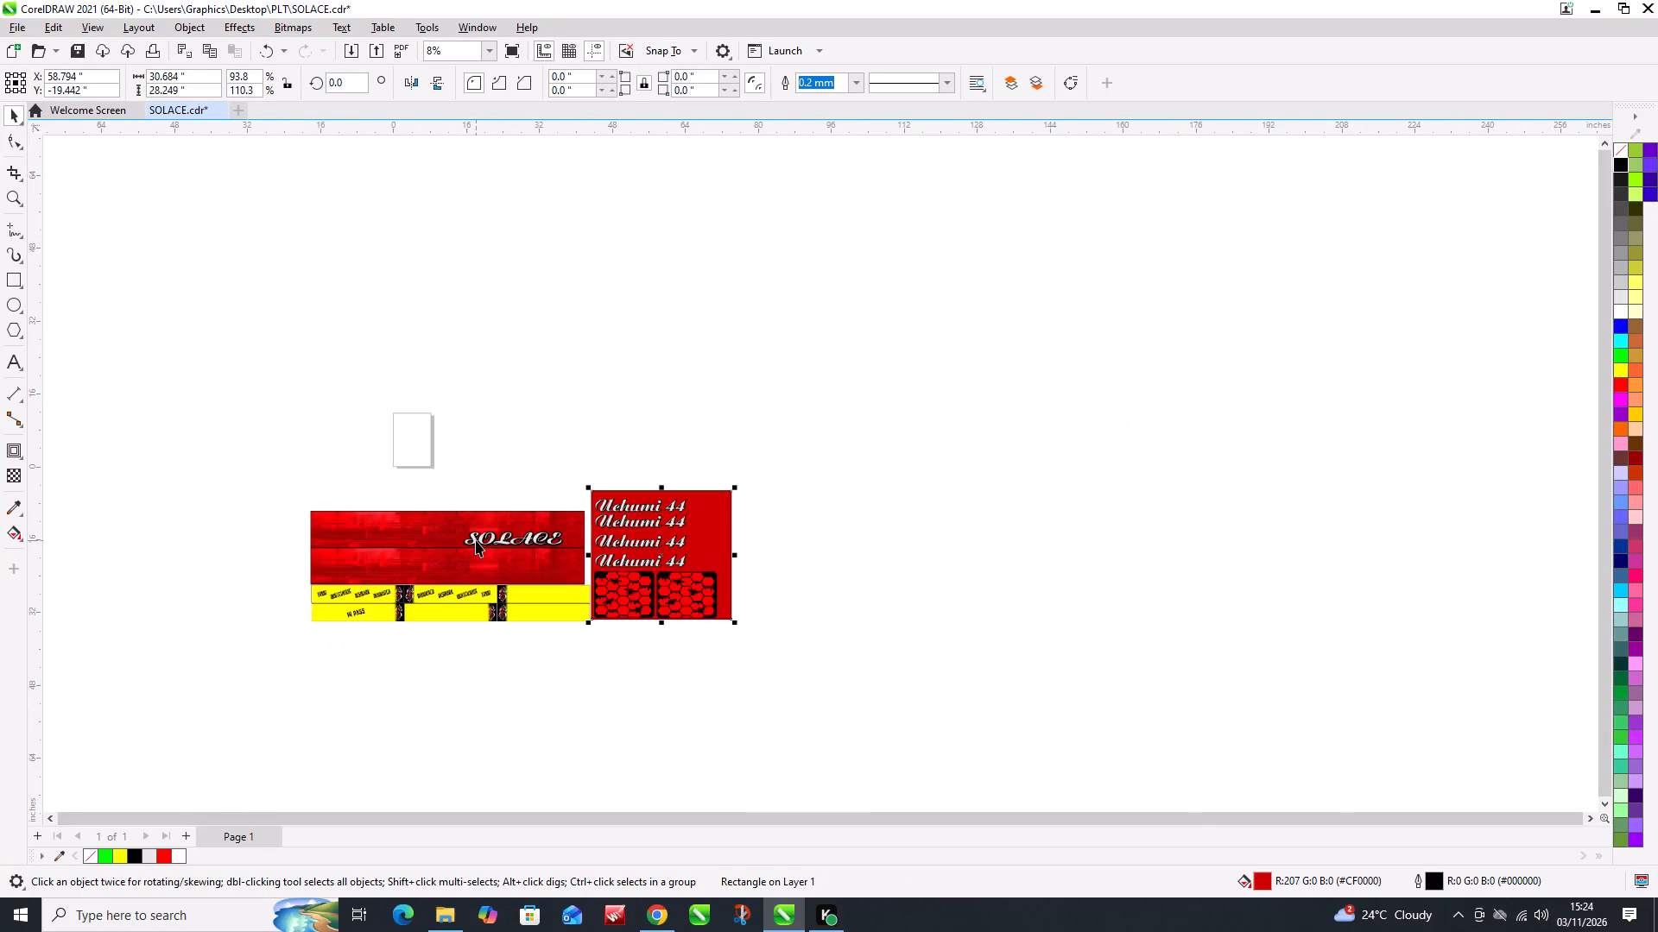
Switch to Chrome and bring up the Pinterest "Pin on bees" page to look for reference artwork.
{"action": "left_click", "coordinate": [661, 924]}
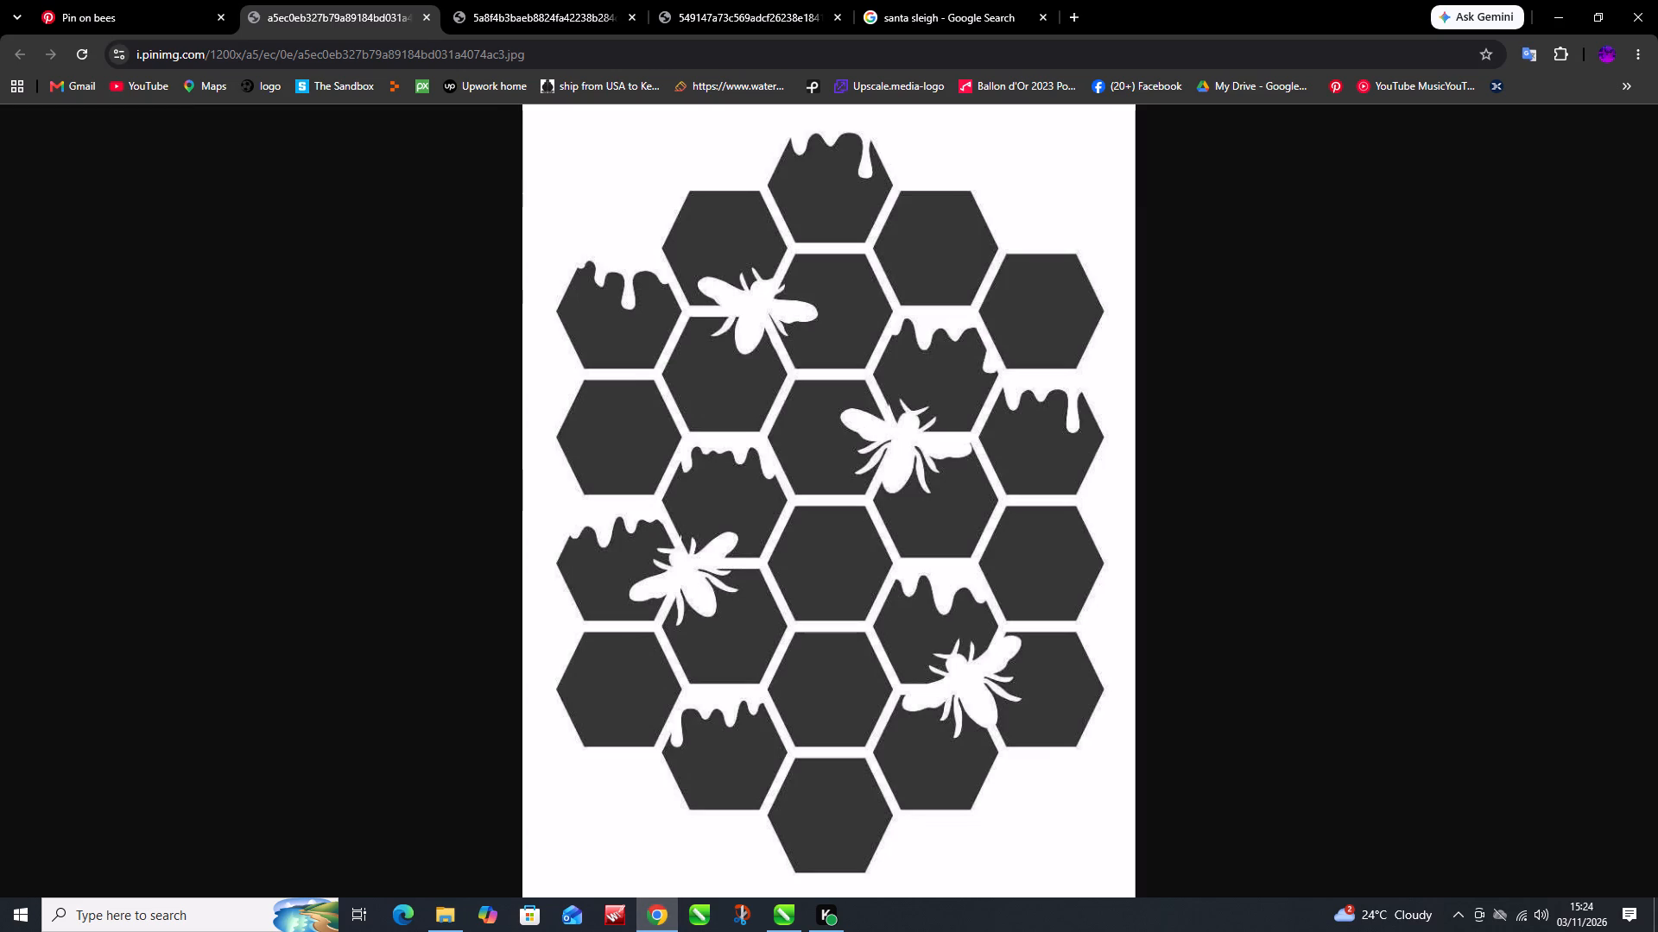
{"action": "scroll", "coordinate": [666, 409], "scroll_direction": "down", "scroll_amount": 4}
{"action": "left_click", "coordinate": [72, 8]}
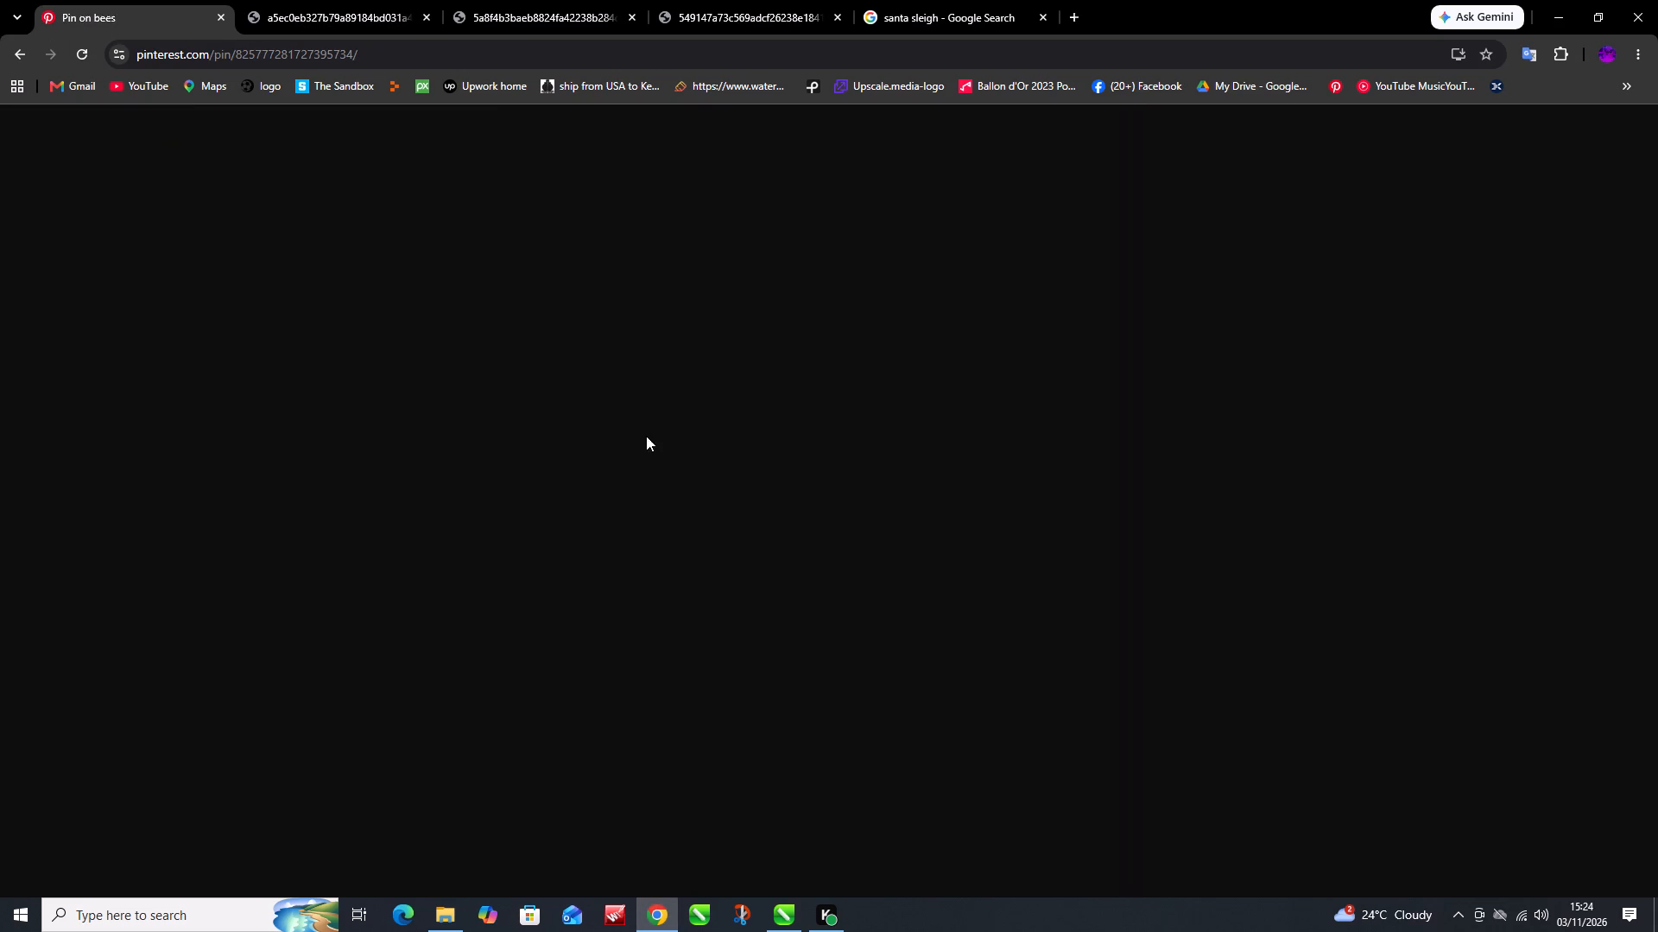
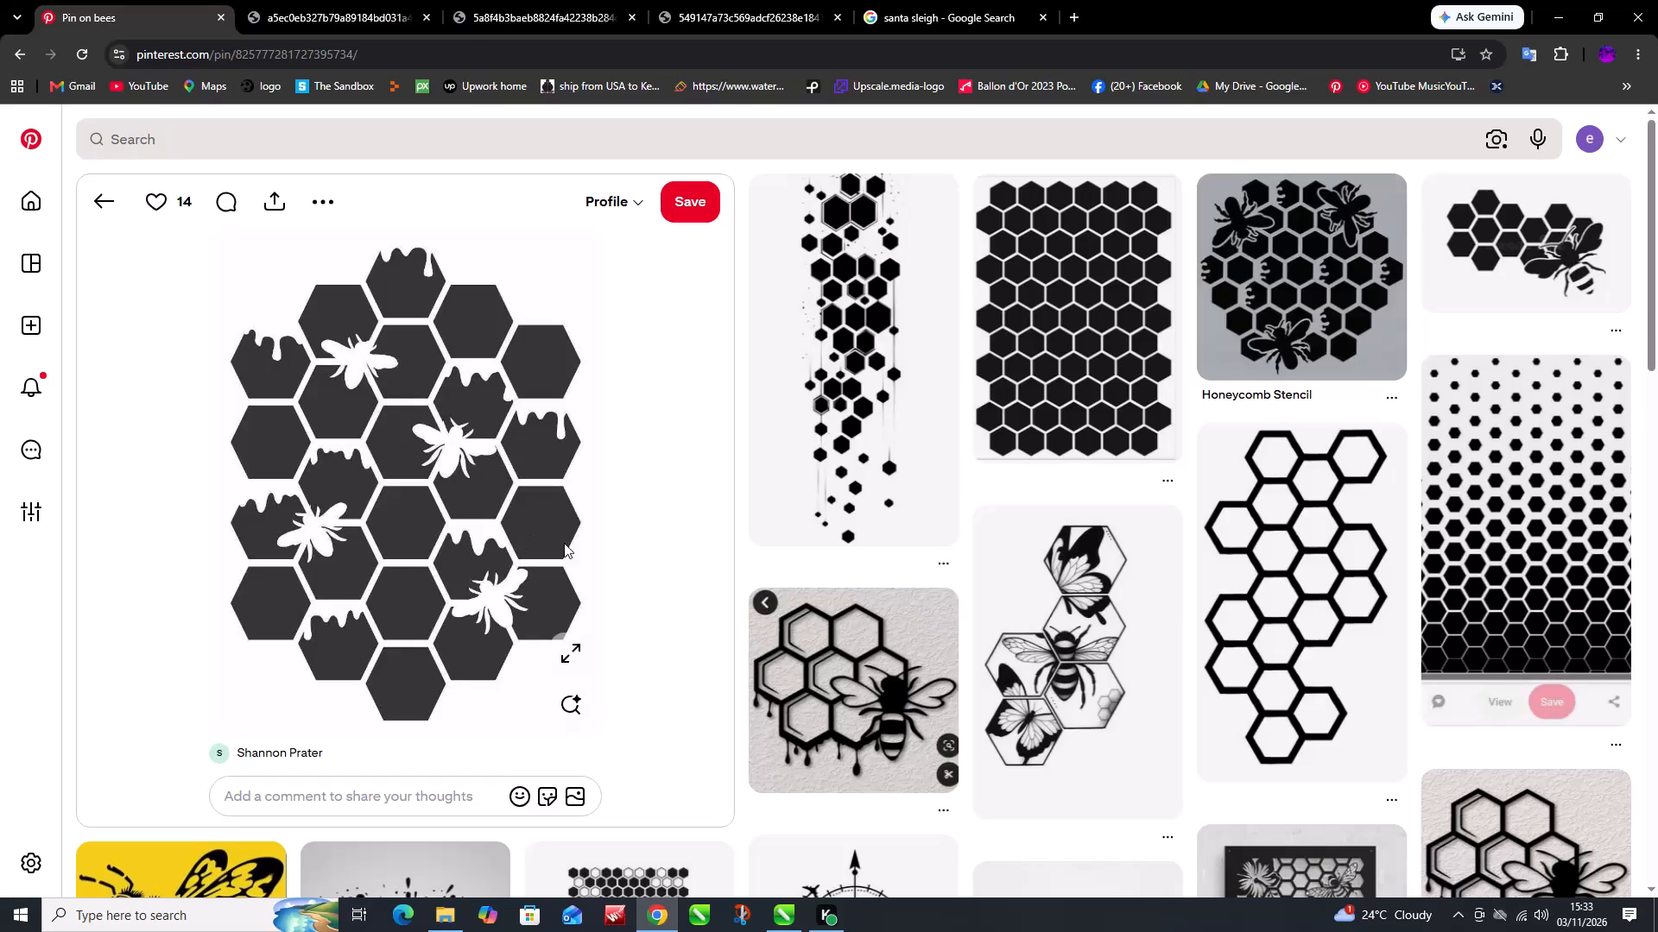
Browse the related pins below the honeycomb bee artwork and open the black ink-splatter design.
{"action": "scroll", "coordinate": [587, 566], "scroll_direction": "down", "scroll_amount": 5}
{"action": "left_click", "coordinate": [448, 594]}
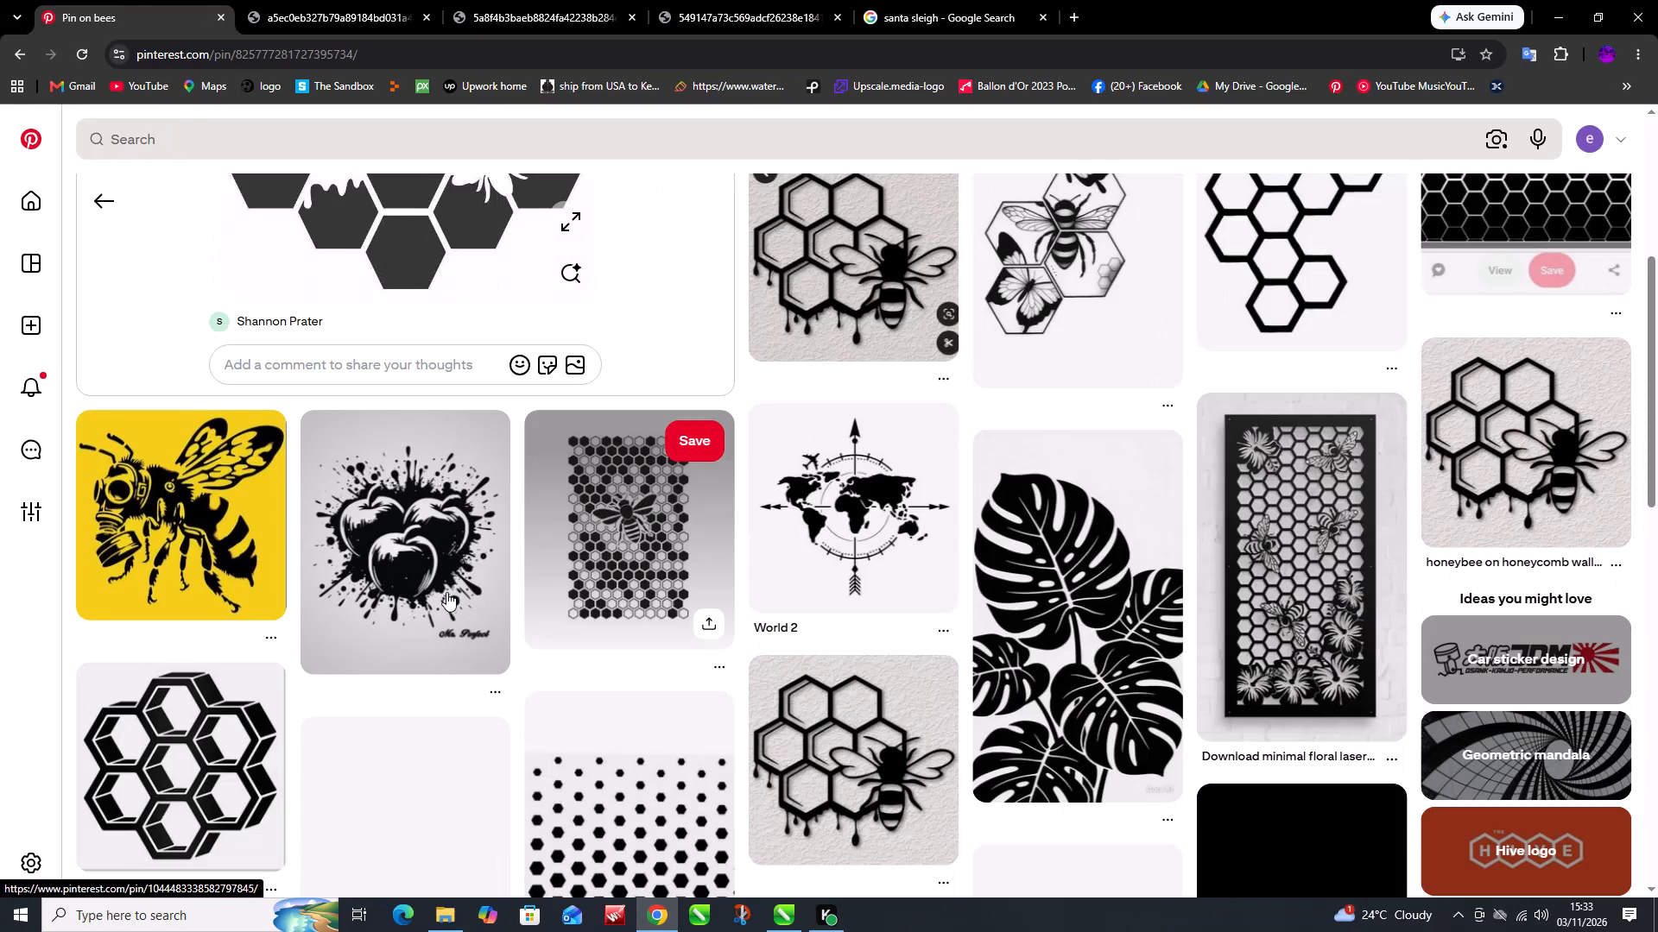